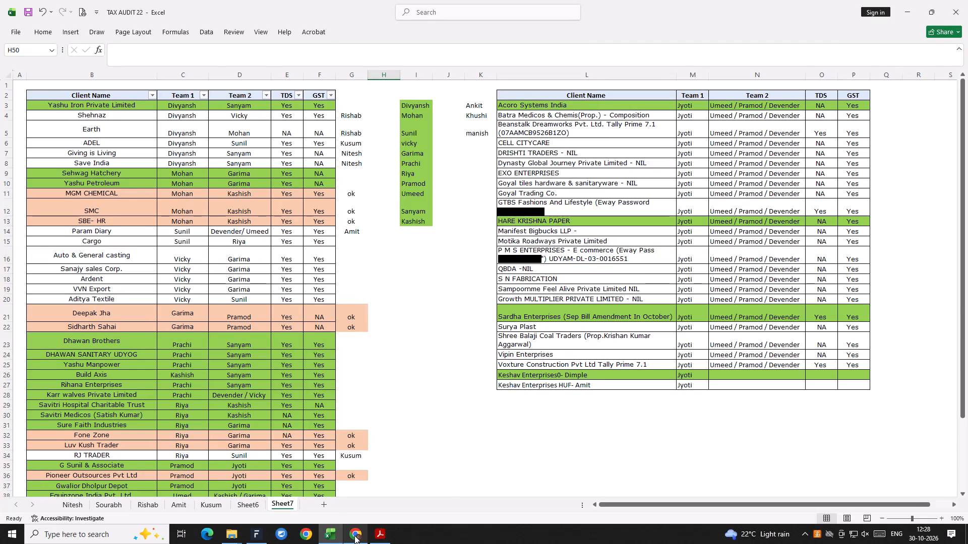
# Filter the left client table's Team 1 column on Sheet7 using the search text "KASH".
pyautogui.click(201, 93)
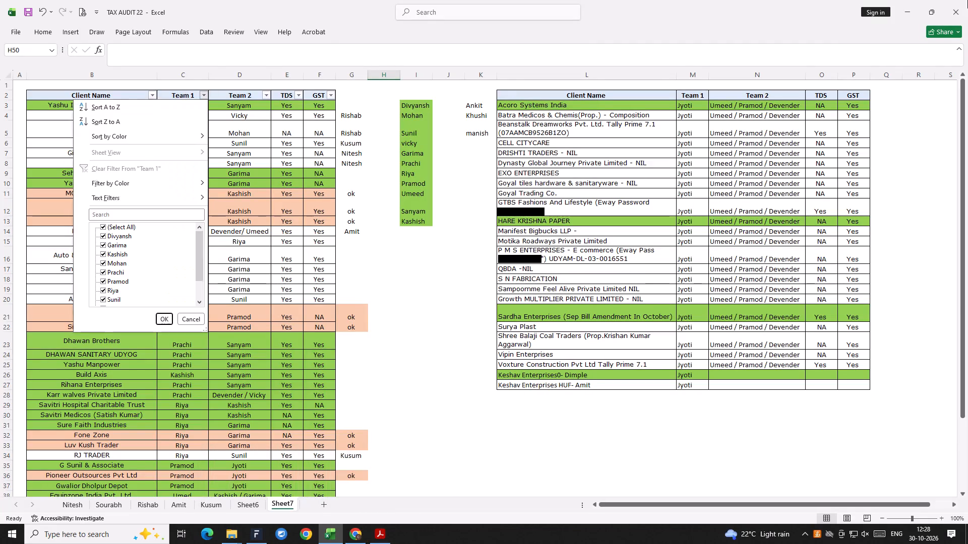
pyautogui.click(181, 221)
pyautogui.click(192, 212)
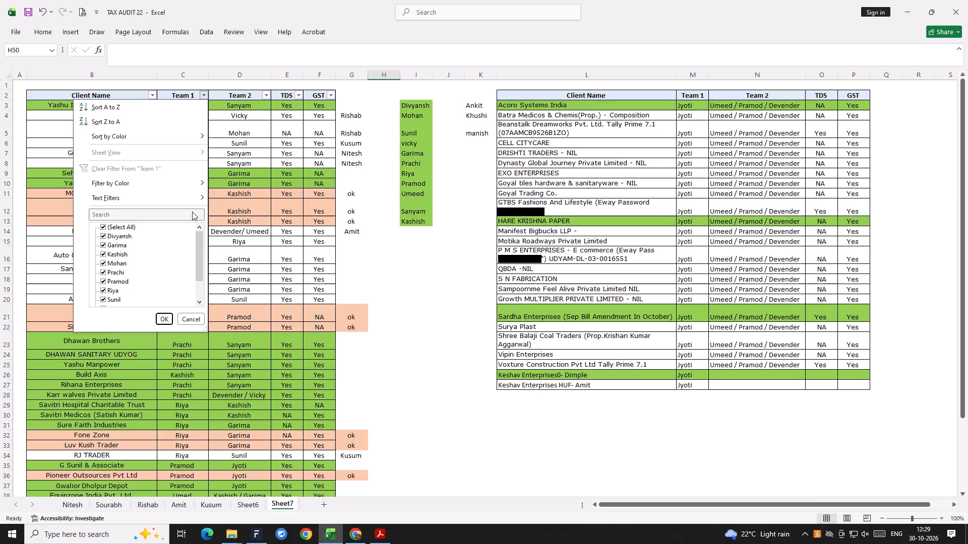
pyautogui.click(189, 218)
pyautogui.click(184, 217)
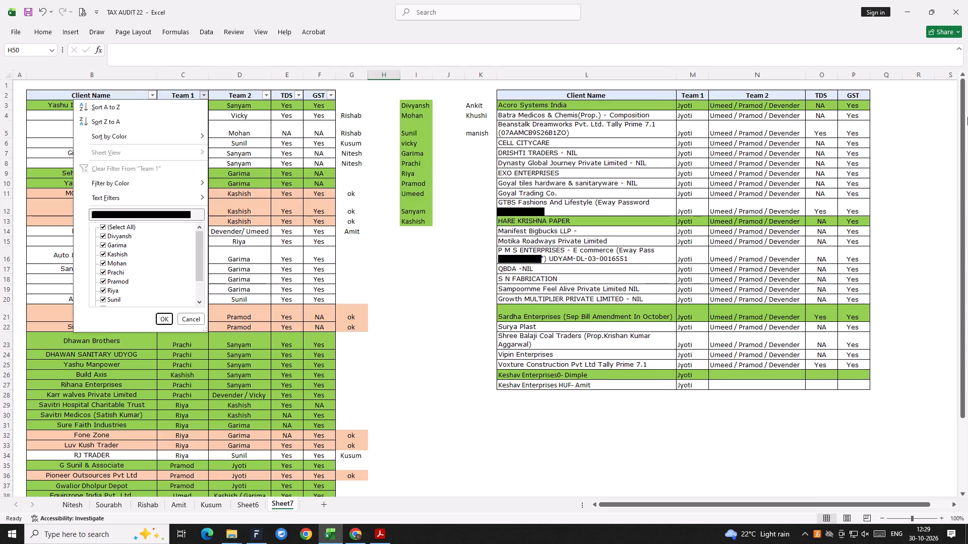
pyautogui.write('KASH')
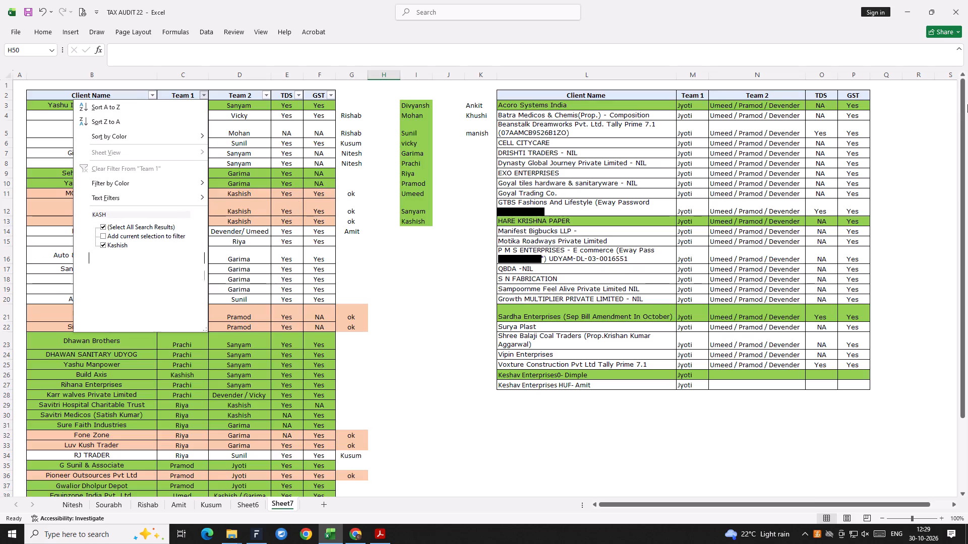
pyautogui.press('Return')
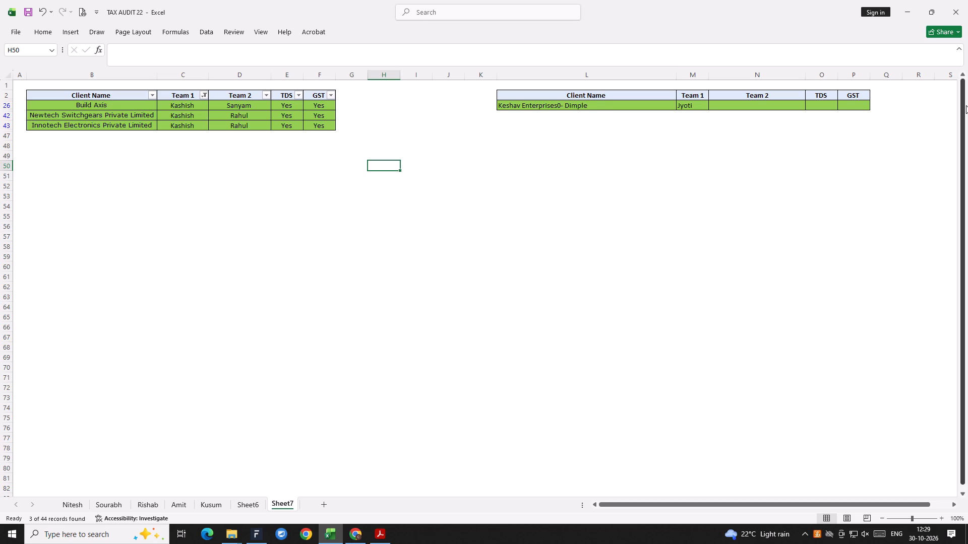
# Clear the Team 1 filter so all clients in the table are listed again.
pyautogui.hotkey('alt', 'a')
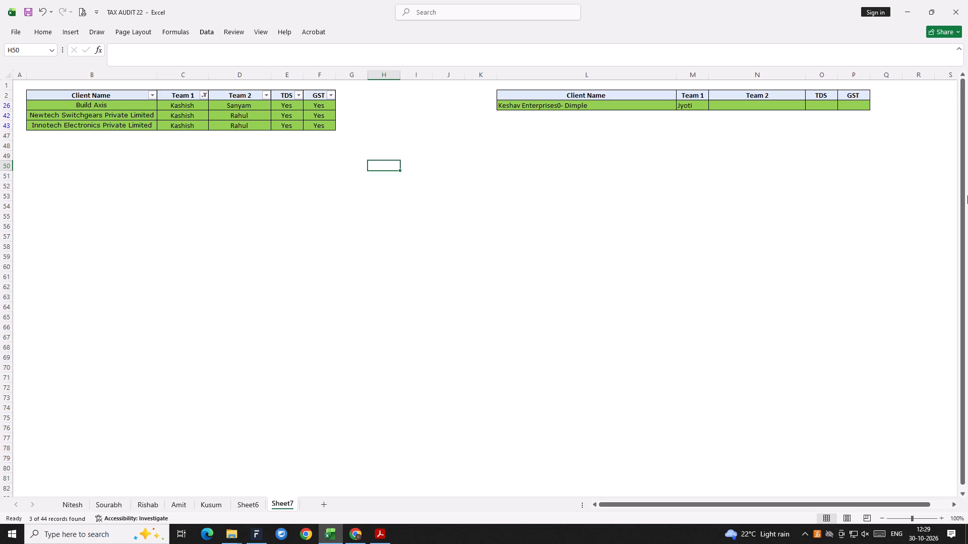
pyautogui.hotkey('alt', 'c')
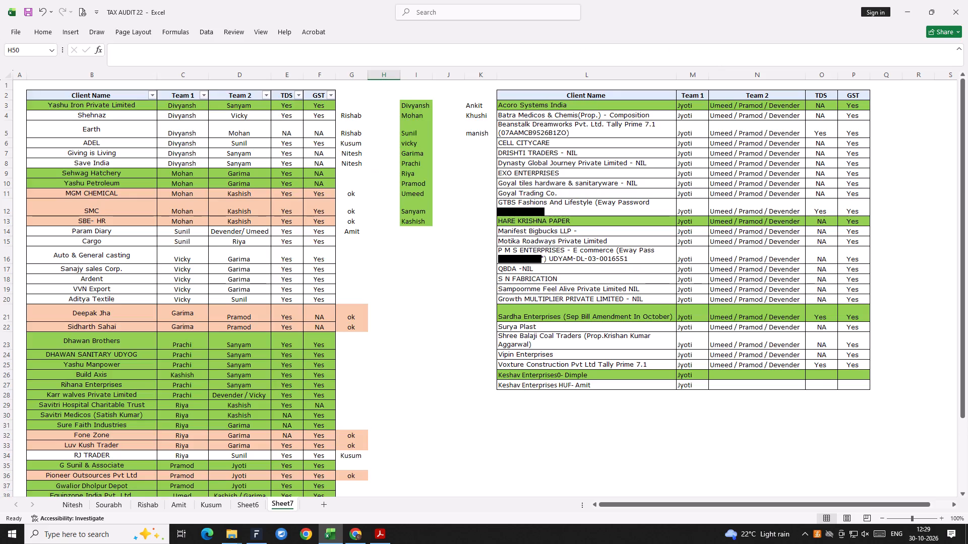
# Switch to Facto Lite, check the Projects list against the client names, and return to the TAX AUDIT 22 workbook.
pyautogui.click(253, 535)
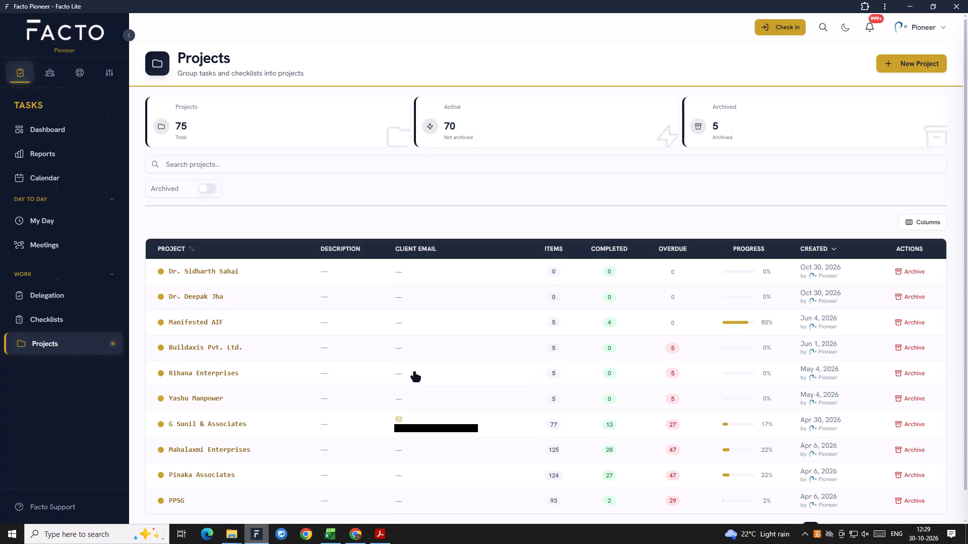
pyautogui.click(61, 336)
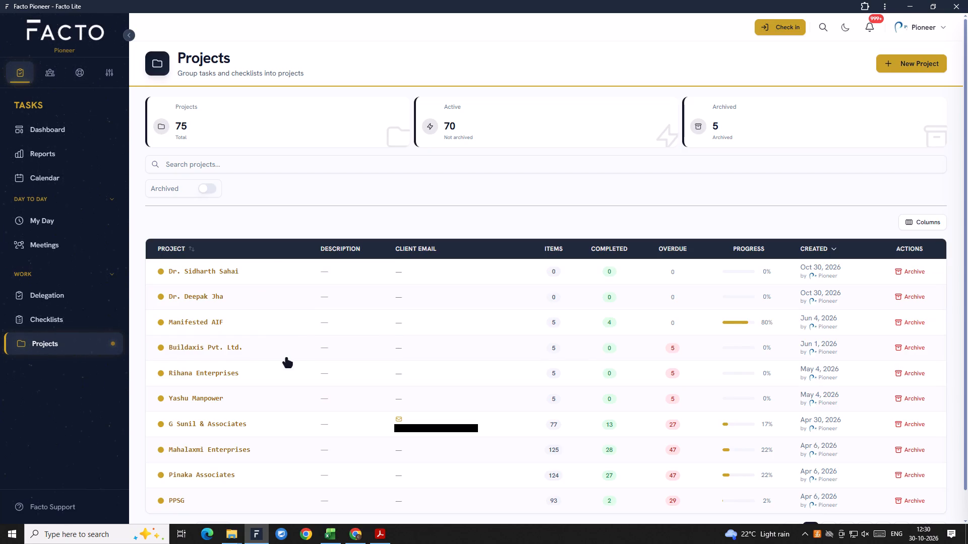
pyautogui.hotkey('alt', 'Tab')
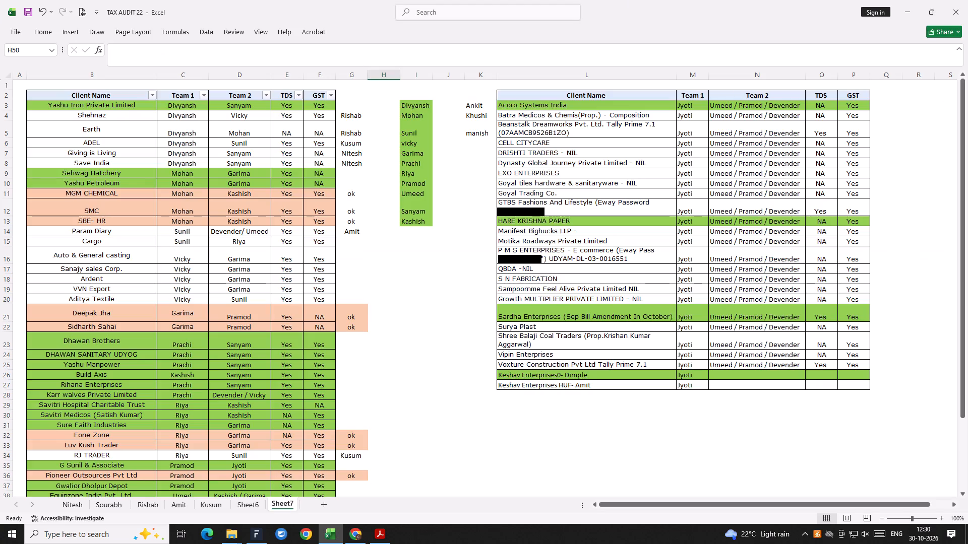
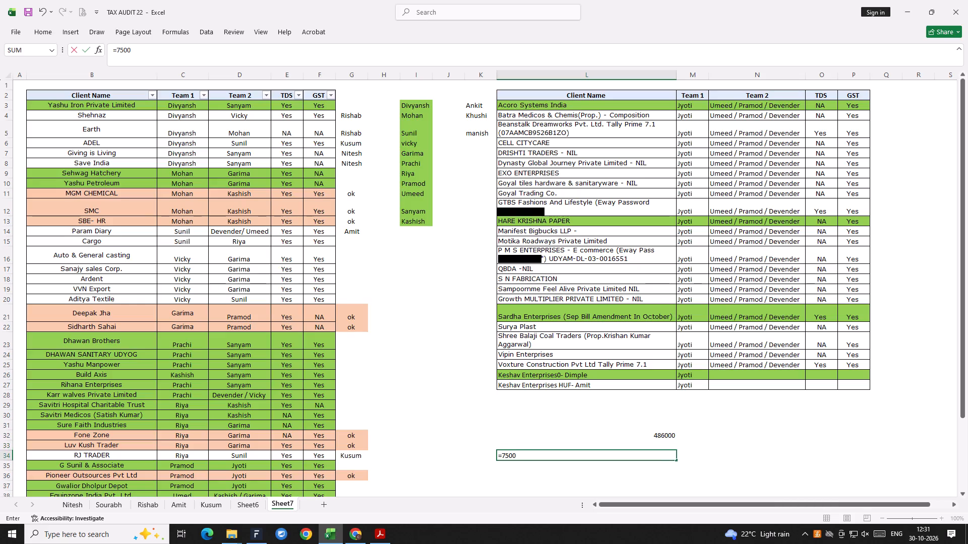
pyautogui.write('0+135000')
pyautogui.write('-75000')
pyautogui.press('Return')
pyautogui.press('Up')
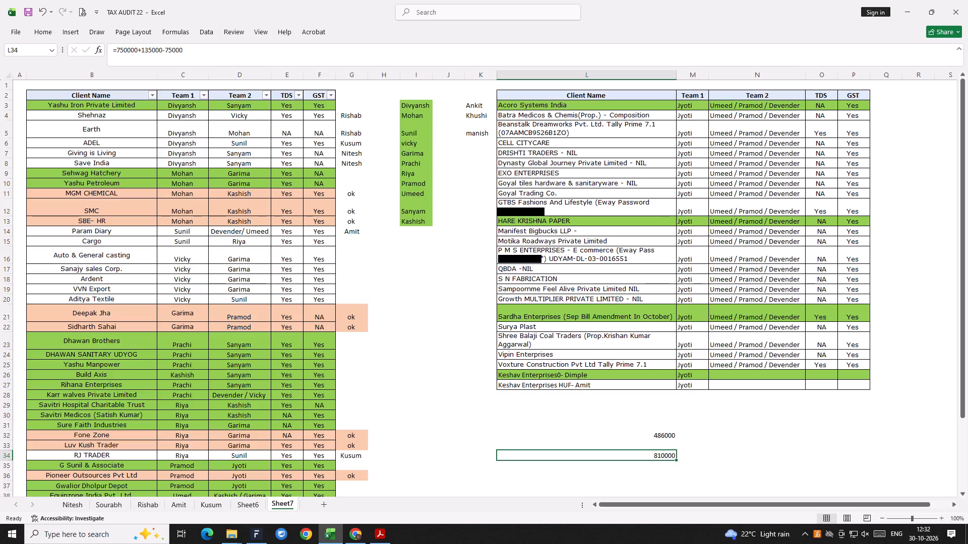
# Delete the scratch calculations in cells L32 to L34.
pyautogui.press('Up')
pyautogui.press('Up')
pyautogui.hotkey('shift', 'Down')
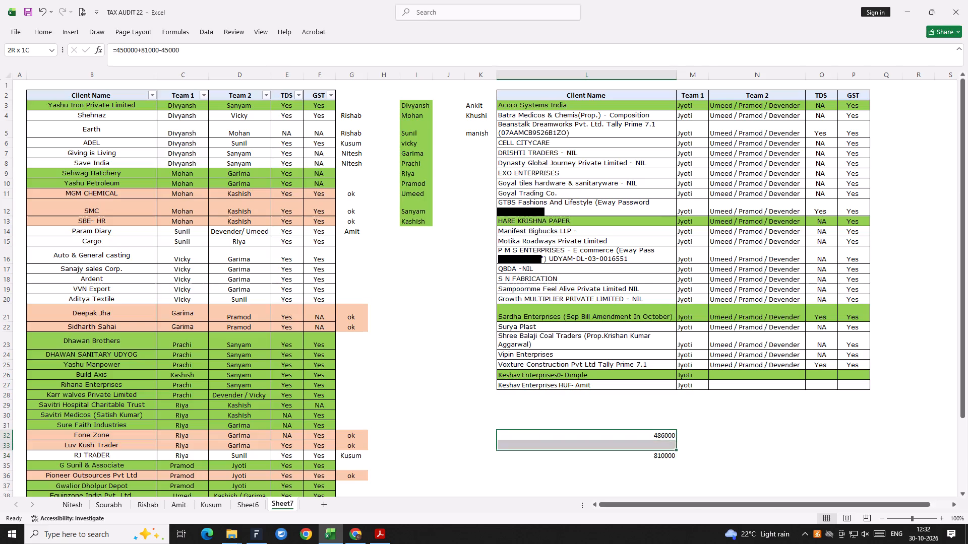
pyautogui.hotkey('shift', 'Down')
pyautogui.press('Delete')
# After a glance at the Facto Lite projects, insert an entire new column before column A in Sheet7.
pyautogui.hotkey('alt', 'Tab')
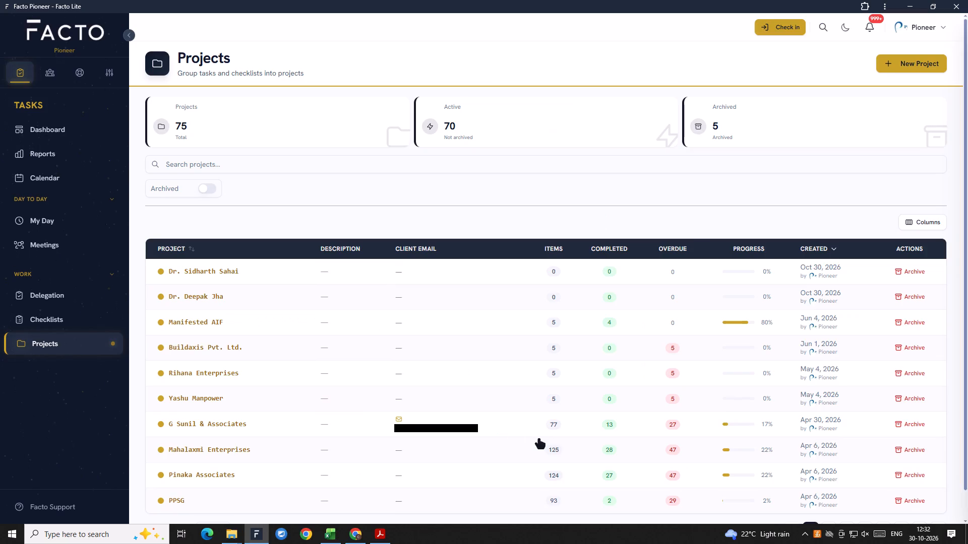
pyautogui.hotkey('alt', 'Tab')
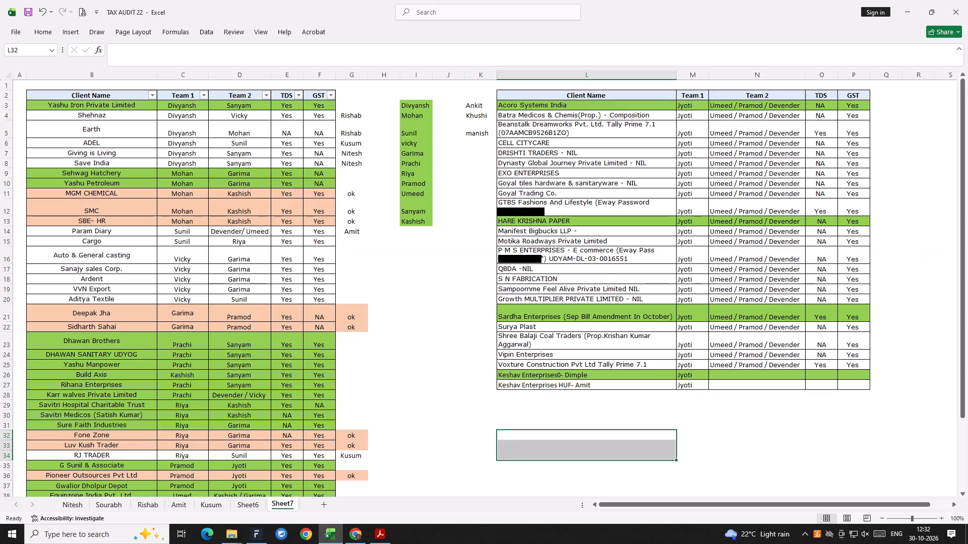
pyautogui.click(76, 268)
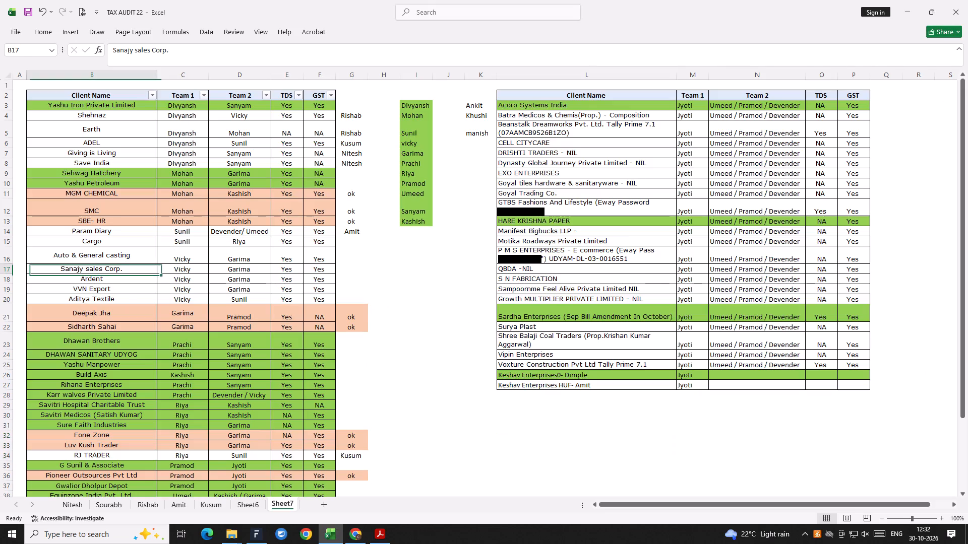
pyautogui.press('Left')
pyautogui.press('Left')
pyautogui.press('Down')
pyautogui.press('Down')
pyautogui.press('Up')
pyautogui.hotkey('ctrl', 'shift', '=')
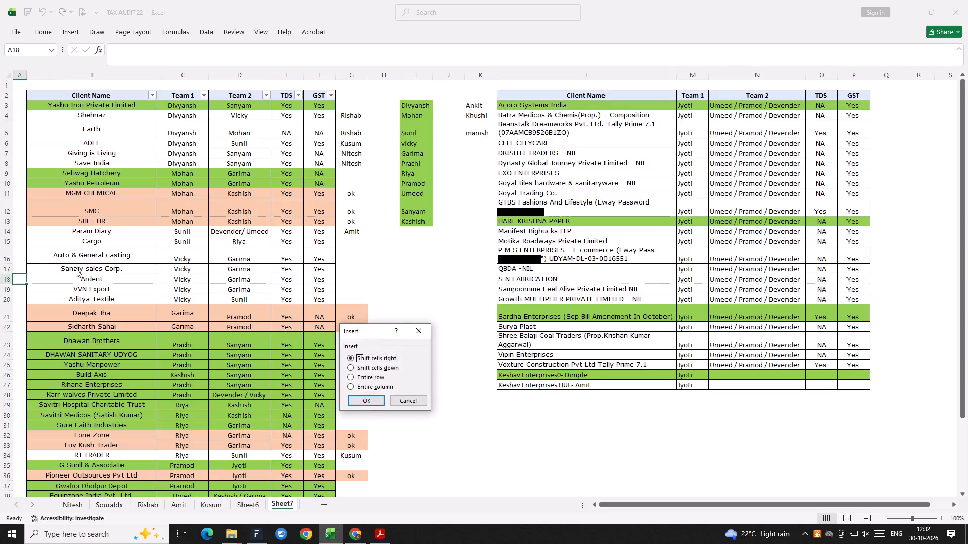
pyautogui.press('Down')
pyautogui.press('Down')
pyautogui.press('Down')
pyautogui.press('Return')
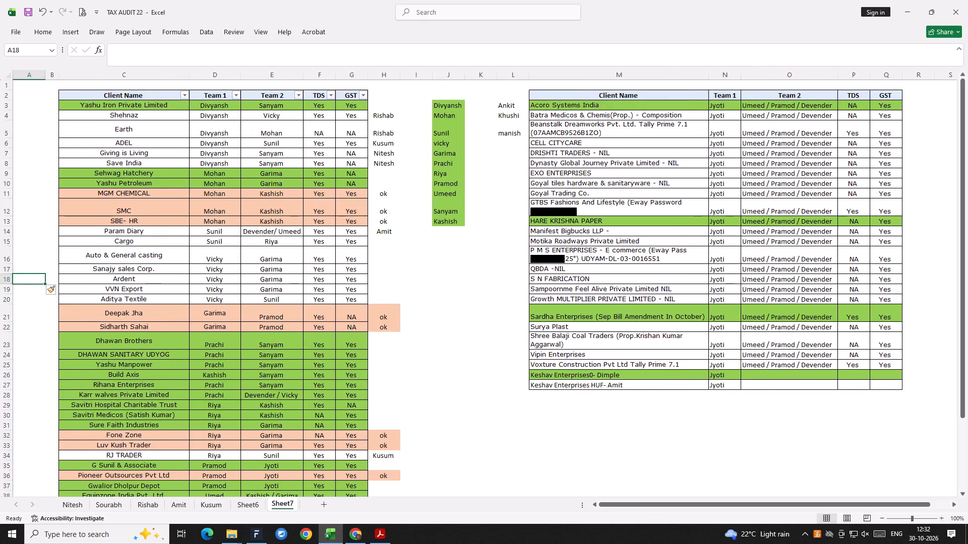
# Search the sheet for "SID" and enter OK in column A beside the matching client.
pyautogui.hotkey('ctrl', 'f')
pyautogui.write('SID')
pyautogui.press('Return')
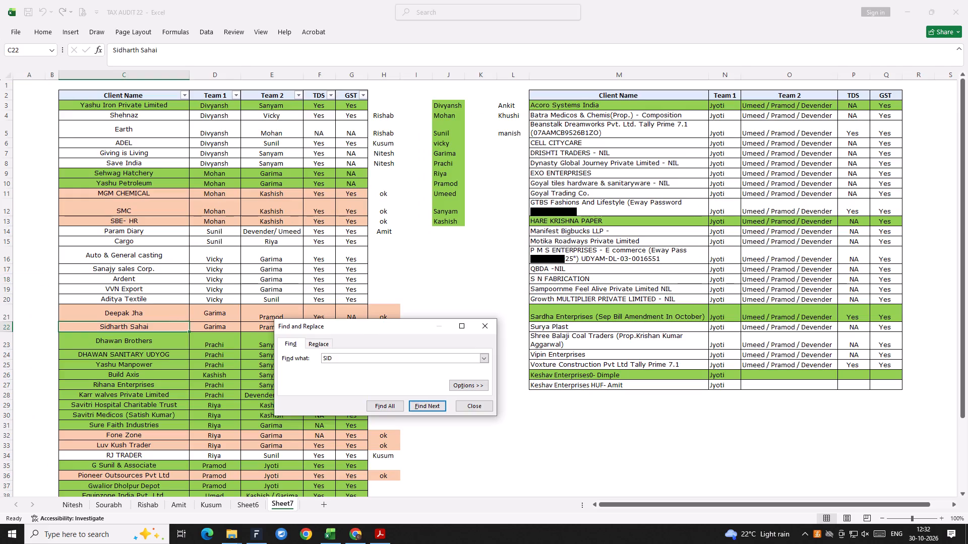
pyautogui.press('Escape')
pyautogui.press('Left')
pyautogui.press('Left')
pyautogui.write('OK')
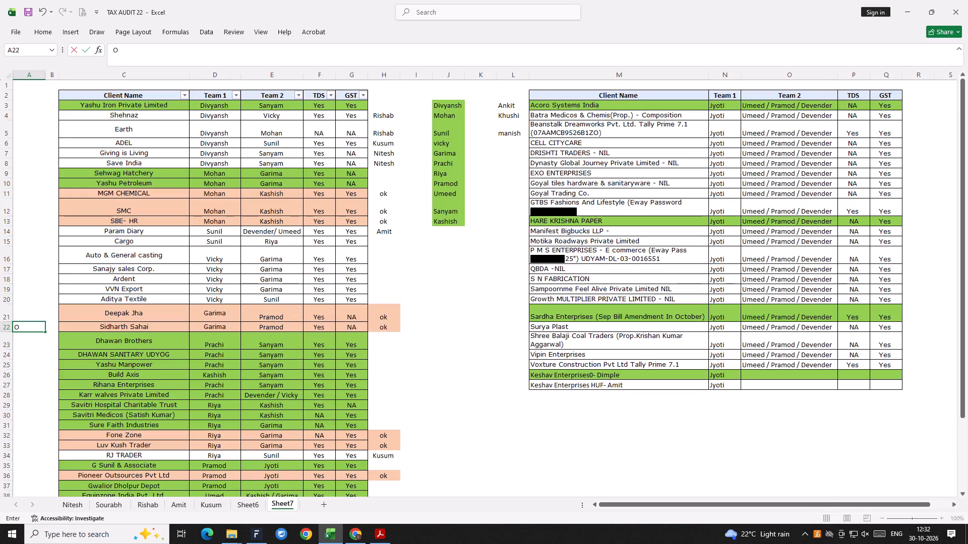
# Finish the OK entry in cell A22 and copy it to A21 beside the client directly above.
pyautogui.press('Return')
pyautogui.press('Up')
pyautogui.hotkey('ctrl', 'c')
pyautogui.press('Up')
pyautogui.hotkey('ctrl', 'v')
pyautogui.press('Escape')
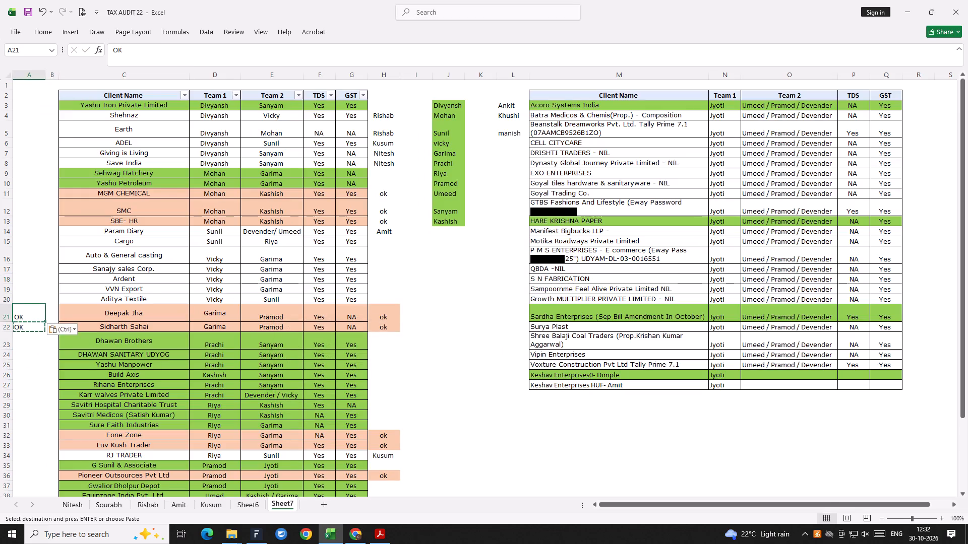
# Check the Facto Lite projects list, and note the Manifested AIF project in Sheet7 cell M32 below the second client table.
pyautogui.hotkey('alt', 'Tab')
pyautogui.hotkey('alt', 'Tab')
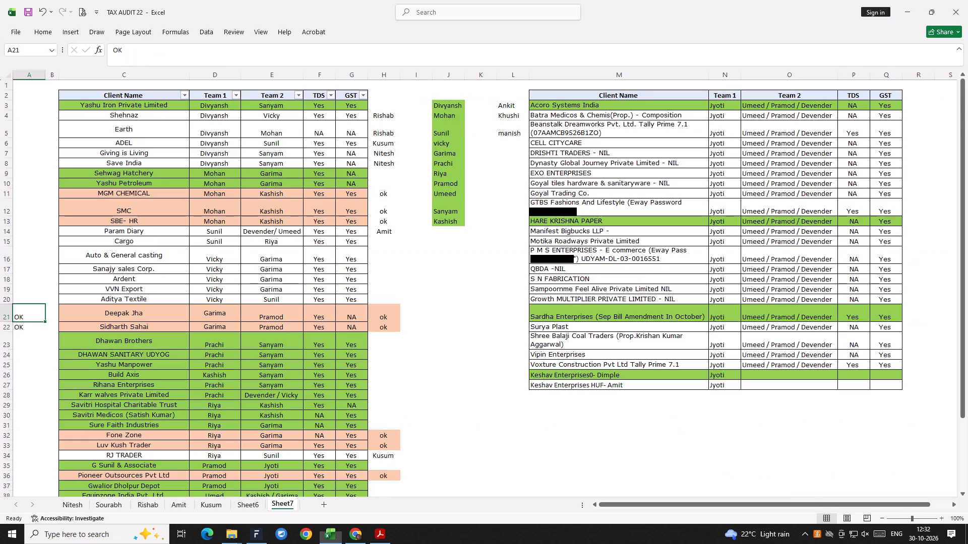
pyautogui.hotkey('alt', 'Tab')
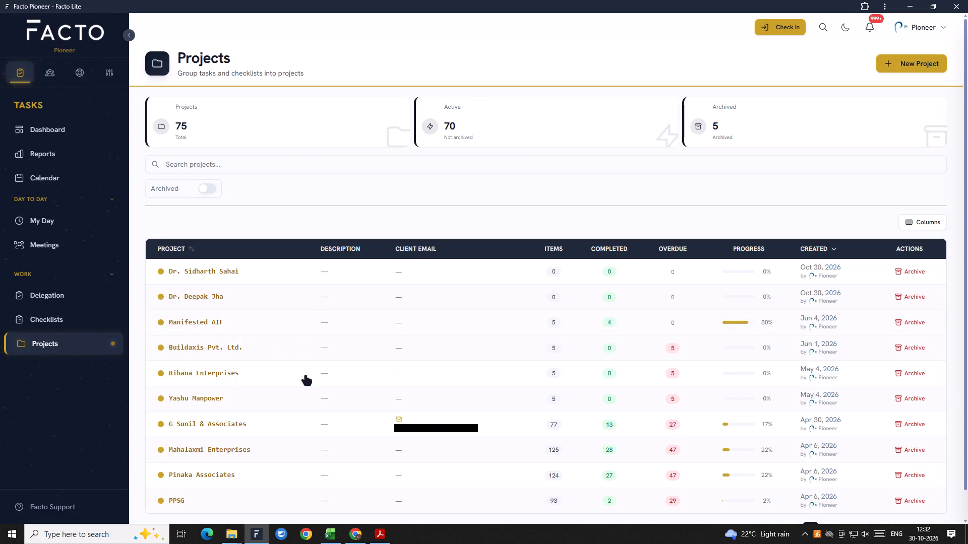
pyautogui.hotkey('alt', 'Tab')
pyautogui.scroll(-4, 312, 374)
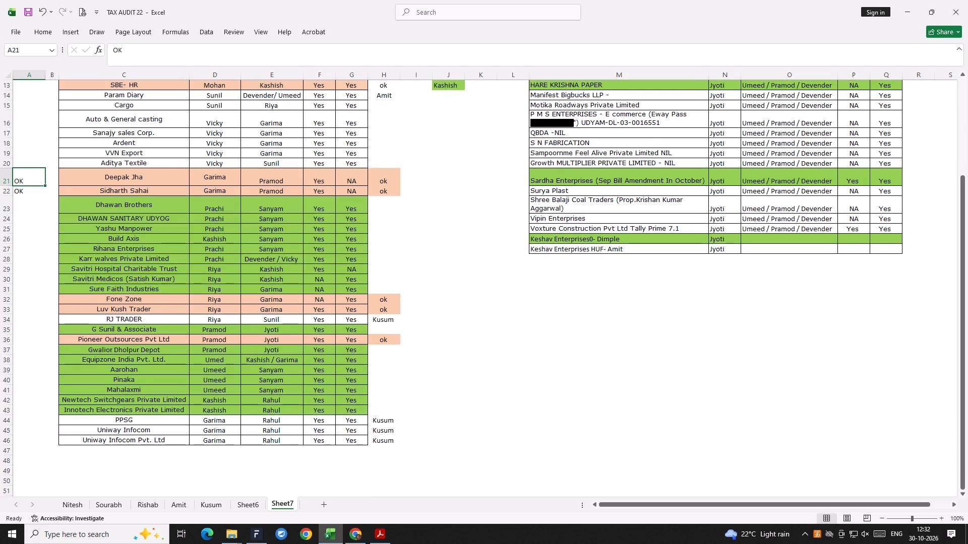
pyautogui.click(576, 297)
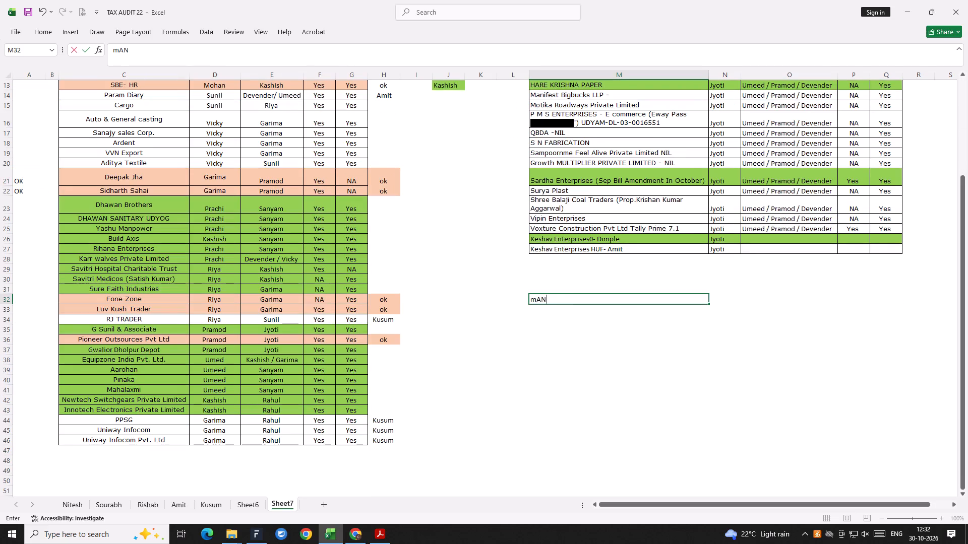
pyautogui.press('Return')
# Switch to Facto Lite to check the next project in the Projects list.
pyautogui.hotkey('alt', 'Tab')
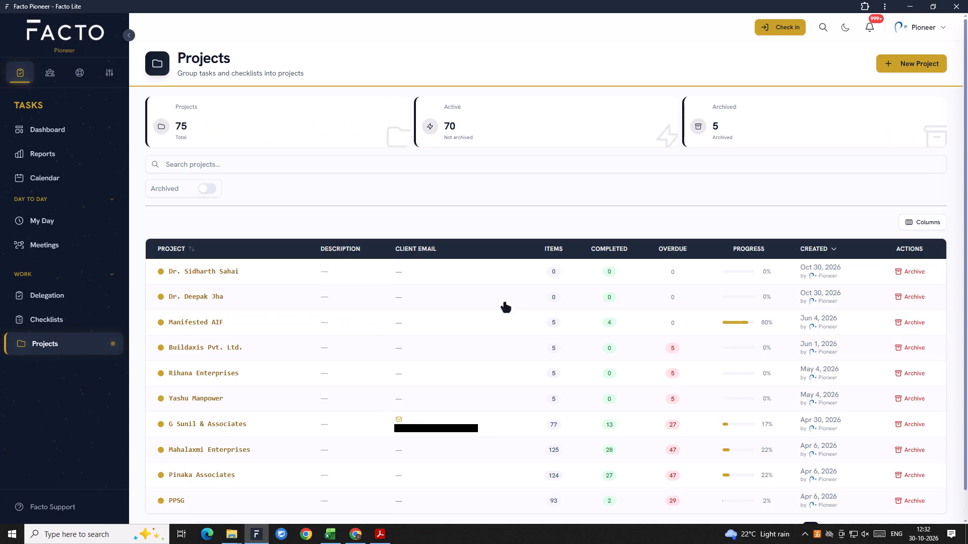
# Return from Facto Lite to the workbook, search for "bui", and enter ok in column A beside Build Axis.
pyautogui.hotkey('alt', 'Tab')
pyautogui.click(55, 264)
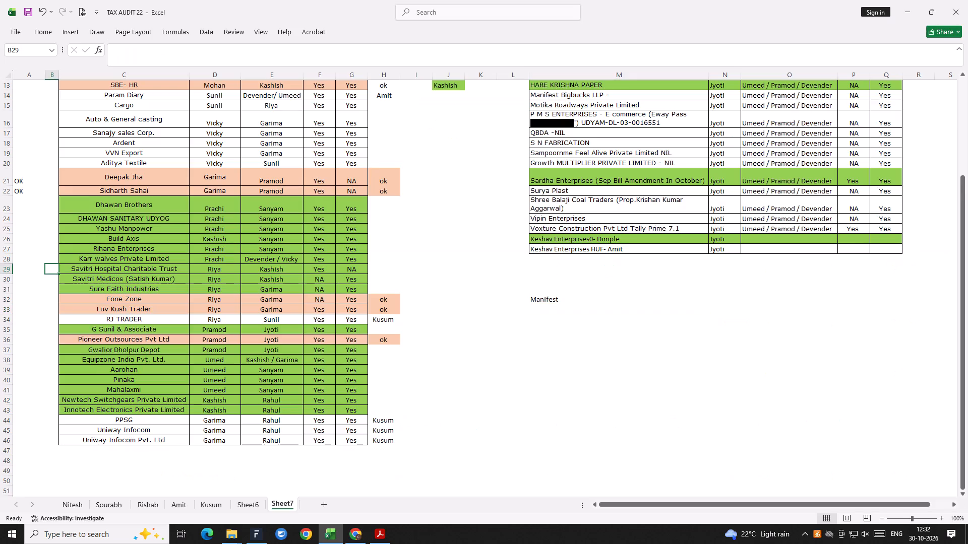
pyautogui.hotkey('ctrl', 'f')
pyautogui.write("bui'")
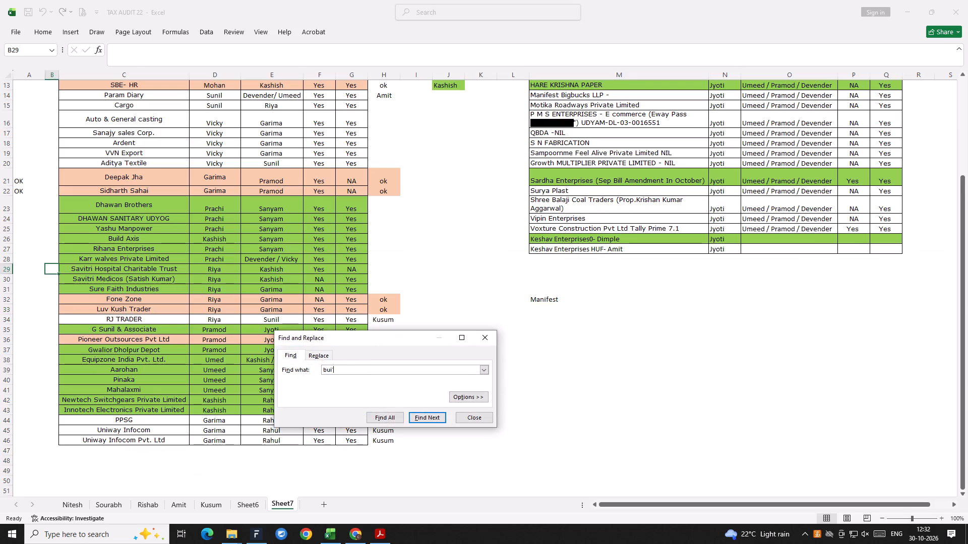
pyautogui.press('BackSpace')
pyautogui.press('Return')
pyautogui.press('Escape')
pyautogui.press('Left')
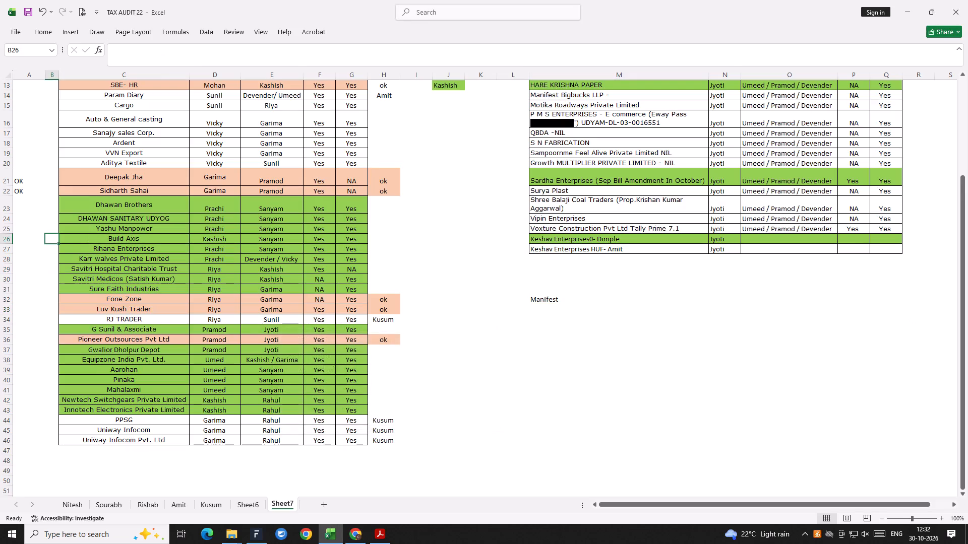
pyautogui.press('Left')
pyautogui.write('ok')
pyautogui.press('Return')
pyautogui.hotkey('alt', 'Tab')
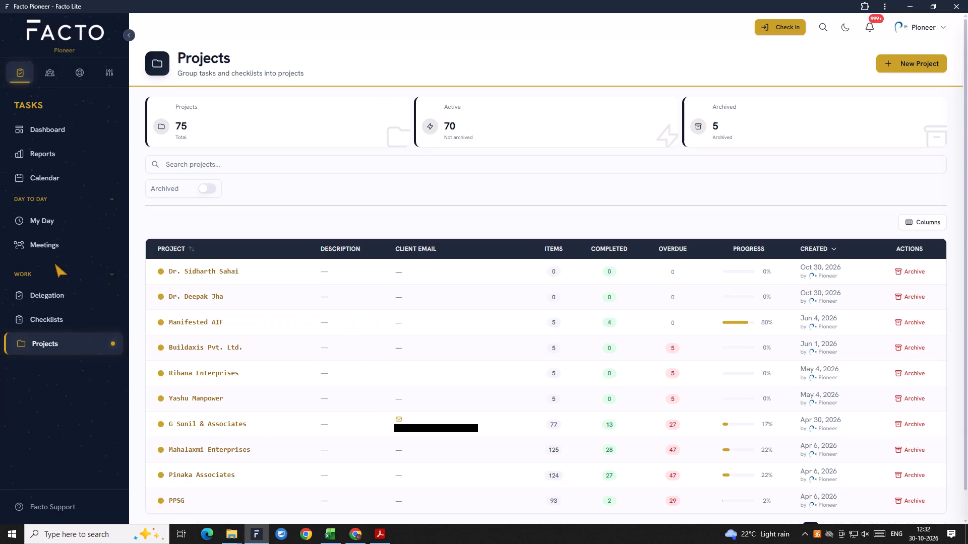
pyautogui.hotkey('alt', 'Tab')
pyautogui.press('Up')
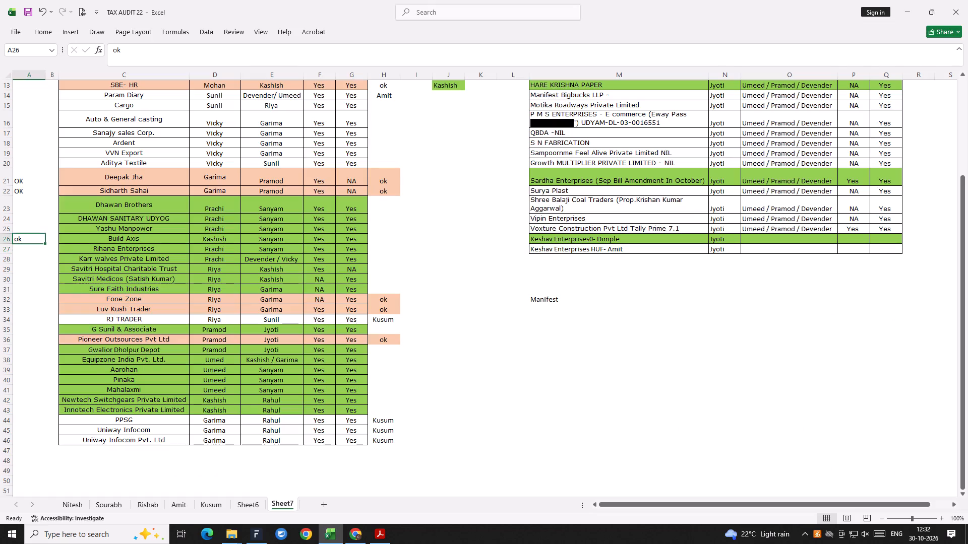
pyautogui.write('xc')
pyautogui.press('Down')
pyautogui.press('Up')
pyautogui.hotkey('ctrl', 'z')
# Copy the ok mark into column A beside Rihana Enterprises and Yashu Manpower, checking both against the Facto Lite projects.
pyautogui.hotkey('ctrl', 'c')
pyautogui.press('Down')
pyautogui.hotkey('ctrl', 'v')
pyautogui.press('Escape')
pyautogui.hotkey('alt', 'Tab')
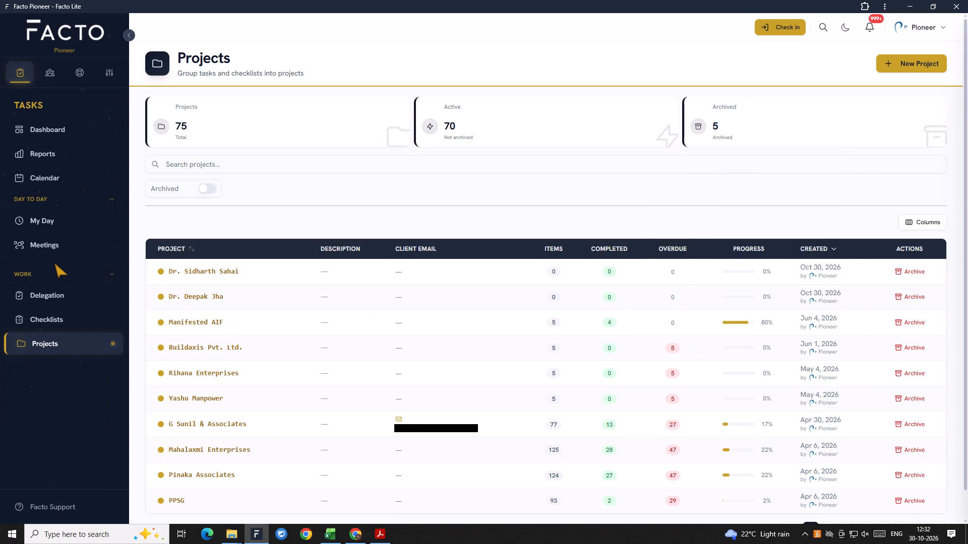
pyautogui.hotkey('alt', 'Tab')
pyautogui.press('Up')
pyautogui.press('Down')
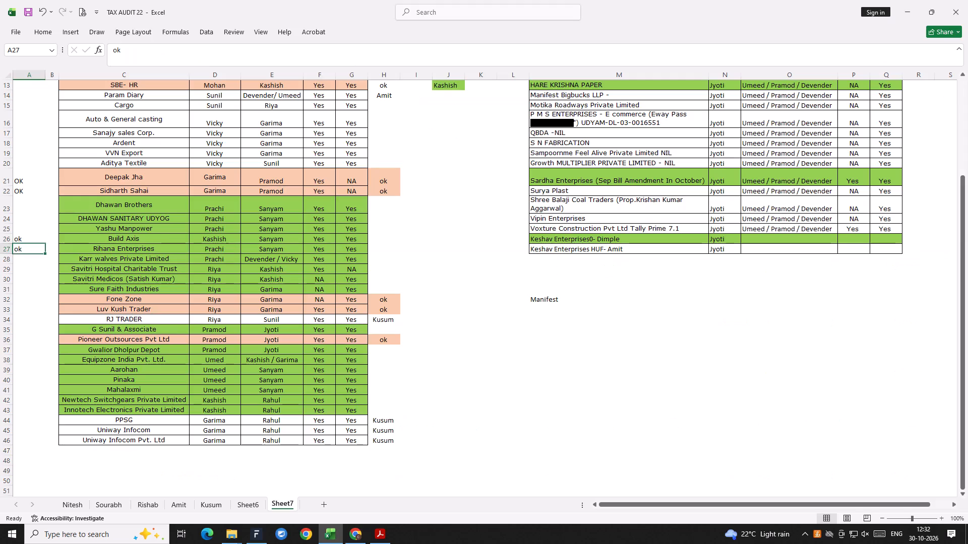
pyautogui.hotkey('ctrl', 'c')
pyautogui.press('Up')
pyautogui.press('Up')
pyautogui.hotkey('ctrl', 'v')
pyautogui.press('Escape')
# Compare the remaining projects on the first page of Facto Lite with the clients further down the workbook table.
pyautogui.press('Down')
pyautogui.press('Down')
pyautogui.press('Down')
pyautogui.press('Down')
pyautogui.press('Down')
pyautogui.press('Down')
pyautogui.press('Down')
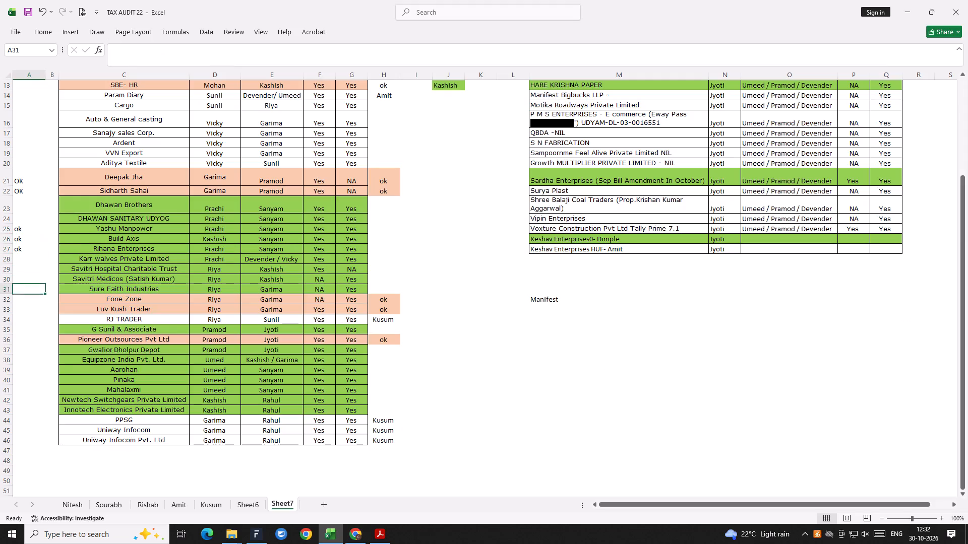
pyautogui.press('Down')
pyautogui.hotkey('alt', 'Tab')
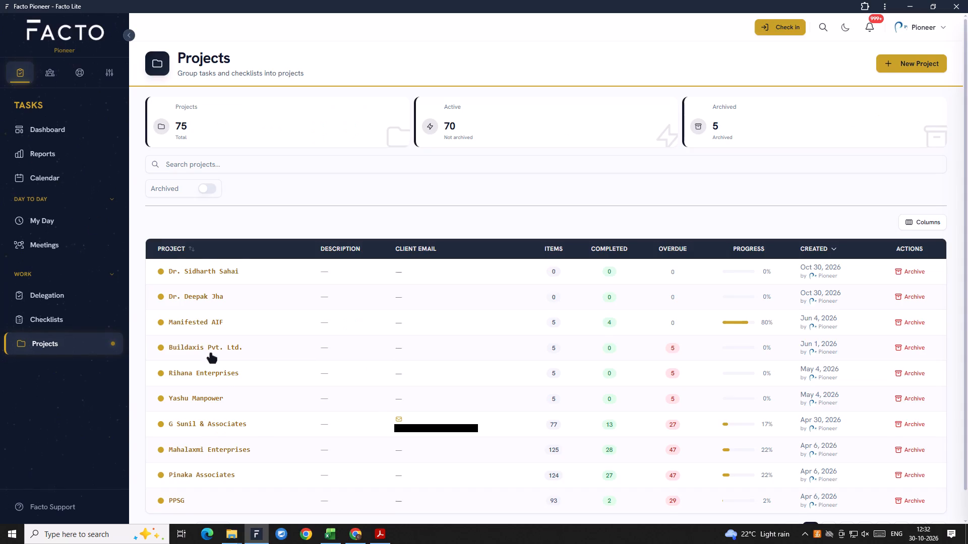
pyautogui.scroll(-7, 286, 396)
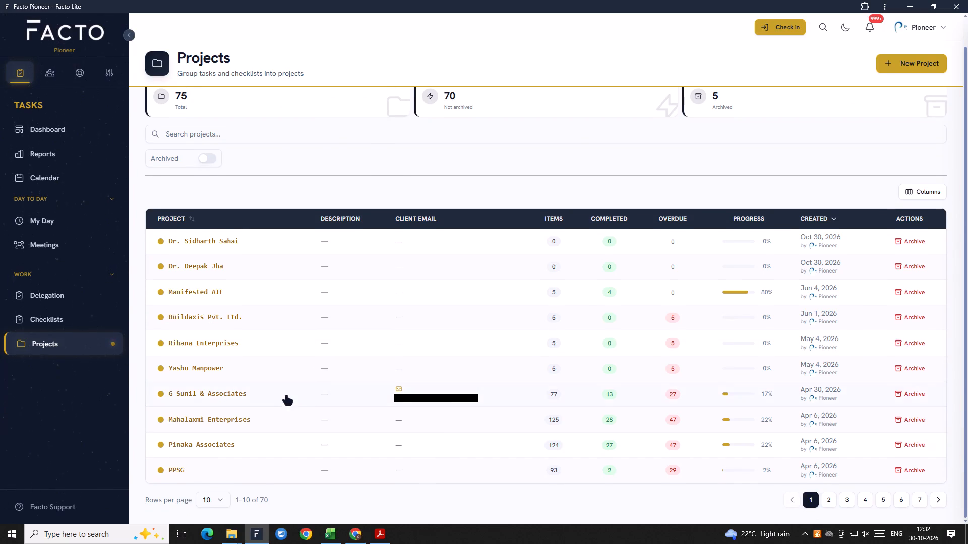
pyautogui.hotkey('alt', 'Tab')
pyautogui.hotkey('alt', 'Tab')
pyautogui.hotkey('alt', 'Tab')
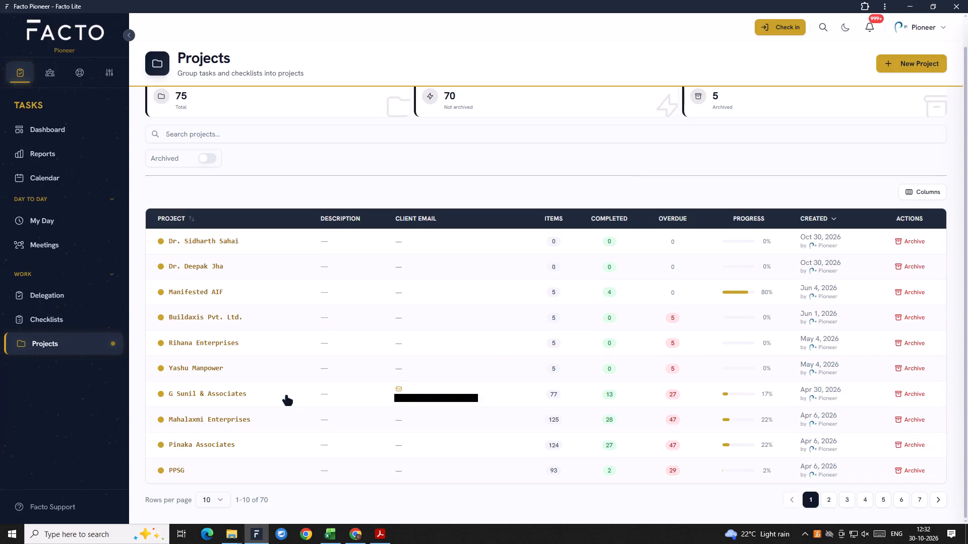
pyautogui.press('Up')
pyautogui.press('Up')
pyautogui.press('Up')
pyautogui.hotkey('ctrl', 'f')
pyautogui.write('suni')
pyautogui.press('Return')
pyautogui.press('Escape')
pyautogui.press('Right')
pyautogui.press('Left')
pyautogui.press('Left')
pyautogui.press('Left')
pyautogui.press('Left')
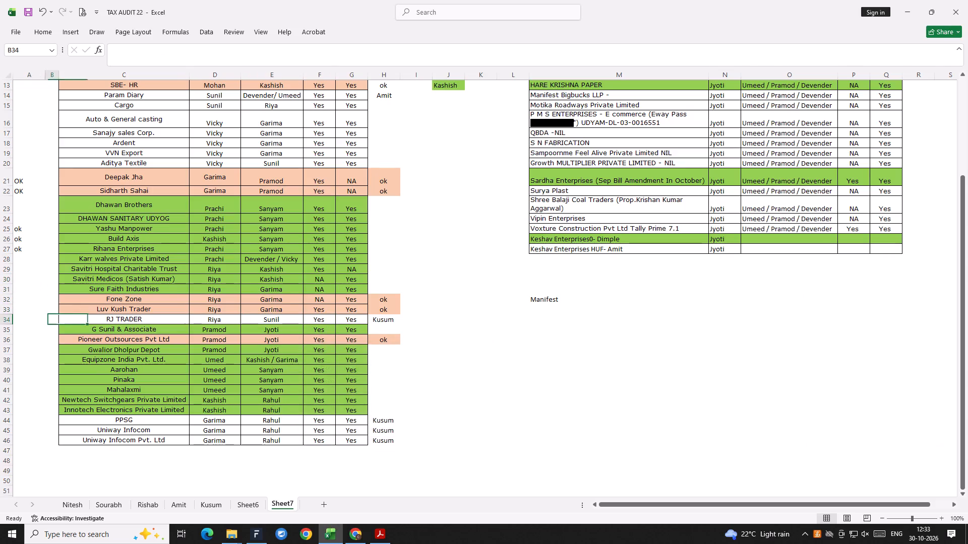
pyautogui.press('Left')
pyautogui.press('Down')
pyautogui.press('Down')
pyautogui.press('Up')
pyautogui.write('ok')
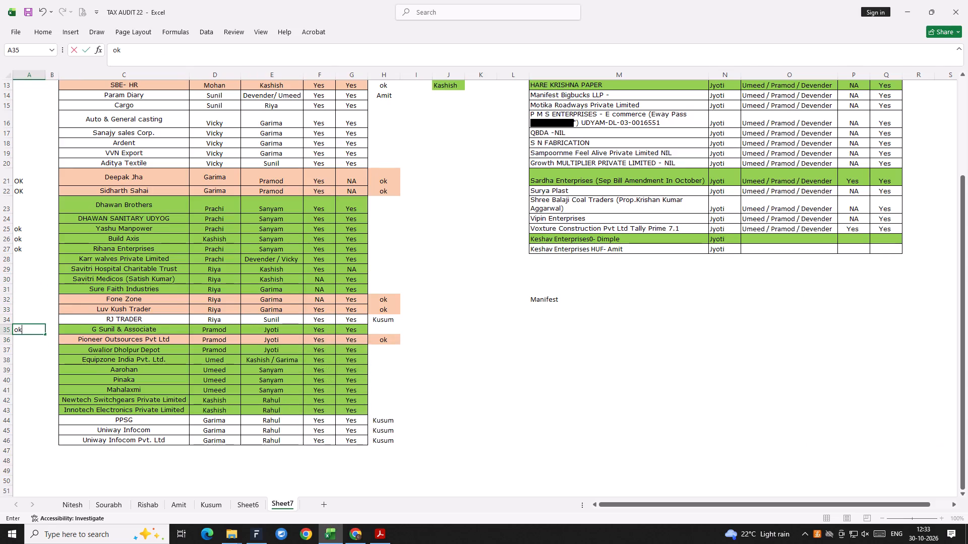
pyautogui.press('Return')
# Switch back to the Facto Lite Projects list to check the next project against the workbook.
pyautogui.hotkey('alt', 'Tab')
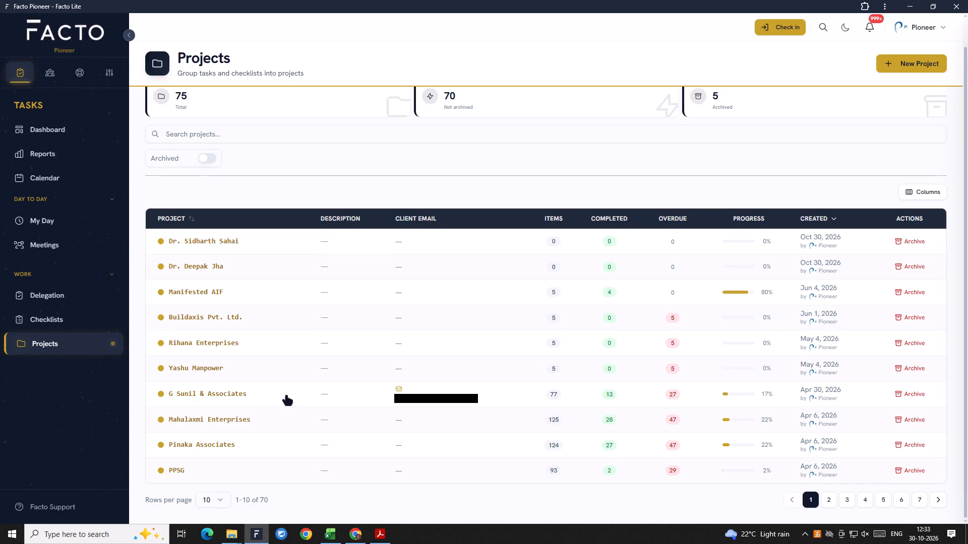
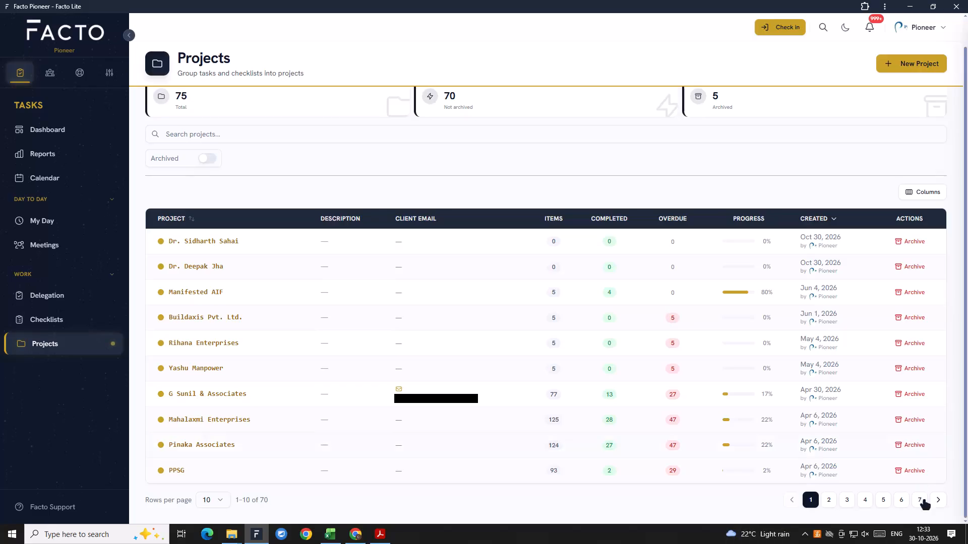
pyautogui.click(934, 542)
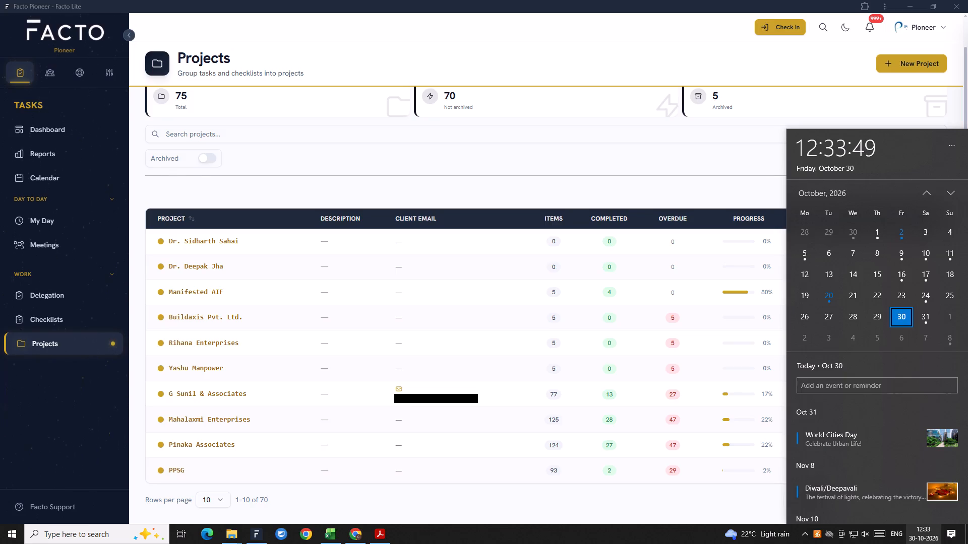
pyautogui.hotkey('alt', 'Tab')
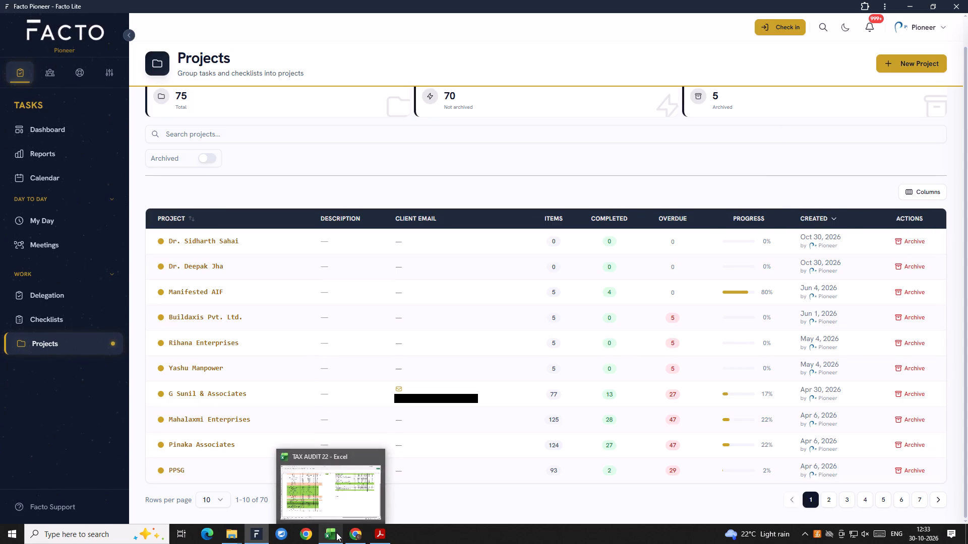
# Check the Facto Lite projects against the TAX AUDIT 22 workbook and enter ok in column A beside Mahalaxmi.
pyautogui.click(346, 504)
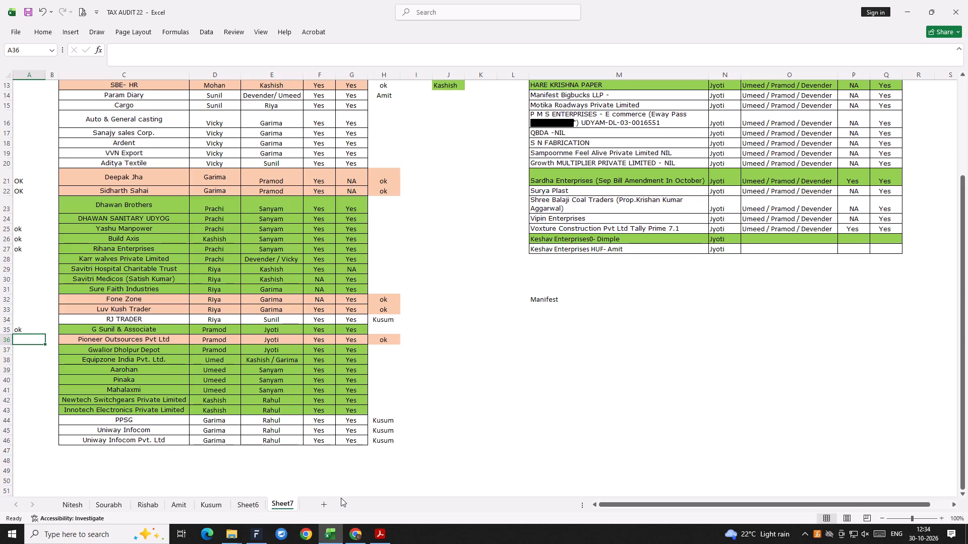
pyautogui.hotkey('alt', 'Tab')
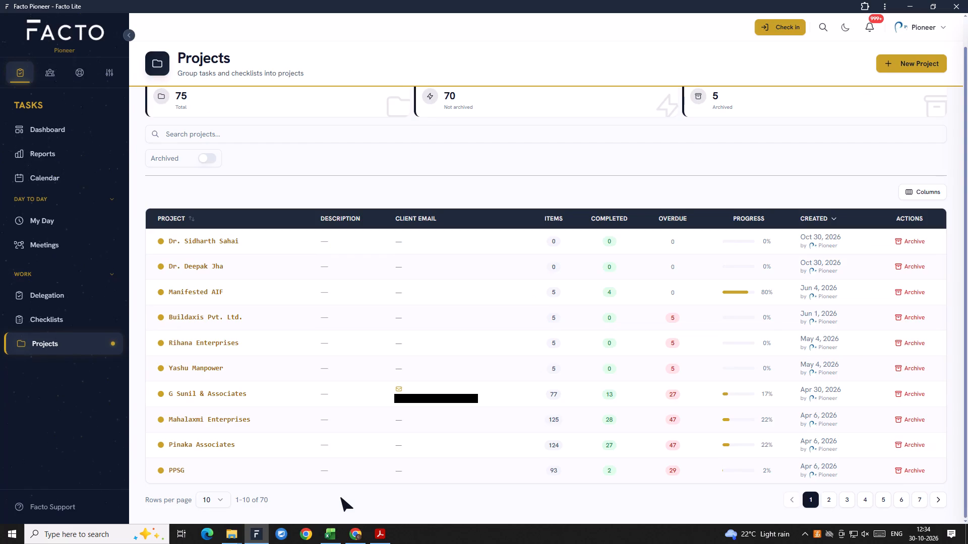
pyautogui.hotkey('alt', 'Tab')
pyautogui.press('Down')
pyautogui.press('Down')
pyautogui.press('Down')
pyautogui.press('Down')
pyautogui.press('Up')
pyautogui.press('Up')
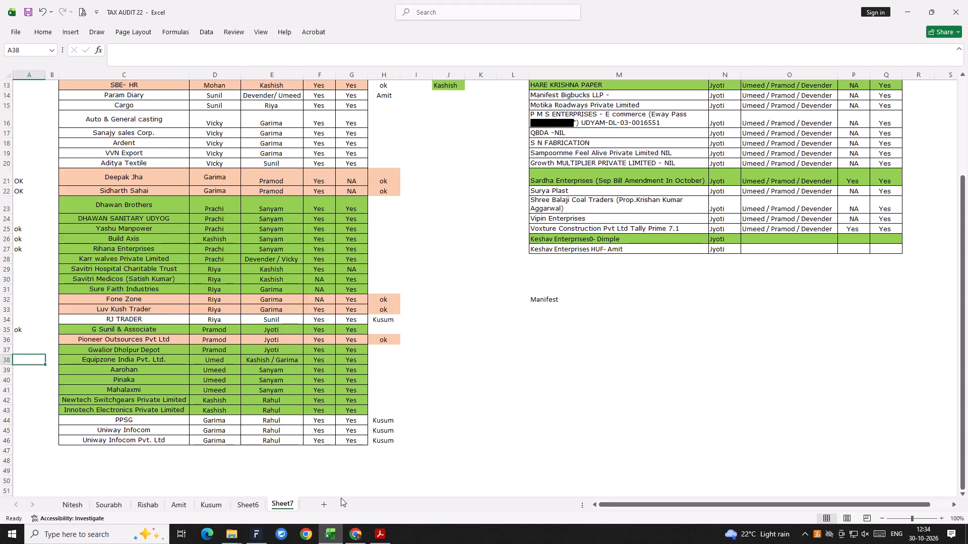
pyautogui.press('Down')
pyautogui.press('Down')
pyautogui.hotkey('alt', 'Tab')
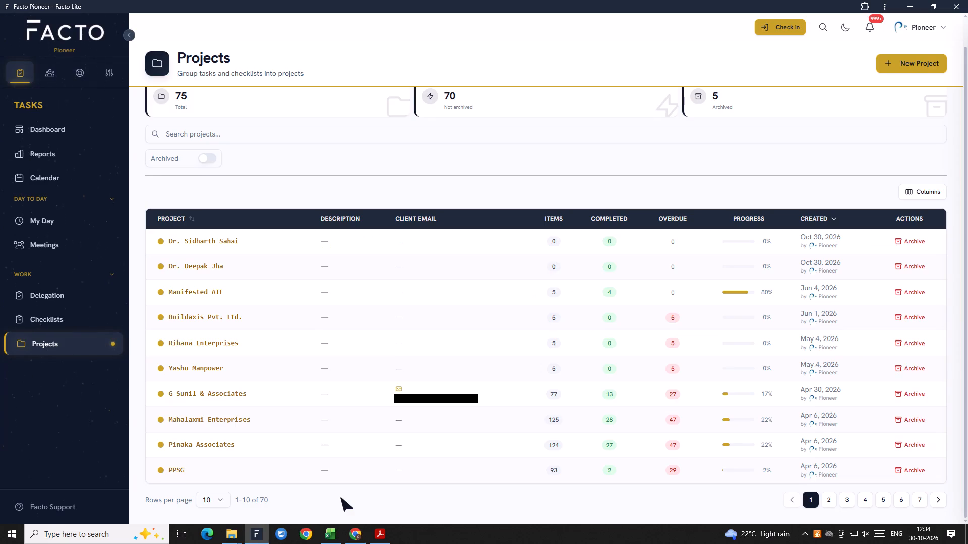
pyautogui.hotkey('alt', 'Tab')
pyautogui.press('Down')
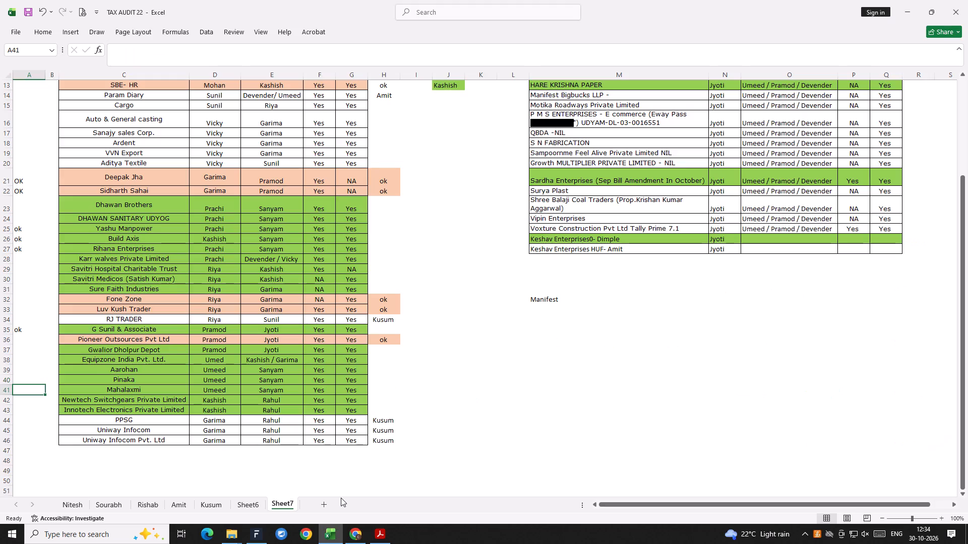
pyautogui.write('ok')
pyautogui.press('Return')
# Copy the ok mark from the Mahalaxmi row into column A beside Pinaka.
pyautogui.press('Up')
pyautogui.press('x')
pyautogui.press('Escape')
pyautogui.hotkey('ctrl', 'c')
pyautogui.press('Up')
pyautogui.hotkey('ctrl', 'v')
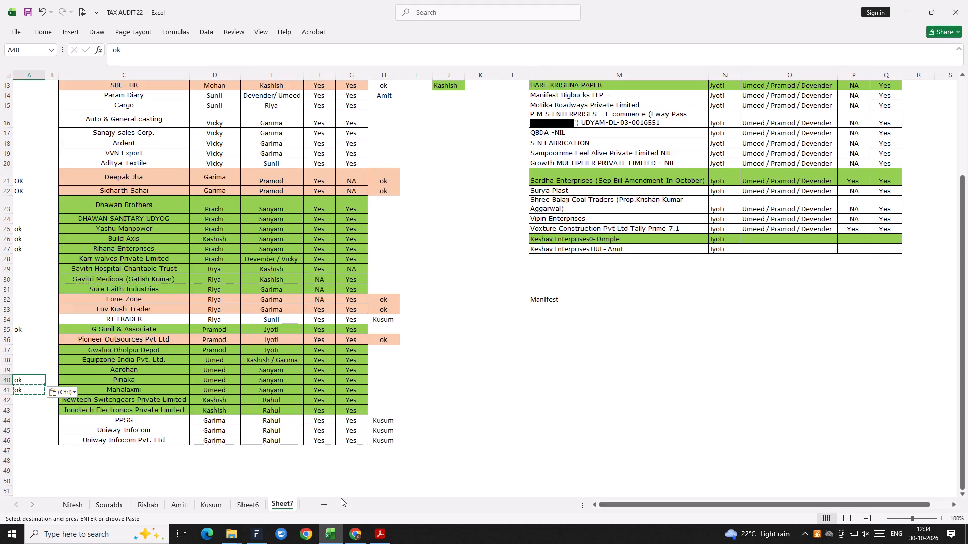
pyautogui.press('Escape')
# Check the Facto Lite list again and copy the ok mark into column A beside PPSG.
pyautogui.hotkey('alt', 'Tab')
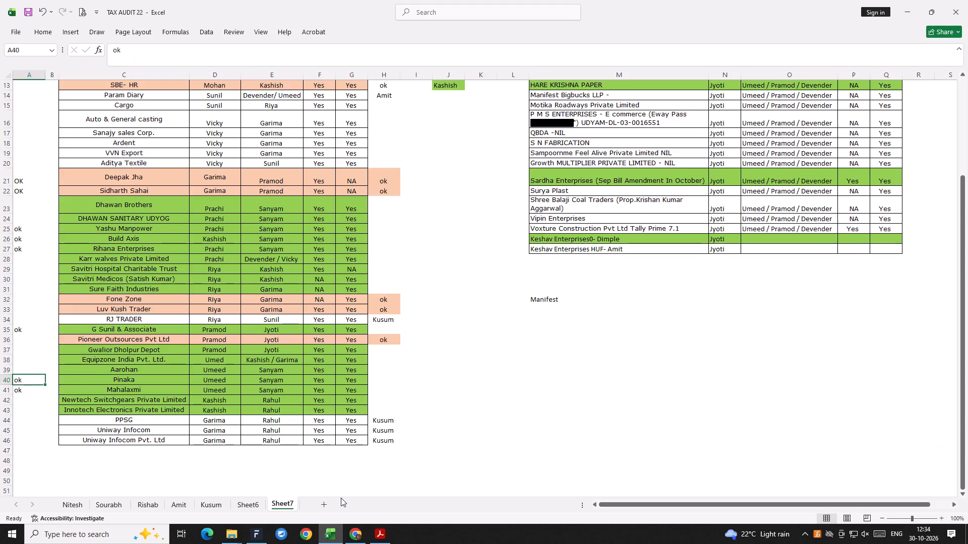
pyautogui.hotkey('alt', 'Tab')
pyautogui.press('Up')
pyautogui.press('Up')
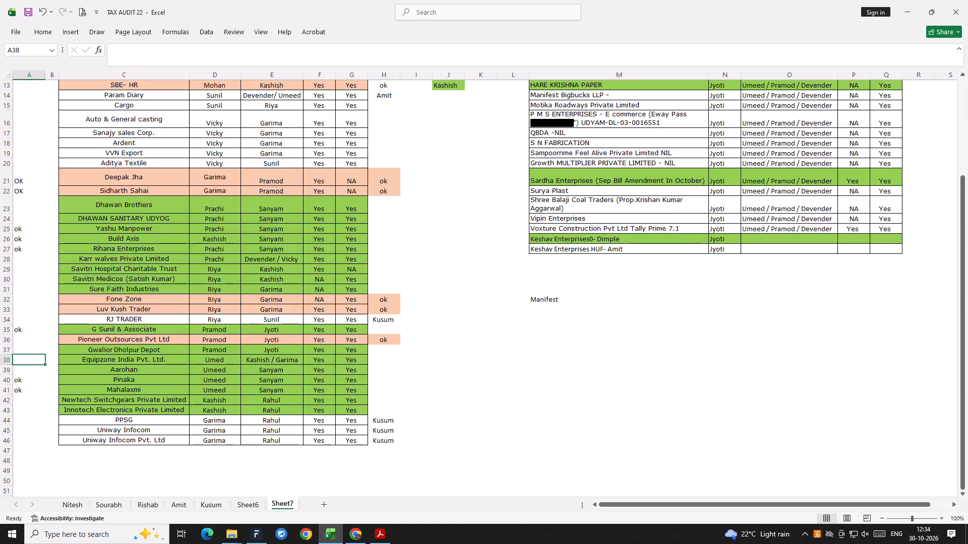
pyautogui.press('Down')
pyautogui.press('Down')
pyautogui.press('Down')
pyautogui.hotkey('ctrl', 'c')
pyautogui.press('Down')
pyautogui.press('Down')
pyautogui.press('Down')
pyautogui.hotkey('ctrl', 'v')
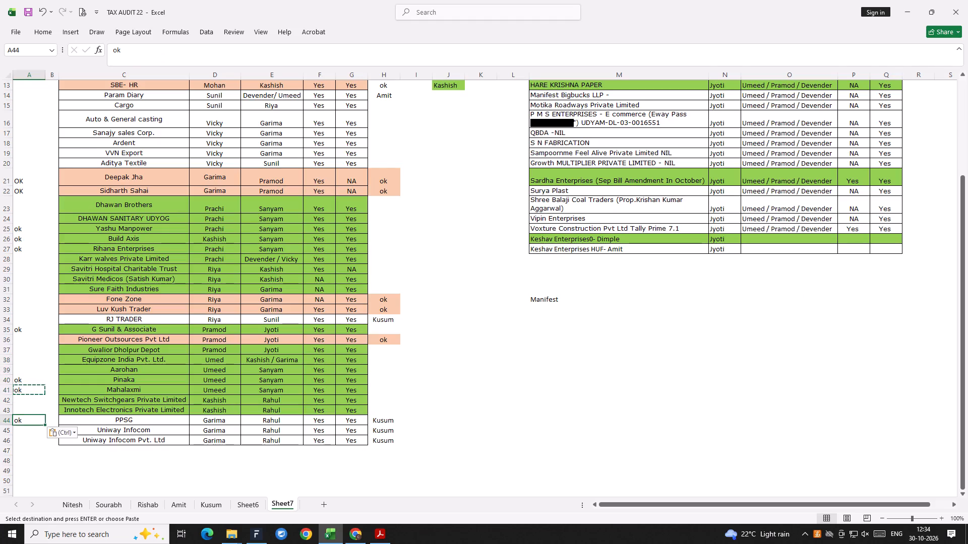
pyautogui.press('Escape')
# Show page 2 of the Facto Lite projects, and copy the ok mark into column A beside Aarohan in the workbook.
pyautogui.hotkey('alt', 'Tab')
pyautogui.click(823, 499)
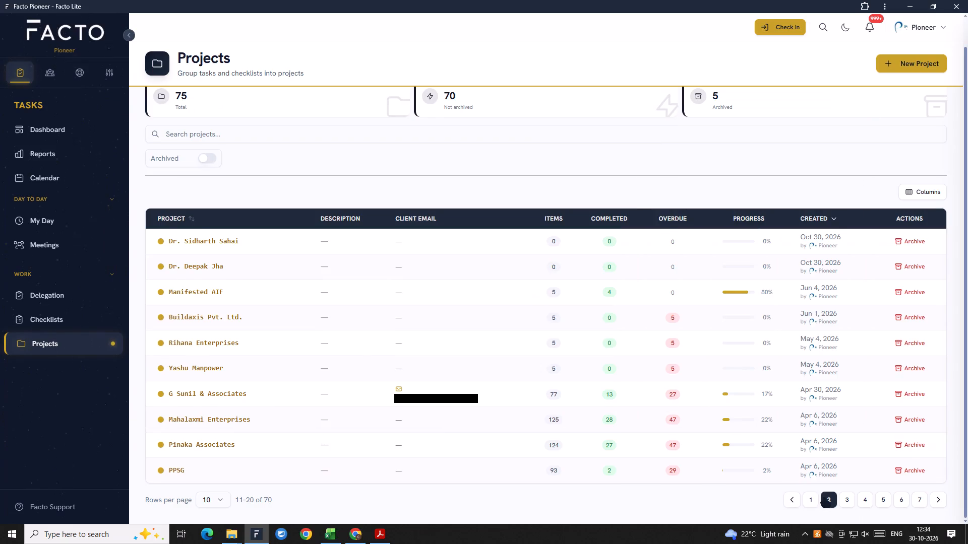
pyautogui.hotkey('alt', 'Tab')
pyautogui.press('Up')
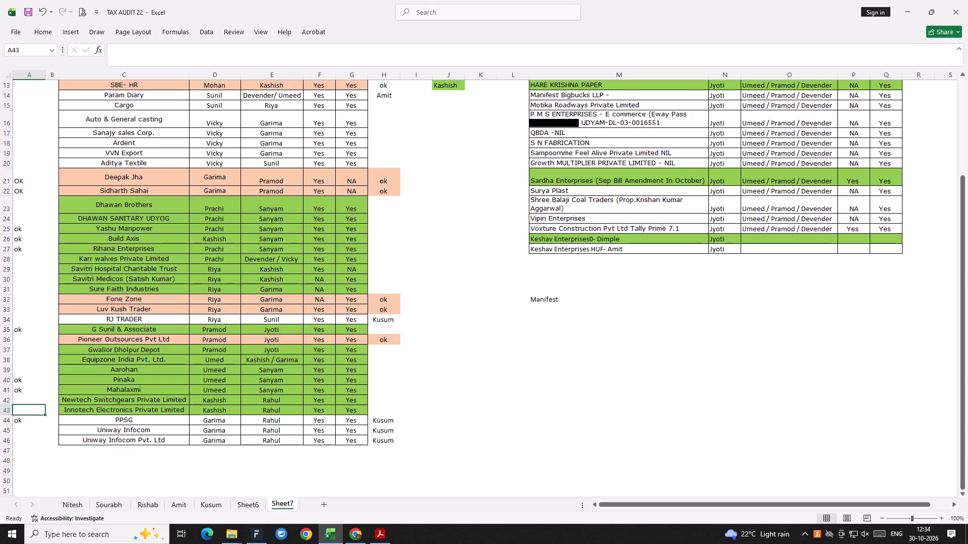
pyautogui.press('Down')
pyautogui.hotkey('ctrl', 'c')
pyautogui.press('Up')
pyautogui.press('Up')
pyautogui.press('Up')
pyautogui.press('Up')
pyautogui.press('Up')
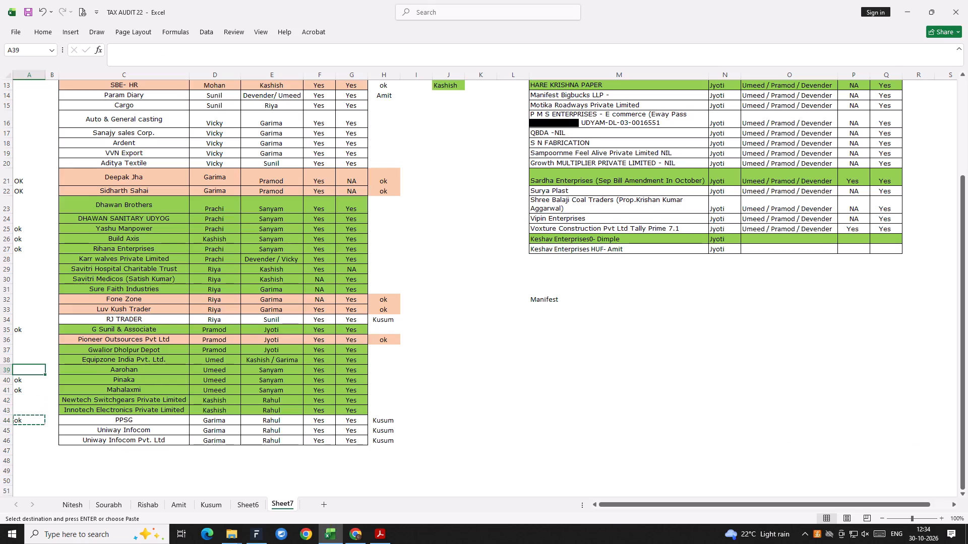
pyautogui.hotkey('ctrl', 'v')
pyautogui.press('Escape')
# Copy the ok mark into column A beside Earth near the top of the client table.
pyautogui.hotkey('ctrl', 'c')
pyautogui.press('pageup')
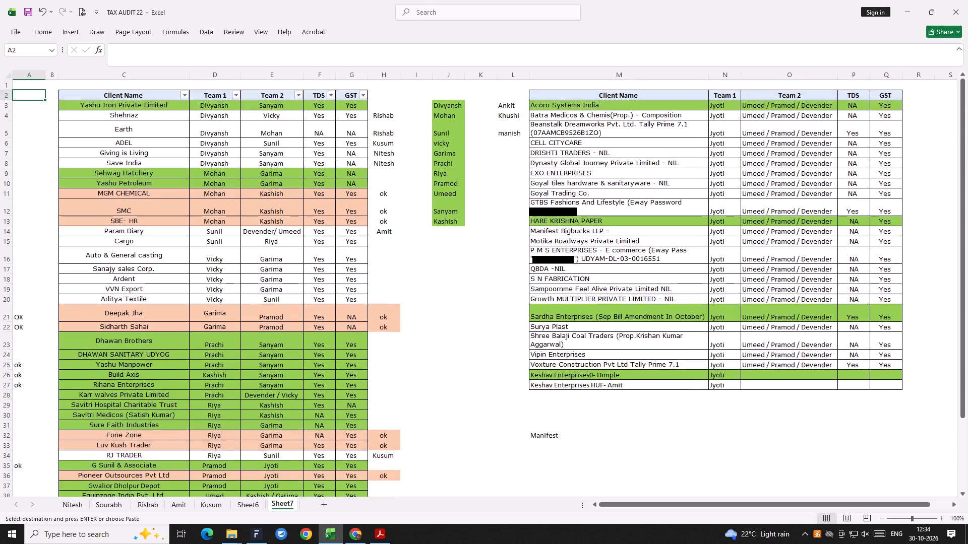
pyautogui.press('Down')
pyautogui.press('Down')
pyautogui.press('Down')
pyautogui.hotkey('ctrl', 'v')
# Check the next project in Facto Lite and copy the ok mark into column A beside Equipzone India Pvt. Ltd.
pyautogui.hotkey('alt', 'Tab')
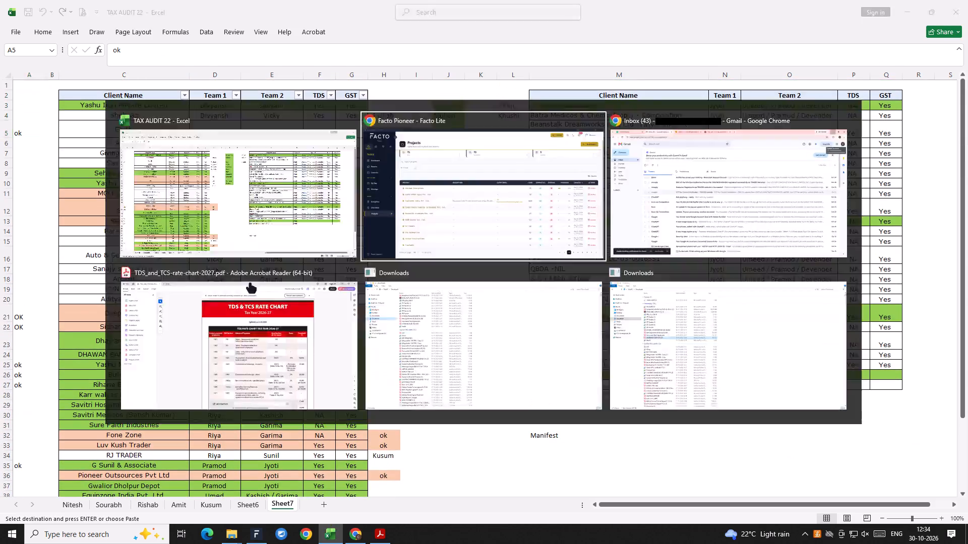
pyautogui.scroll(-2, 247, 315)
pyautogui.hotkey('alt', 'Tab')
pyautogui.press('Up')
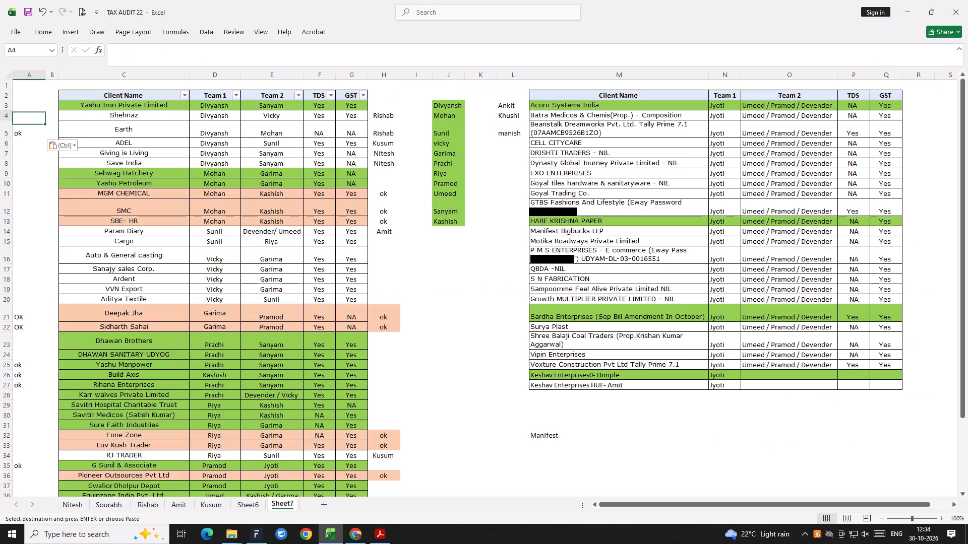
pyautogui.press('Down')
pyautogui.hotkey('ctrl', 'c')
pyautogui.press('Down')
pyautogui.press('Down')
pyautogui.press('Down')
pyautogui.press('Down')
pyautogui.press('Down')
pyautogui.press('Down')
pyautogui.press('Down')
pyautogui.press('Down')
pyautogui.press('Down')
pyautogui.press('Down')
pyautogui.press('Down')
pyautogui.press('Down')
pyautogui.press('Down')
pyautogui.press('Down')
pyautogui.press('Down')
pyautogui.press('Down')
pyautogui.press('Down')
pyautogui.press('Down')
pyautogui.press('Down')
pyautogui.press('Down')
pyautogui.press('Down')
pyautogui.press('Down')
pyautogui.press('Down')
pyautogui.press('Down')
pyautogui.press('Down')
pyautogui.press('Down')
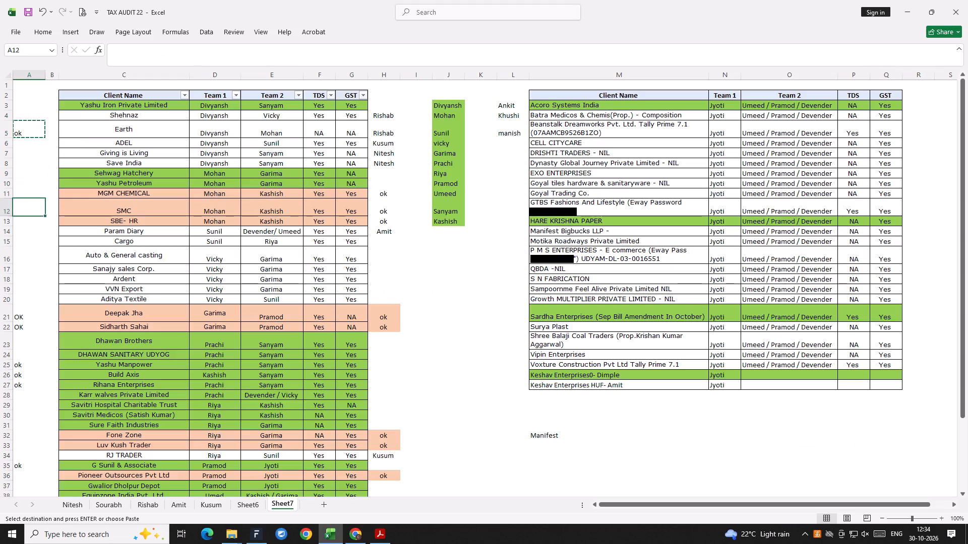
pyautogui.press('Up')
pyautogui.press('Up')
pyautogui.press('Up')
pyautogui.press('Up')
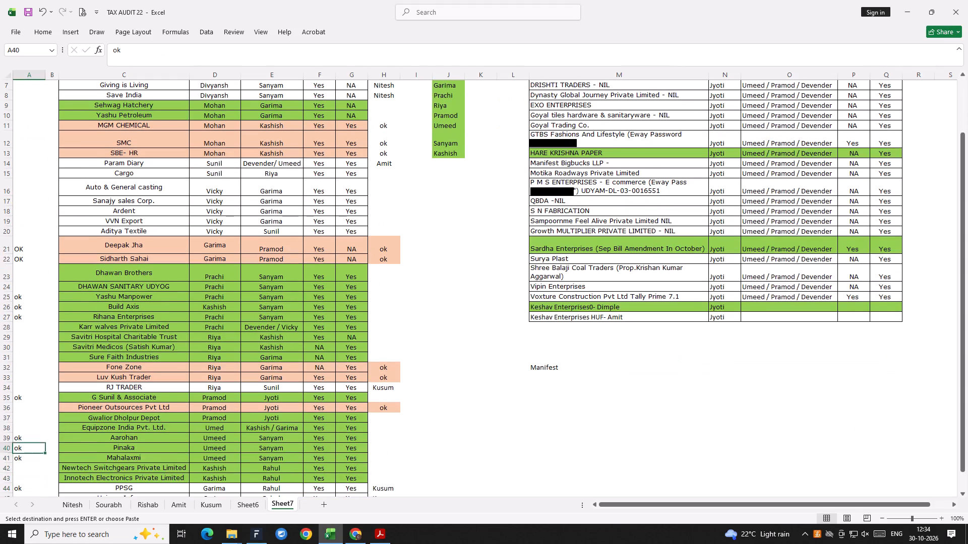
pyautogui.press('Up')
pyautogui.press('Up')
pyautogui.hotkey('ctrl', 'v')
# Check the next Facto Lite project, search the sheet for "carg" and enter ok in column A beside Cargo.
pyautogui.hotkey('alt', 'Tab')
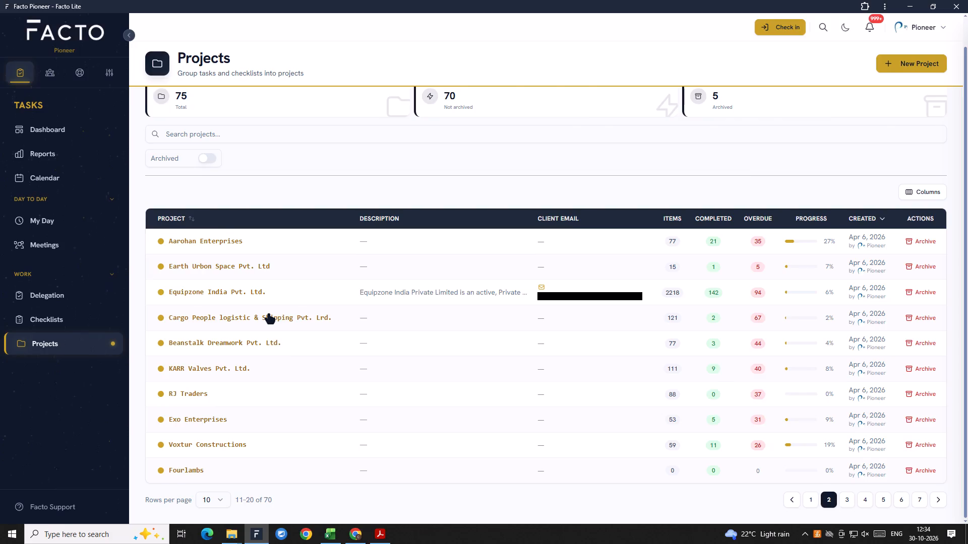
pyautogui.hotkey('alt', 'Tab')
pyautogui.press('Up')
pyautogui.press('Down')
pyautogui.hotkey('ctrl', 'f')
pyautogui.write('carg')
pyautogui.press('Return')
pyautogui.press('Escape')
pyautogui.press('Left')
pyautogui.press('Left')
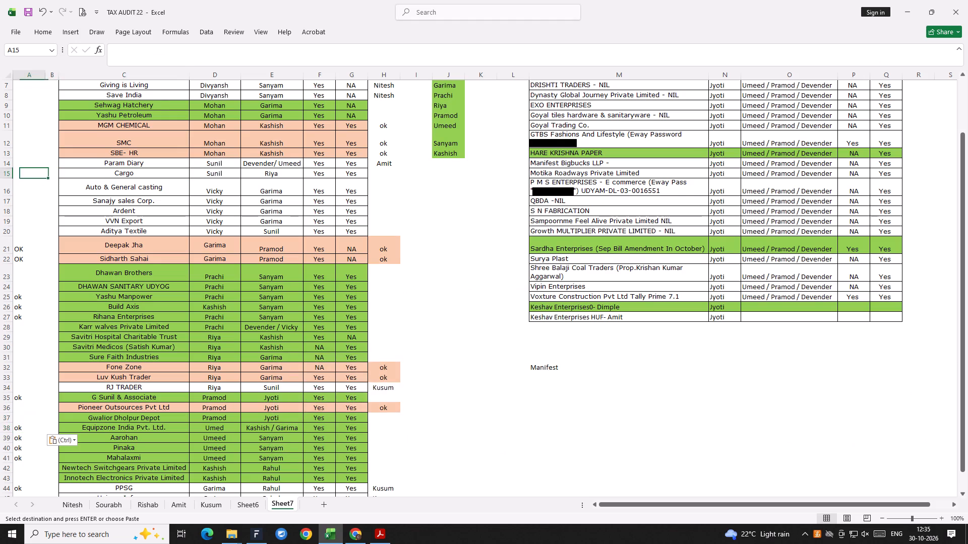
pyautogui.write('ok')
pyautogui.press('Return')
# Check the next Facto Lite project and search the workbook sheet for "bean" to locate Beanstalk Dreamworks.
pyautogui.hotkey('alt', 'Tab')
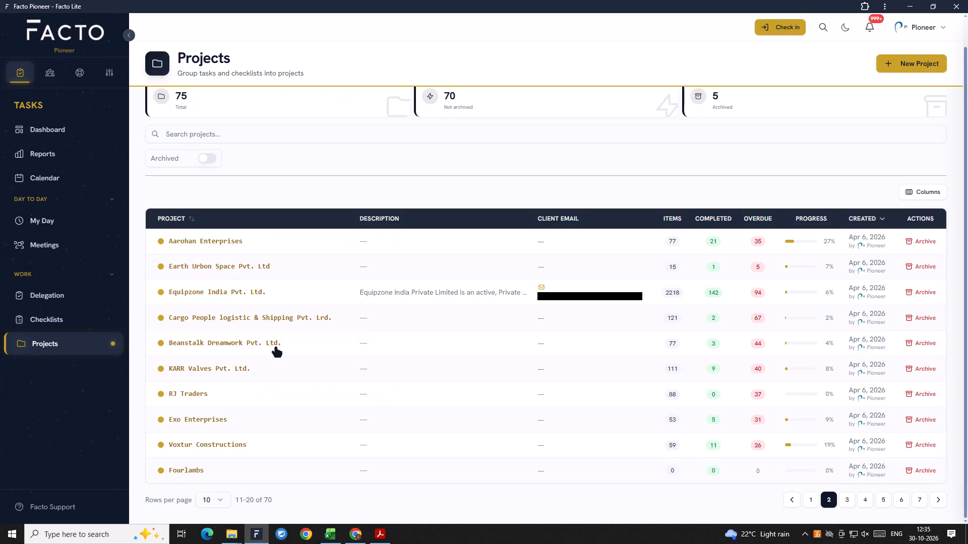
pyautogui.hotkey('alt', 'Tab')
pyautogui.press('Down')
pyautogui.hotkey('ctrl', 'f')
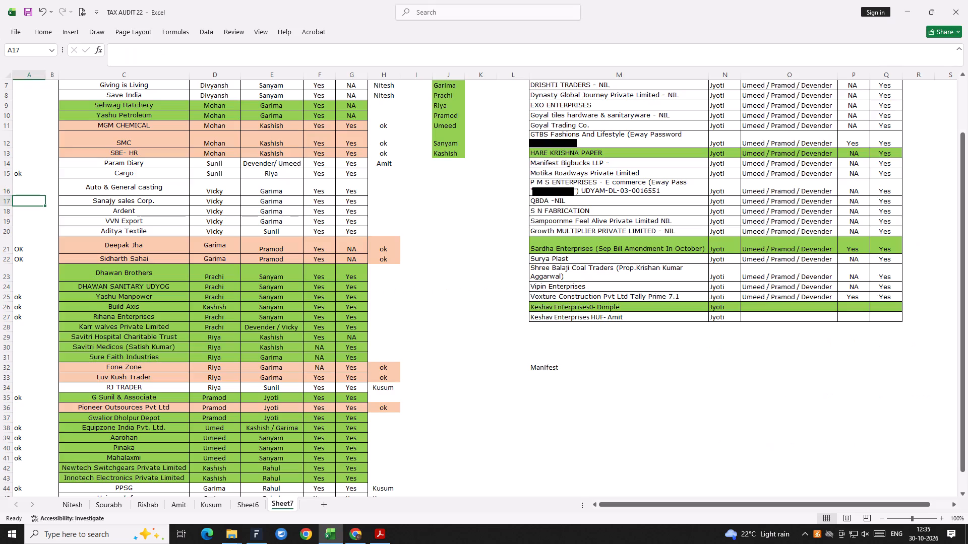
pyautogui.write('bean')
pyautogui.press('Return')
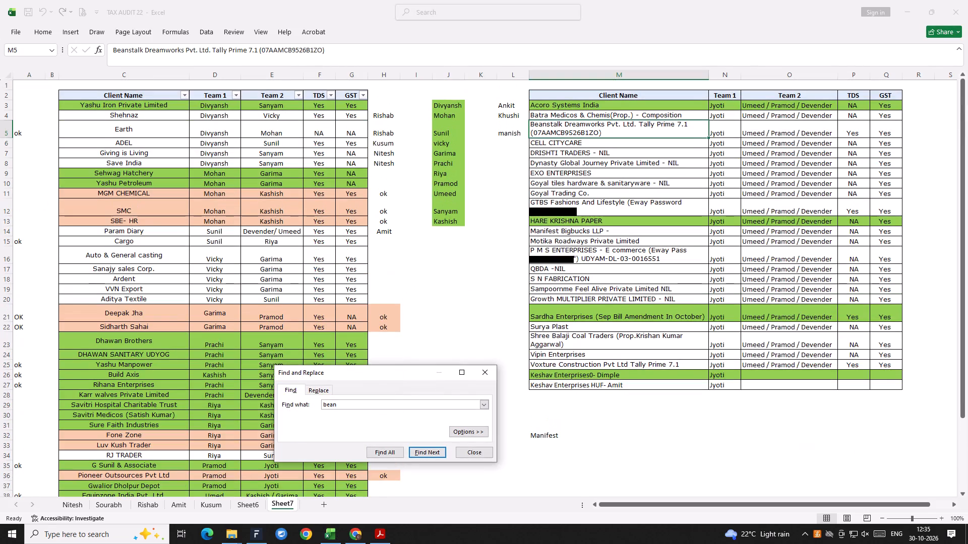
pyautogui.press('Right')
pyautogui.press('Left')
pyautogui.press('Escape')
pyautogui.press('Escape')
pyautogui.press('Escape')
# Move the three names in L3:L5 one column over to K3:K5, freeing column L beside the second client table.
pyautogui.press('Left')
pyautogui.press('Up')
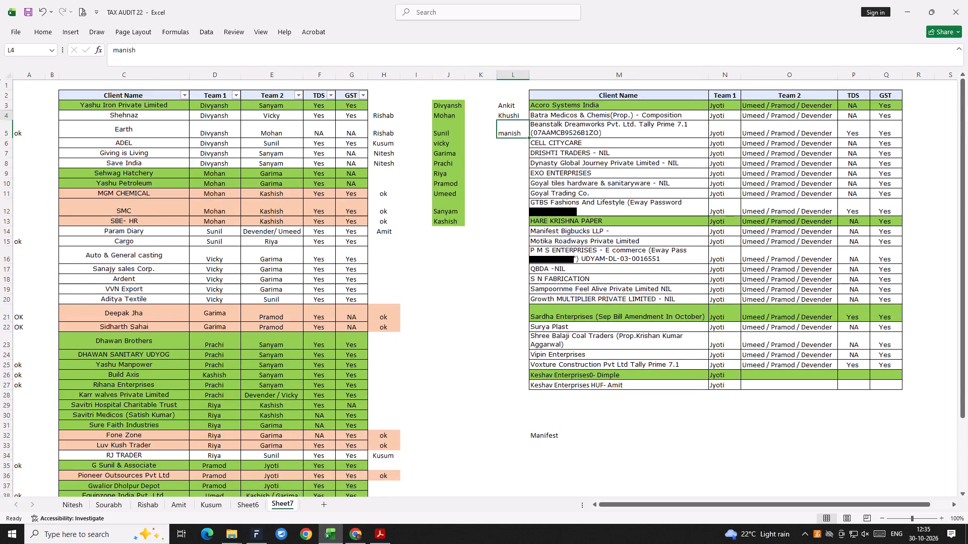
pyautogui.press('Up')
pyautogui.hotkey('shift', 'Down')
pyautogui.hotkey('shift', 'Down')
pyautogui.hotkey('ctrl', 'x')
pyautogui.press('Left')
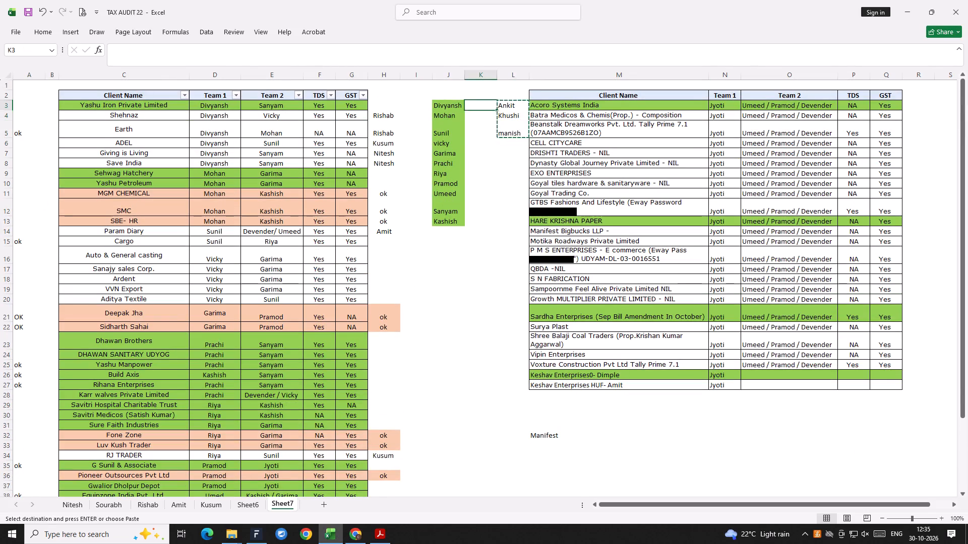
pyautogui.hotkey('ctrl', 'v')
# Enter ok in cell L5 beside Beanstalk Dreamworks Pvt. Ltd.
pyautogui.press('Right')
pyautogui.press('Down')
pyautogui.press('Down')
pyautogui.press('Up')
pyautogui.press('Down')
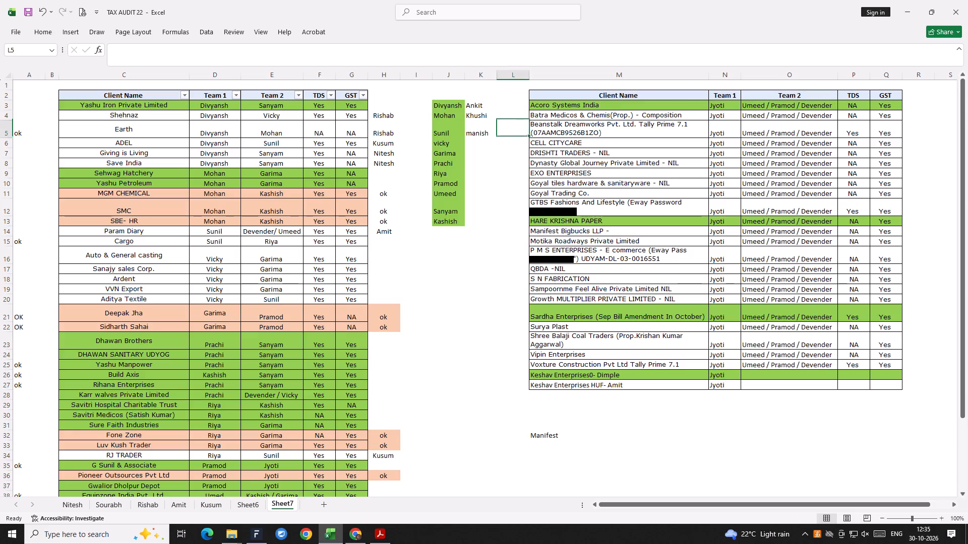
pyautogui.write('pl')
pyautogui.press('Escape')
pyautogui.write('ok')
pyautogui.press('Return')
# Check the next Facto Lite project, search the sheet for "ka" and enter ok in column A beside Karr walves Private Limited.
pyautogui.hotkey('alt', 'Tab')
pyautogui.scroll(-2, 258, 378)
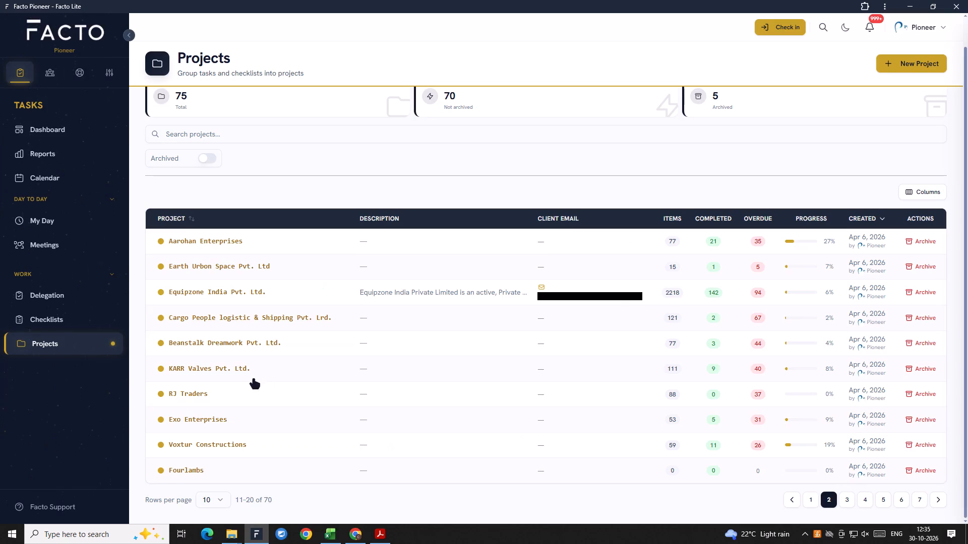
pyautogui.hotkey('alt', 'Tab')
pyautogui.click(243, 380)
pyautogui.hotkey('ctrl', 'f')
pyautogui.press('j')
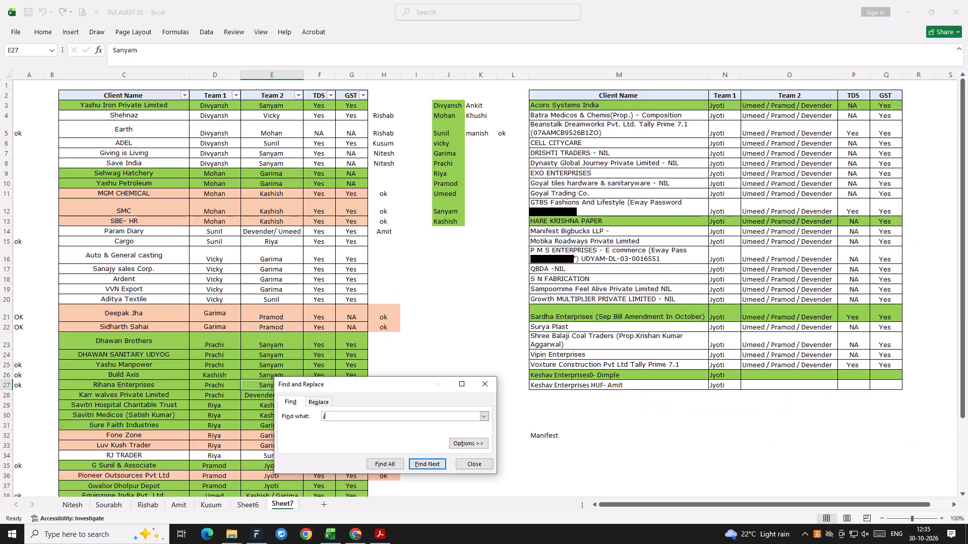
pyautogui.press('BackSpace')
pyautogui.write('ka')
pyautogui.press('Return')
pyautogui.press('Escape')
pyautogui.press('Left')
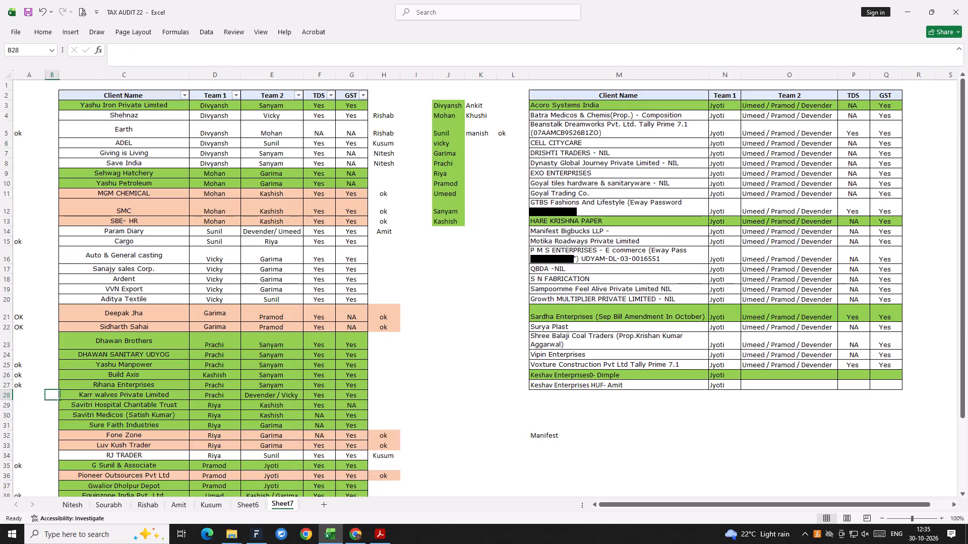
pyautogui.press('Left')
pyautogui.write('ok')
pyautogui.press('Return')
# Check the next project in Facto Lite, RJ Traders, and search the workbook sheet for "r j".
pyautogui.hotkey('alt', 'Tab')
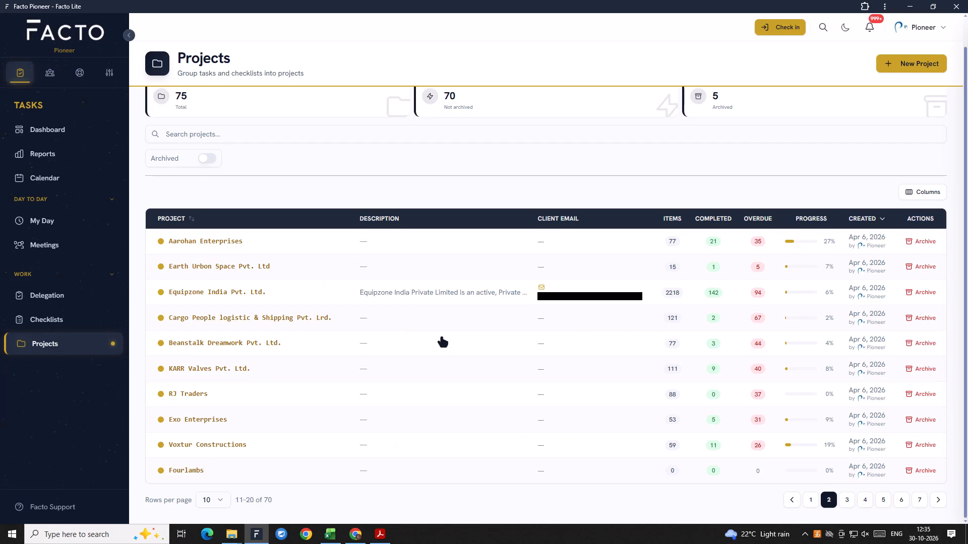
pyautogui.scroll(-3, 265, 345)
pyautogui.hotkey('alt', 'Tab')
pyautogui.click(157, 367)
pyautogui.hotkey('ctrl', 'f')
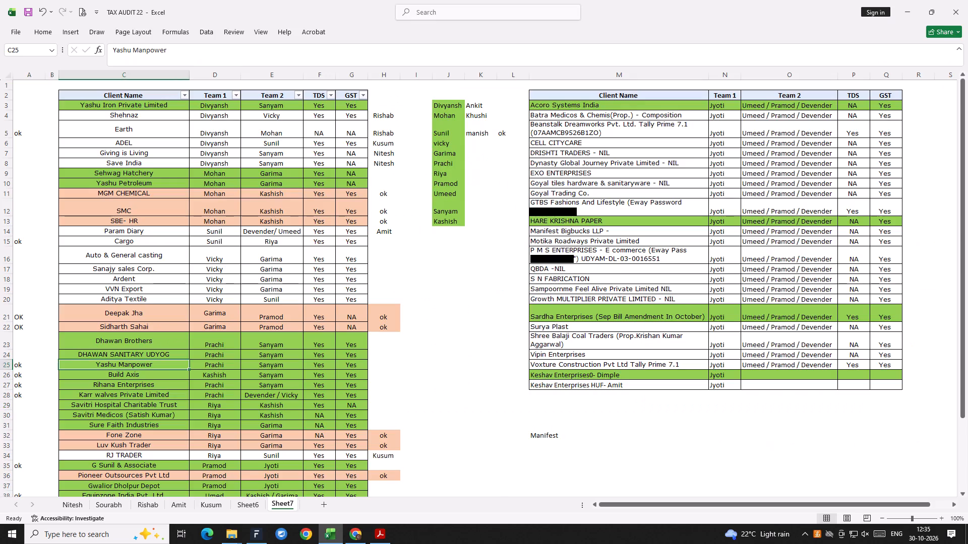
pyautogui.write('r j')
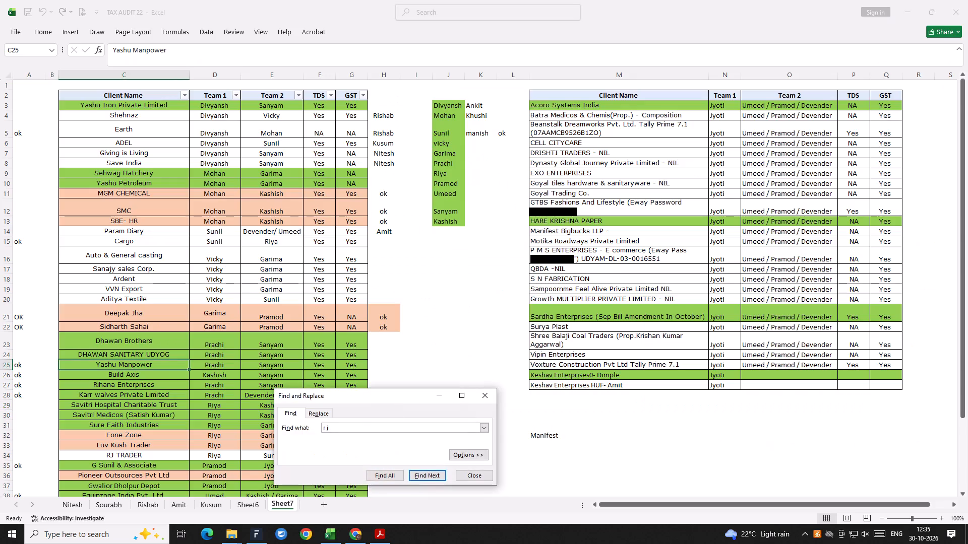
pyautogui.press('BackSpace')
pyautogui.press('j')
pyautogui.press('Return')
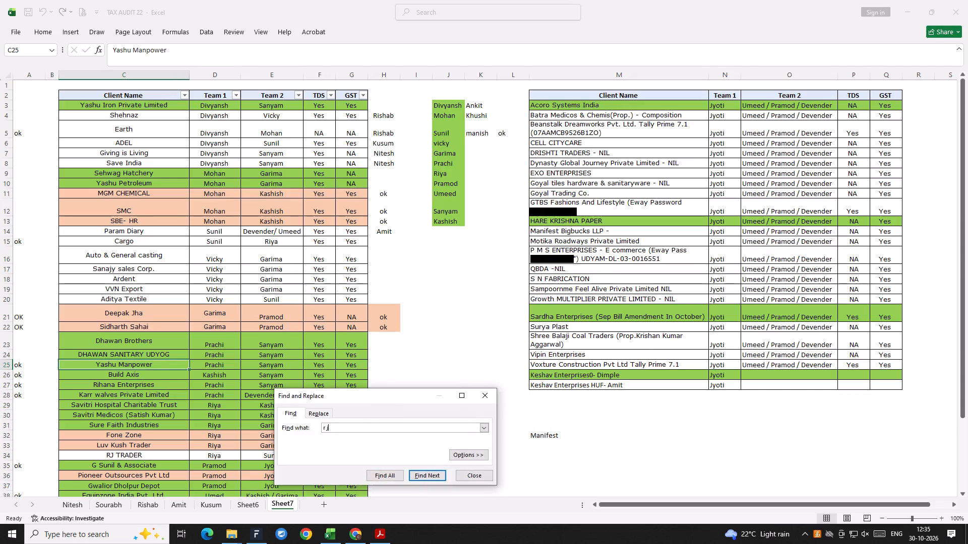
pyautogui.press('Escape')
pyautogui.press('Escape')
pyautogui.press('Down')
pyautogui.press('Escape')
# Copy the ok beside Karr walves Private Limited into cell A34 beside RJ TRADER.
pyautogui.press('Down')
pyautogui.press('Down')
pyautogui.press('Down')
pyautogui.press('Down')
pyautogui.press('Left')
pyautogui.press('Up')
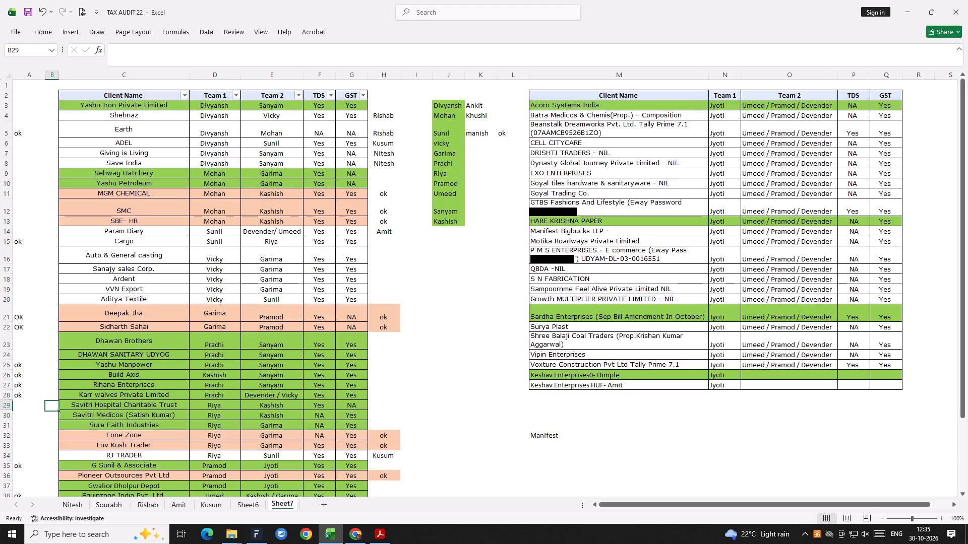
pyautogui.press('Left')
pyautogui.press('Up')
pyautogui.hotkey('ctrl', 'c')
pyautogui.press('Down')
pyautogui.press('Down')
pyautogui.press('Down')
pyautogui.press('Down')
pyautogui.press('Down')
pyautogui.press('Down')
pyautogui.hotkey('ctrl', 'v')
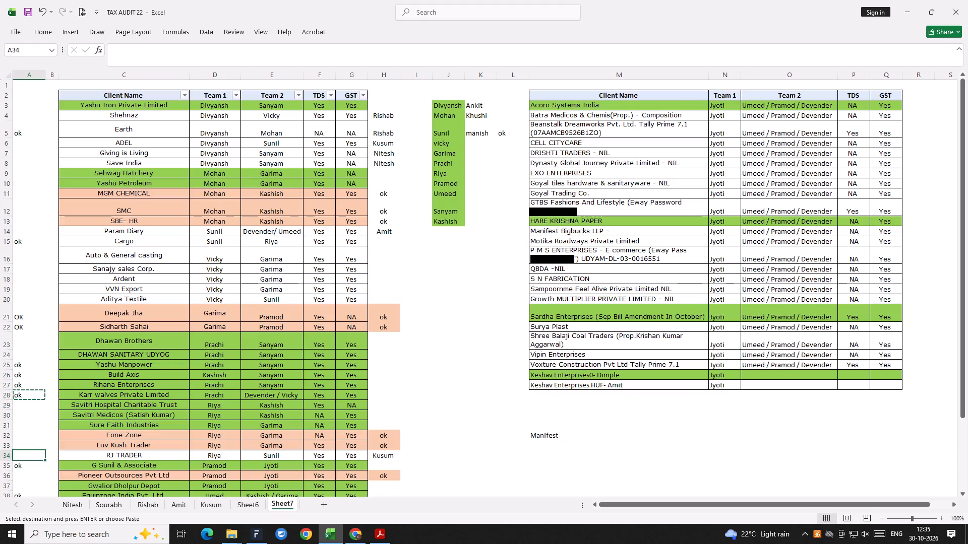
pyautogui.press('Escape')
# Check the next Facto Lite project and copy ok from cell L5 into L9 beside EXO ENTERPRISES.
pyautogui.hotkey('alt', 'Tab')
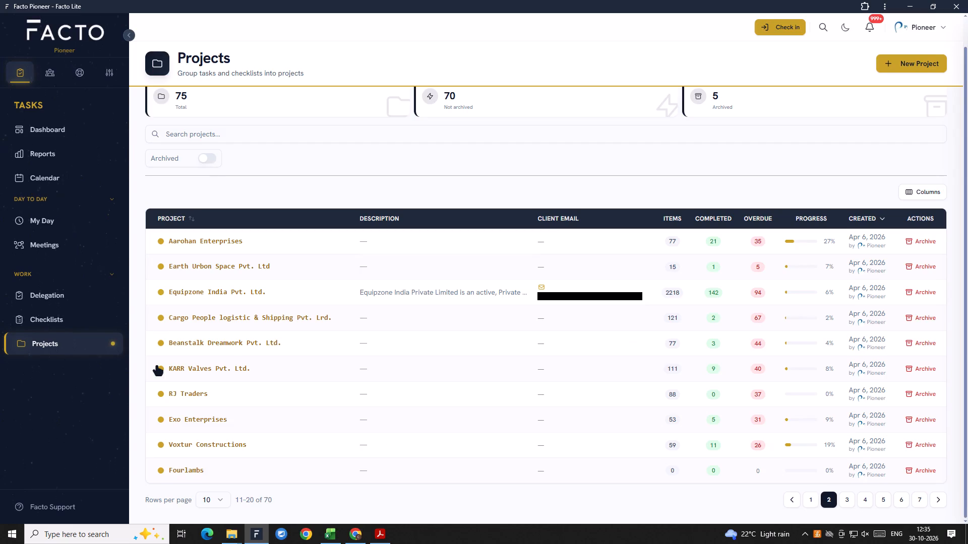
pyautogui.hotkey('alt', 'Tab')
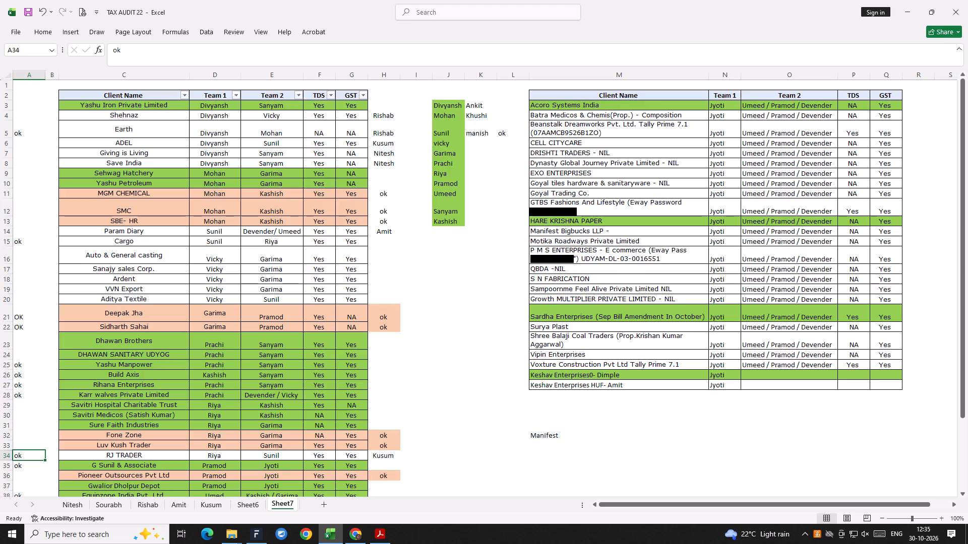
pyautogui.click(508, 139)
pyautogui.press('Up')
pyautogui.hotkey('ctrl', 'c')
pyautogui.press('Down')
pyautogui.press('Down')
pyautogui.press('Down')
pyautogui.press('Down')
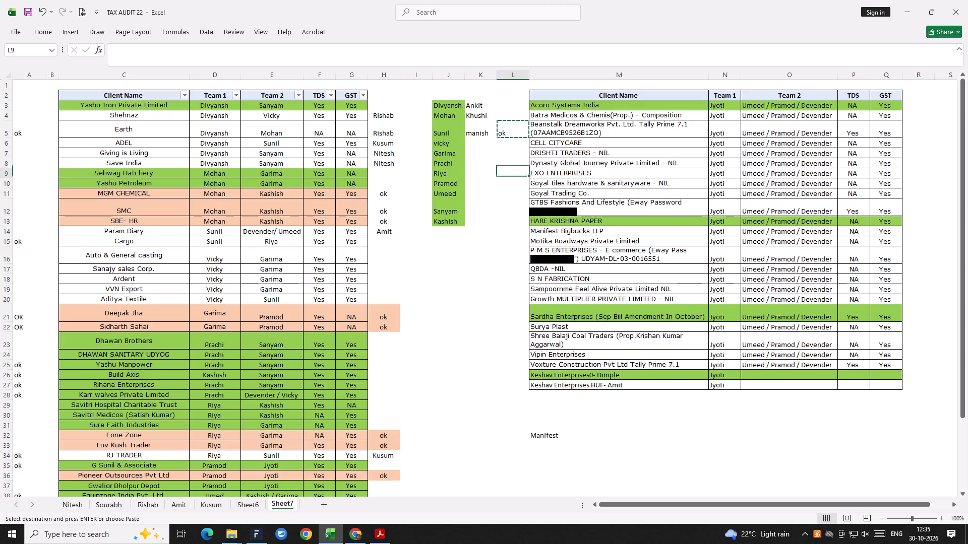
pyautogui.hotkey('ctrl', 'v')
pyautogui.press('Escape')
# Check the next Facto Lite project and copy ok into cell L25 beside Voxture Construction Pvt Ltd.
pyautogui.hotkey('alt', 'Tab')
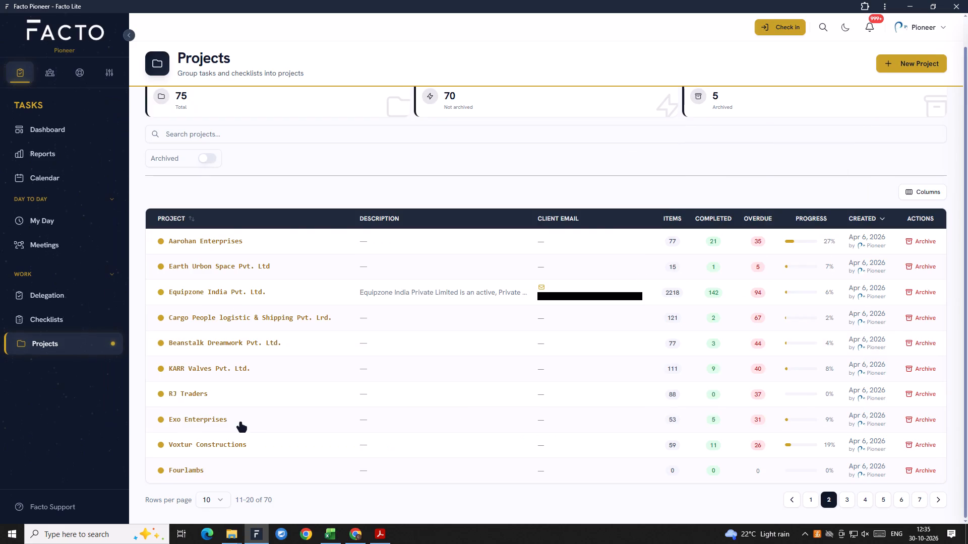
pyautogui.hotkey('alt', 'Tab')
pyautogui.hotkey('ctrl', 'c')
pyautogui.press('Down')
pyautogui.press('Down')
pyautogui.press('Down')
pyautogui.press('Down')
pyautogui.press('Down')
pyautogui.press('Down')
pyautogui.press('Down')
pyautogui.press('Down')
pyautogui.press('Down')
pyautogui.press('Down')
pyautogui.press('Down')
pyautogui.press('Down')
pyautogui.press('Down')
pyautogui.press('Down')
pyautogui.press('Down')
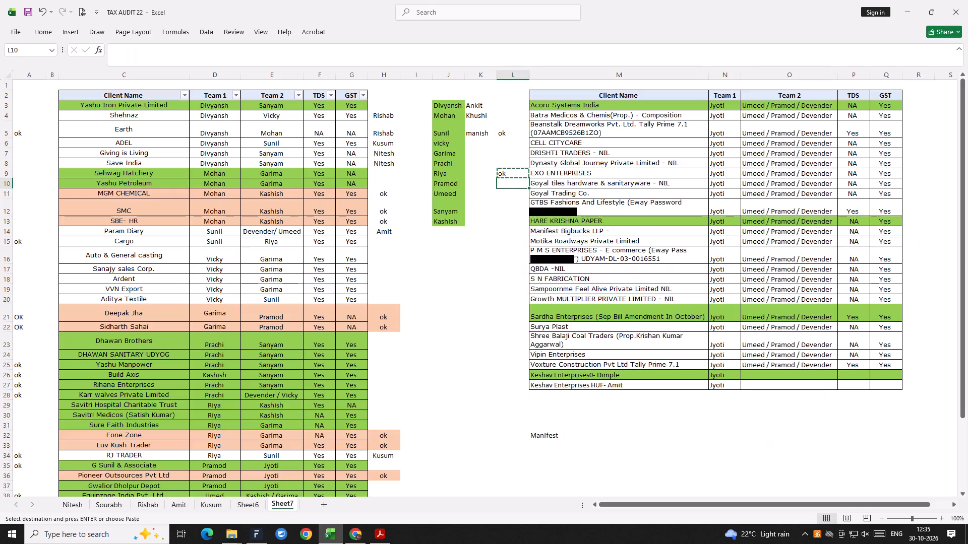
pyautogui.press('Down')
pyautogui.hotkey('ctrl', 'v')
pyautogui.press('Escape')
# Open the Fourlambs project in Facto Lite, go back to page 2 of the projects and compare it with the workbook's client tables.
pyautogui.hotkey('alt', 'Tab')
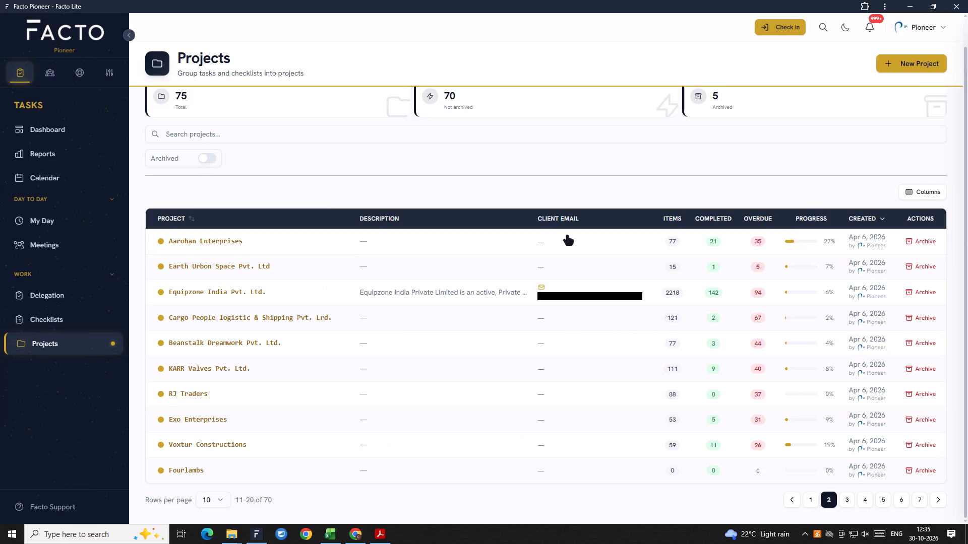
pyautogui.click(212, 475)
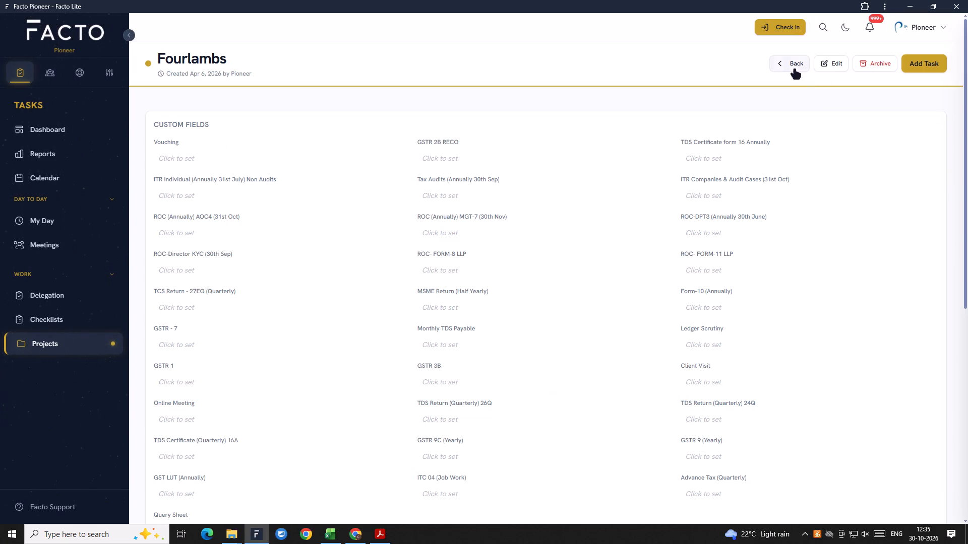
pyautogui.click(796, 67)
pyautogui.scroll(-5, 718, 368)
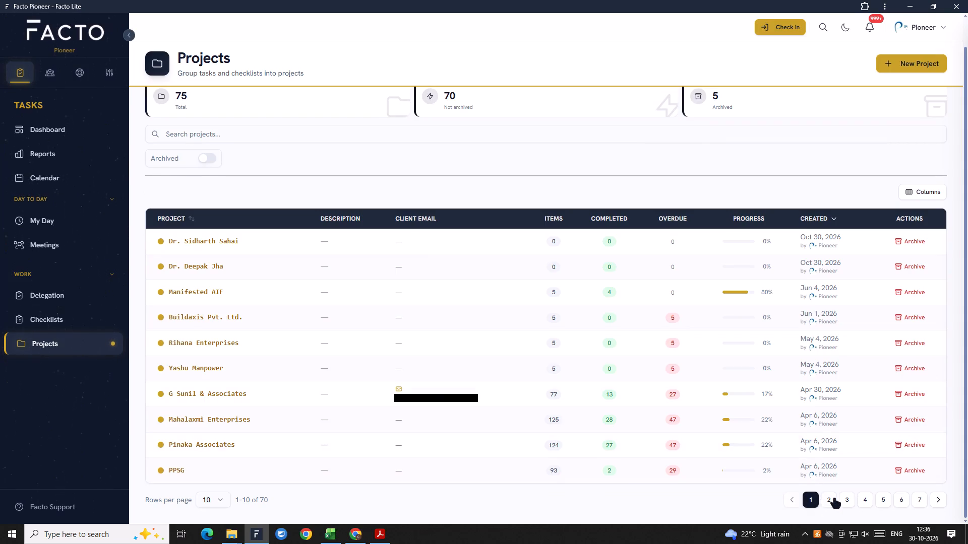
pyautogui.click(831, 502)
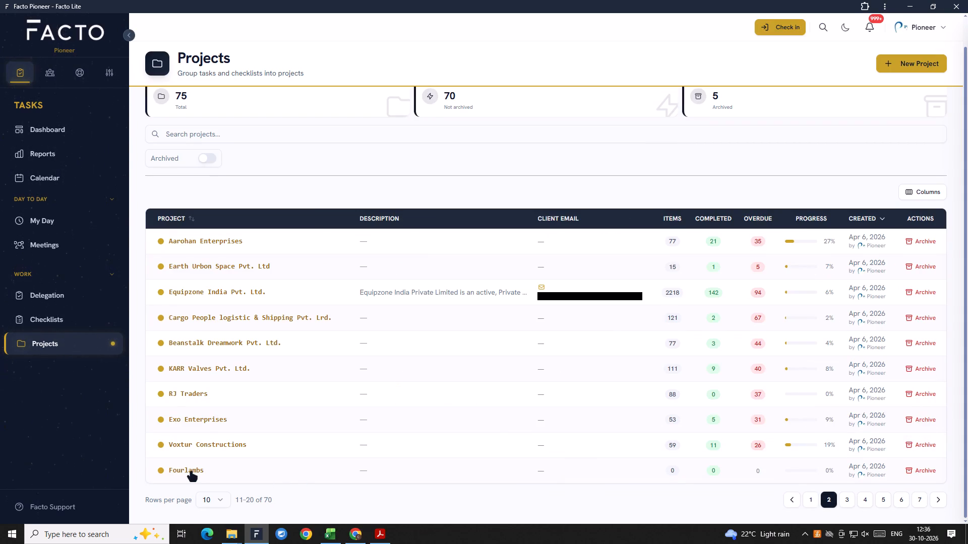
pyautogui.hotkey('alt', 'Tab')
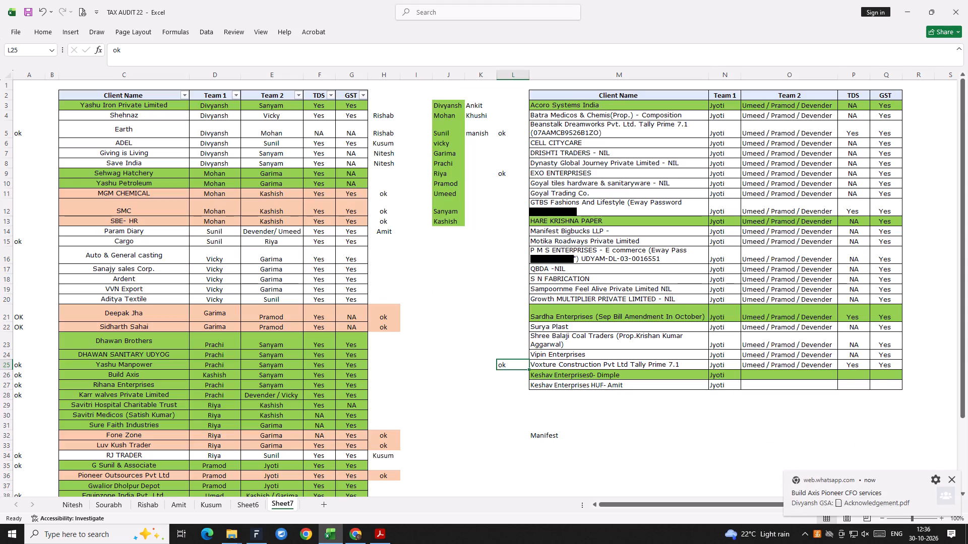
pyautogui.hotkey('alt', 'Tab')
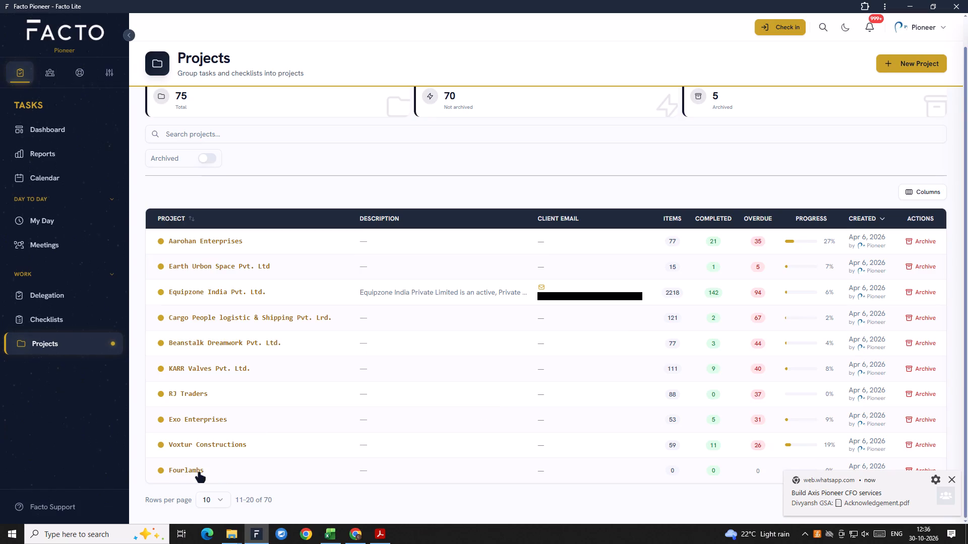
pyautogui.click(951, 479)
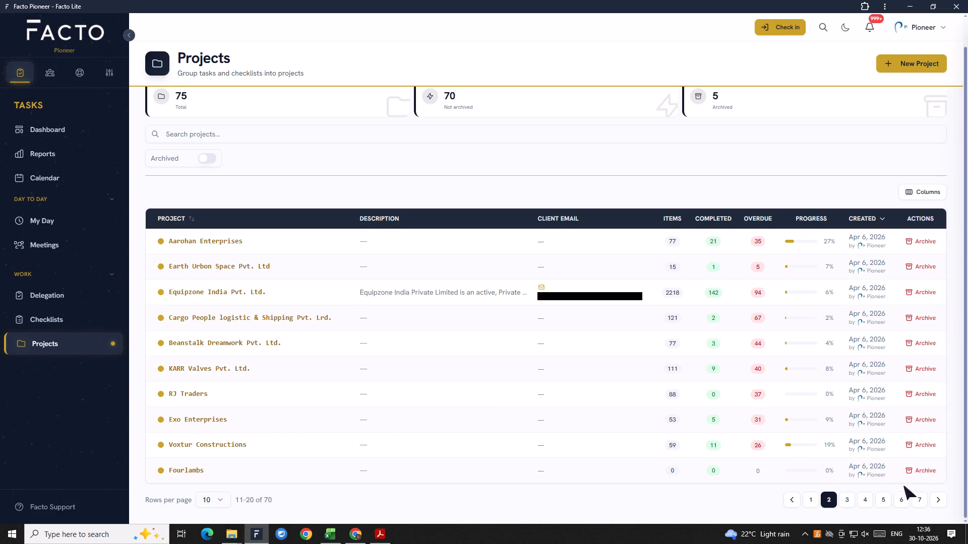
# Open page 3 of the Facto Lite projects, search the workbook sheet for "fone" and enter ok in A32 beside Fone Zone.
pyautogui.click(841, 503)
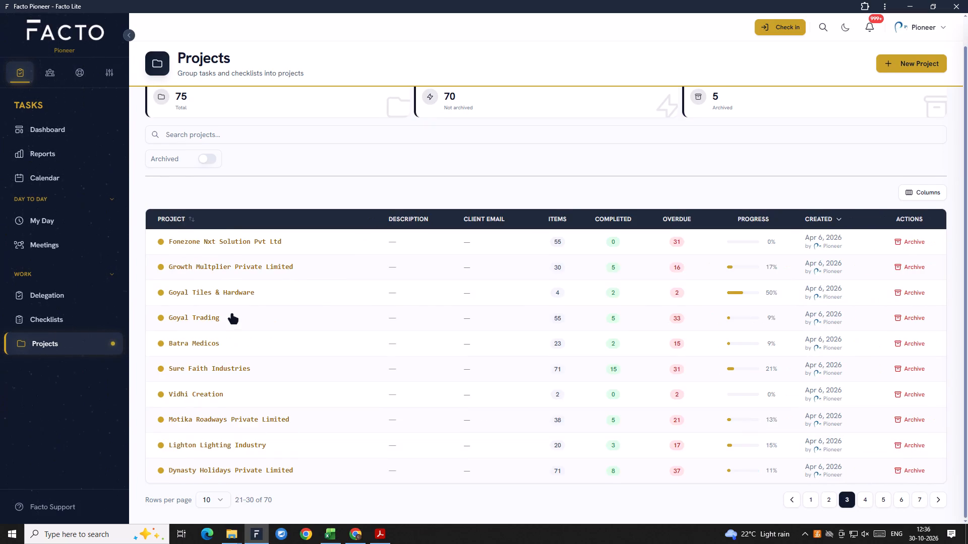
pyautogui.hotkey('alt', 'Tab')
pyautogui.click(429, 280)
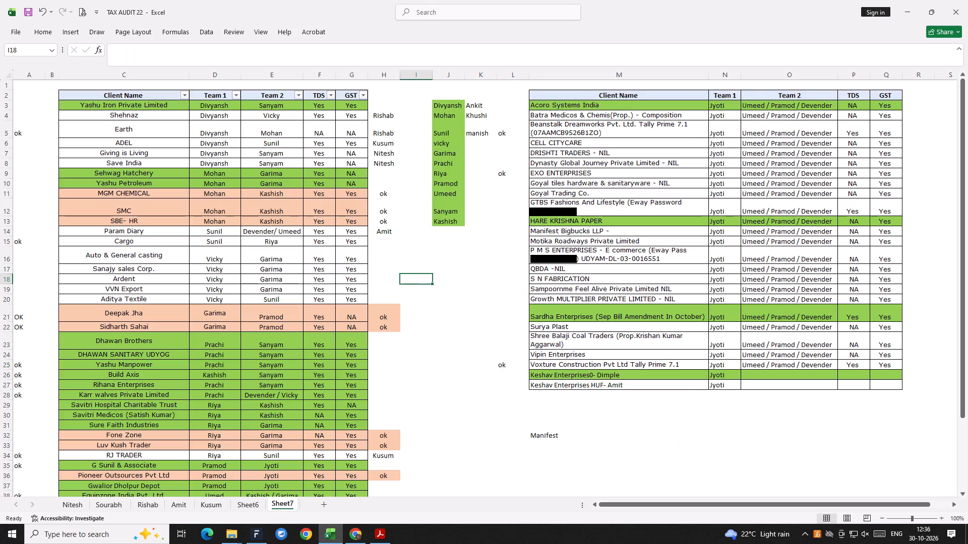
pyautogui.hotkey('ctrl', 'f')
pyautogui.write('fone')
pyautogui.press('Return')
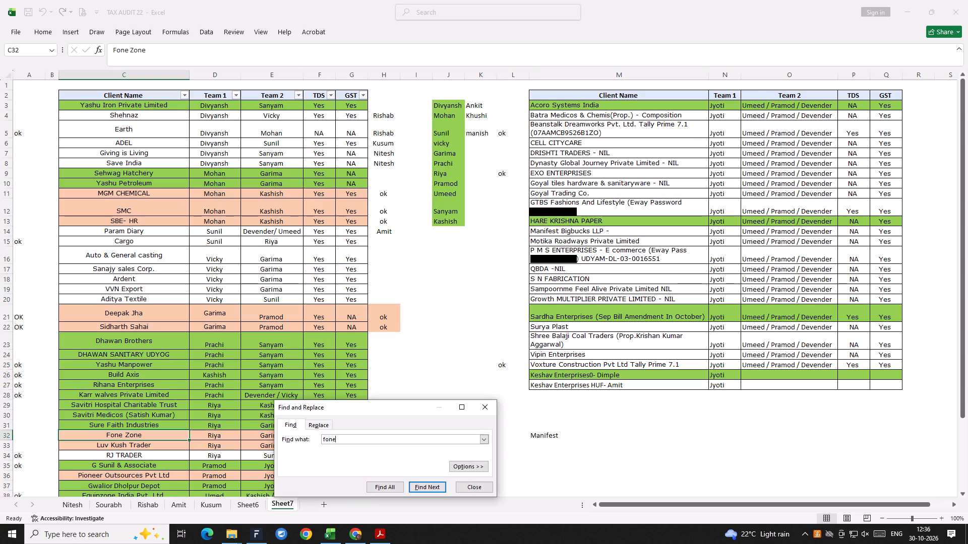
pyautogui.press('Escape')
pyautogui.press('Right')
pyautogui.press('Left')
pyautogui.press('Left')
pyautogui.press('Left')
pyautogui.write('ok')
pyautogui.press('Return')
# Check the next Facto Lite project and copy ok from A32 into L20 beside Growth MULTIPLIER PRIVATE LIMITED.
pyautogui.hotkey('alt', 'Tab')
pyautogui.hotkey('alt', 'Tab')
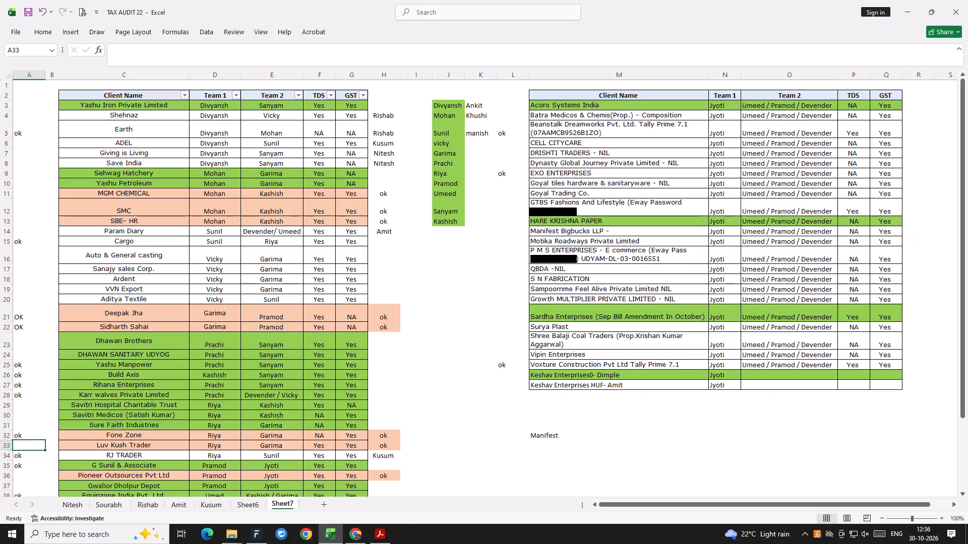
pyautogui.press('Right')
pyautogui.press('Up')
pyautogui.press('Left')
pyautogui.hotkey('ctrl', 'c')
pyautogui.press('Right')
pyautogui.press('Up')
pyautogui.press('Up')
pyautogui.press('Right')
pyautogui.press('Up')
pyautogui.press('Right')
pyautogui.press('Right')
pyautogui.press('Up')
pyautogui.press('Right')
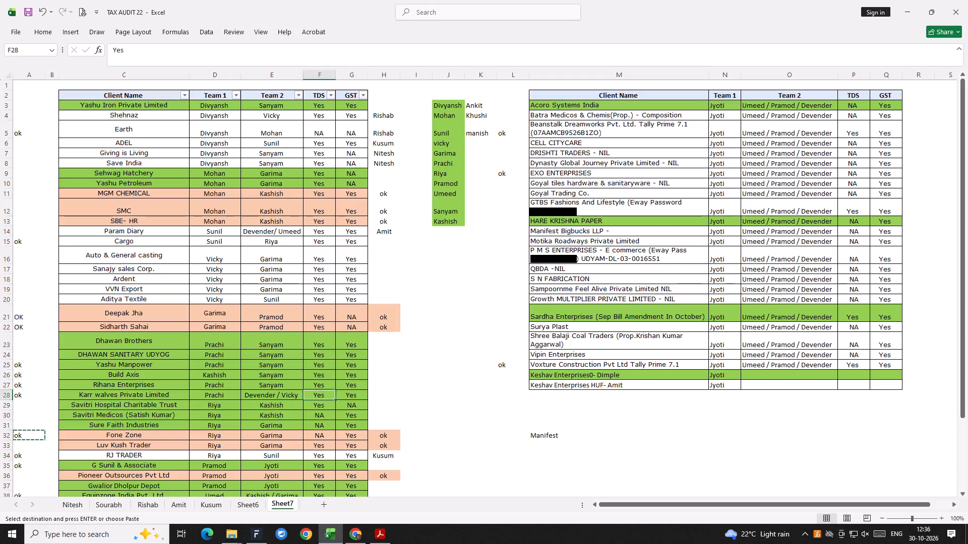
pyautogui.press('Up')
pyautogui.press('Right')
pyautogui.press('Up')
pyautogui.press('Right')
pyautogui.press('Right')
pyautogui.press('Right')
pyautogui.press('Right')
pyautogui.press('Right')
pyautogui.press('Up')
pyautogui.press('Up')
pyautogui.press('Up')
pyautogui.press('Up')
pyautogui.press('Up')
pyautogui.press('Up')
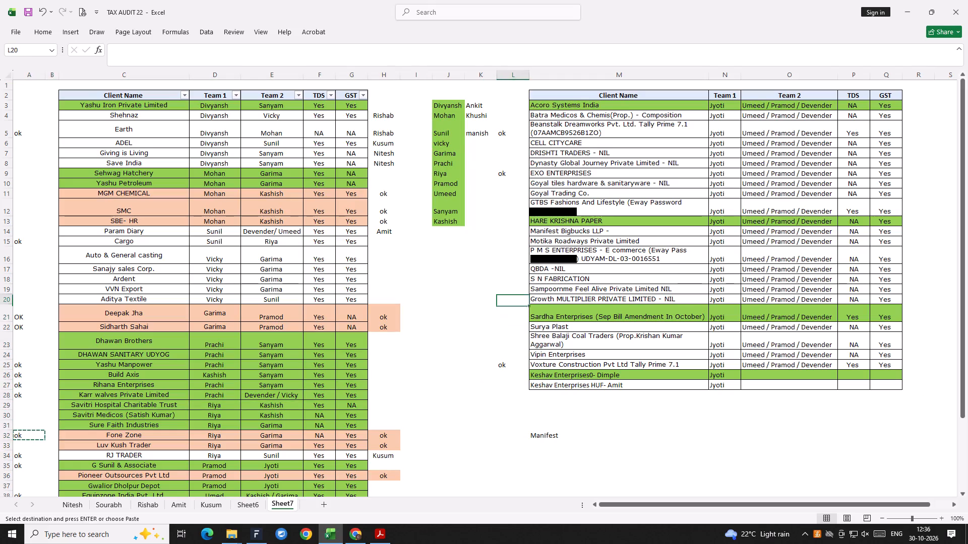
pyautogui.hotkey('ctrl', 'v')
# Check the next Facto Lite project and copy ok from L20 into L10 beside Goyal tiles hardware & sanitaryware.
pyautogui.hotkey('alt', 'Tab')
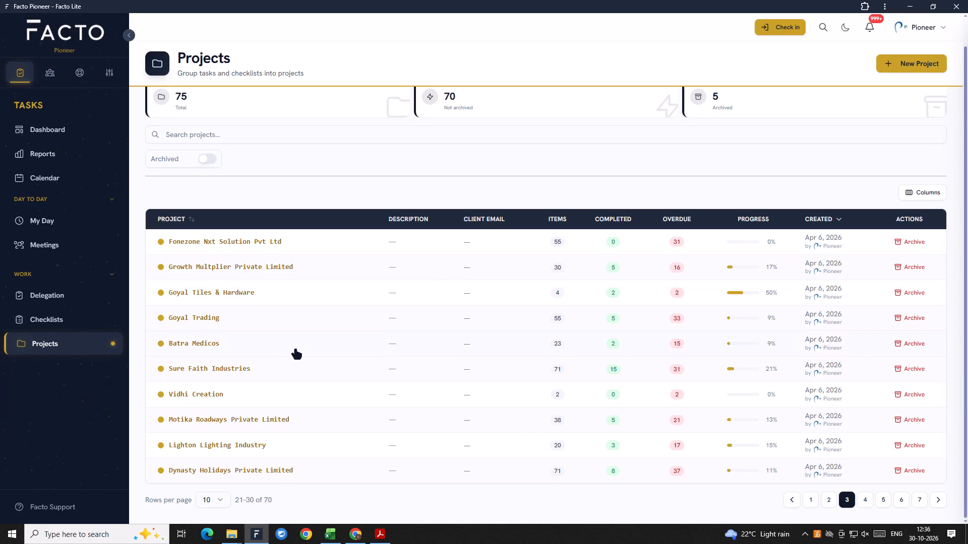
pyautogui.hotkey('alt', 'Tab')
pyautogui.press('c')
pyautogui.press('Escape')
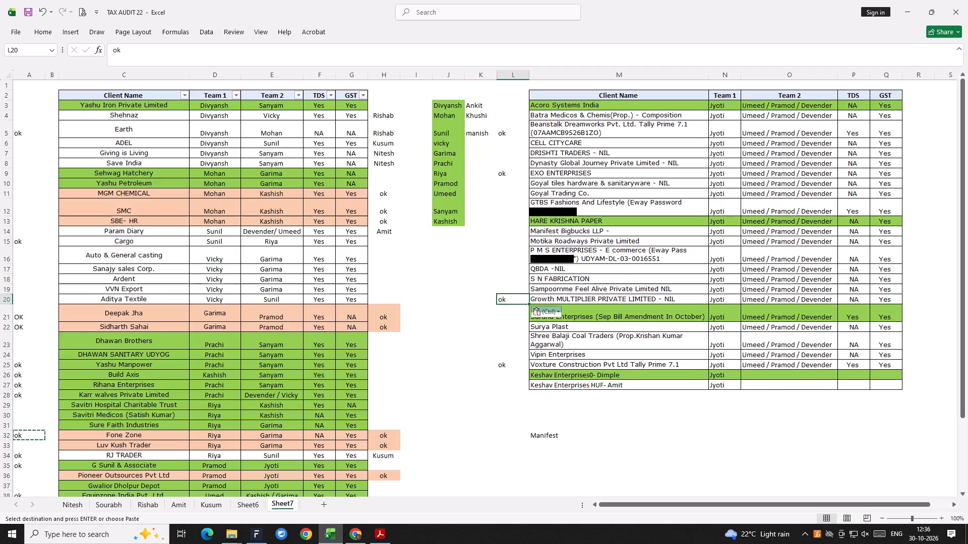
pyautogui.hotkey('ctrl', 'c')
pyautogui.press('Up')
pyautogui.press('Up')
pyautogui.press('Up')
pyautogui.press('Up')
pyautogui.press('Up')
pyautogui.press('Up')
pyautogui.press('Up')
pyautogui.press('Up')
pyautogui.press('Up')
pyautogui.press('Up')
pyautogui.press('Up')
pyautogui.press('Up')
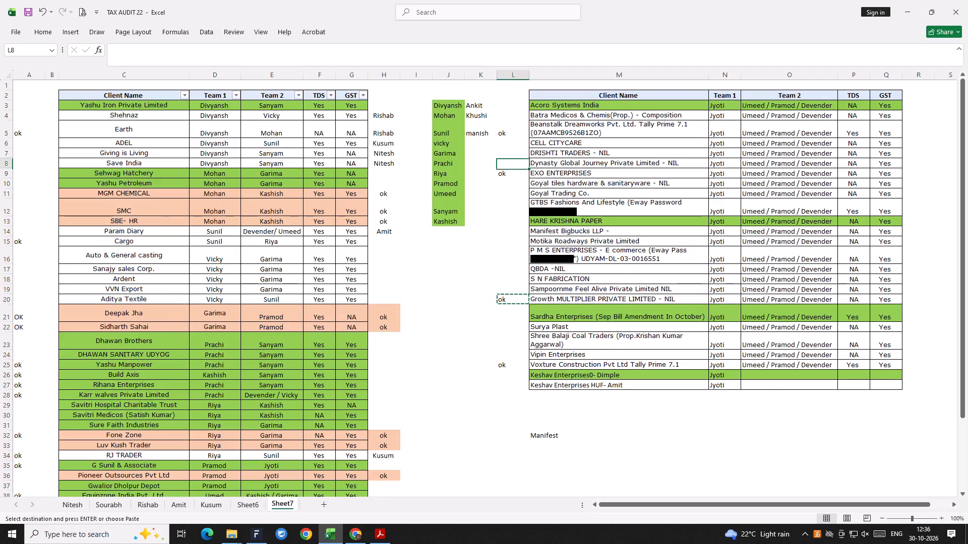
pyautogui.press('Up')
pyautogui.press('Down')
pyautogui.press('Down')
pyautogui.press('Down')
pyautogui.hotkey('ctrl', 'v')
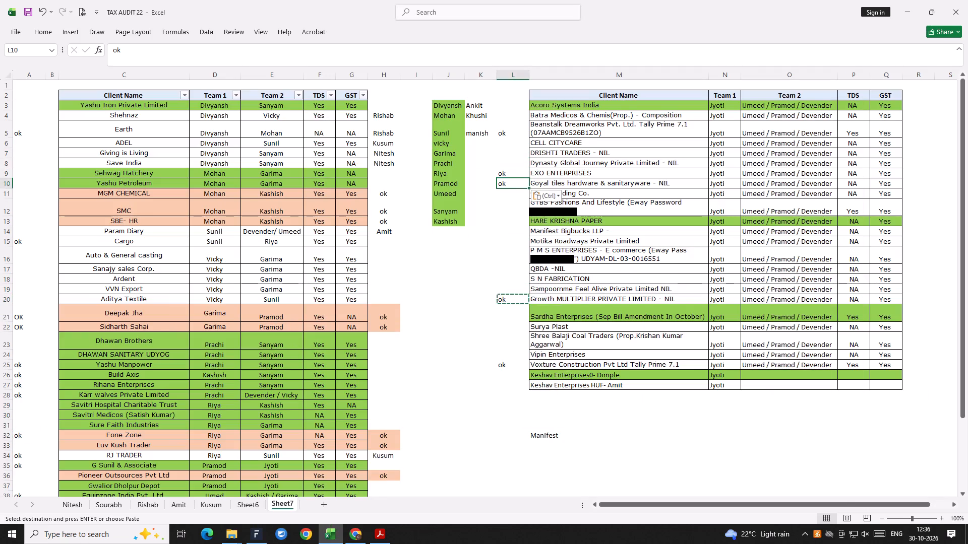
# Check the next Facto Lite project and copy ok from L9 into cell L11 beside Goyal Trading Co.
pyautogui.hotkey('alt', 'Tab')
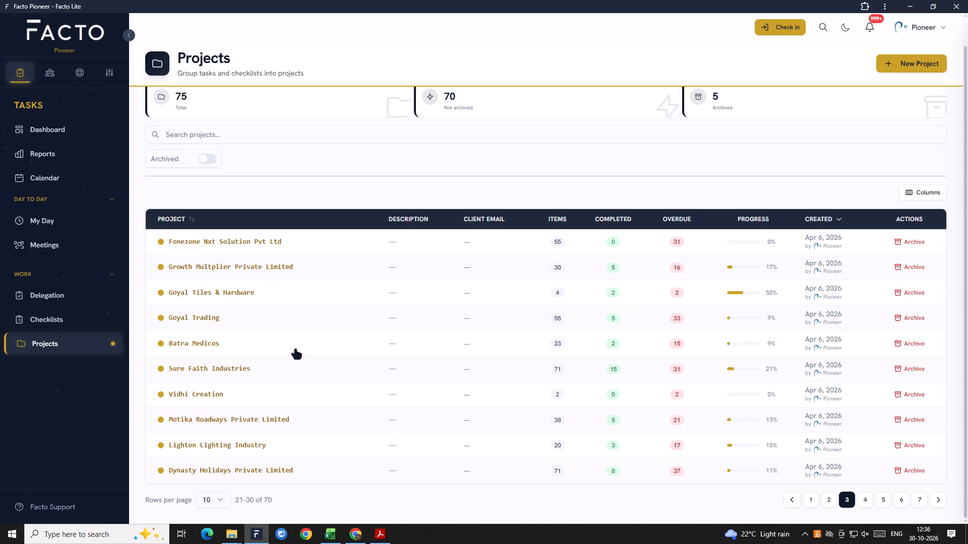
pyautogui.hotkey('alt', 'Tab')
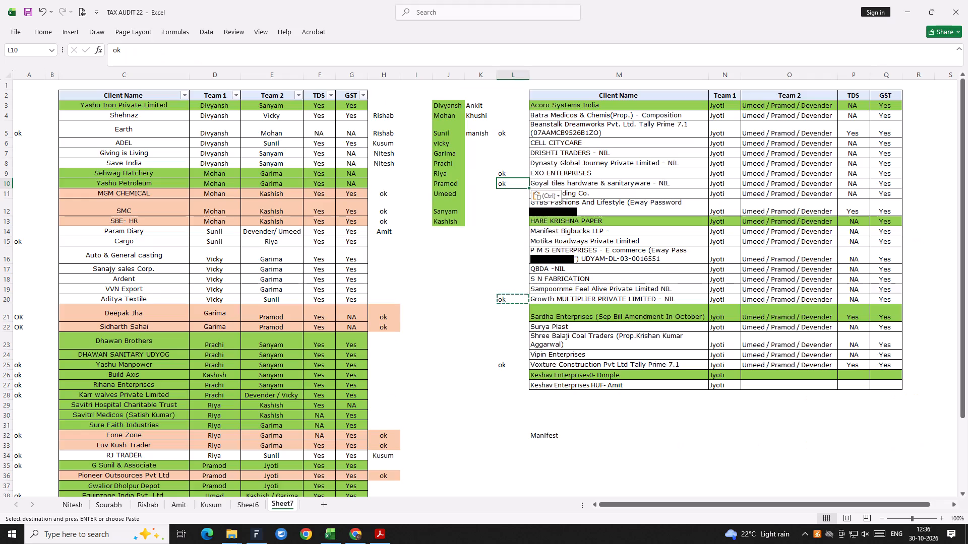
pyautogui.press('Down')
pyautogui.press('Up')
pyautogui.press('Up')
pyautogui.hotkey('ctrl', 'c')
pyautogui.press('Up')
pyautogui.press('Up')
pyautogui.press('Up')
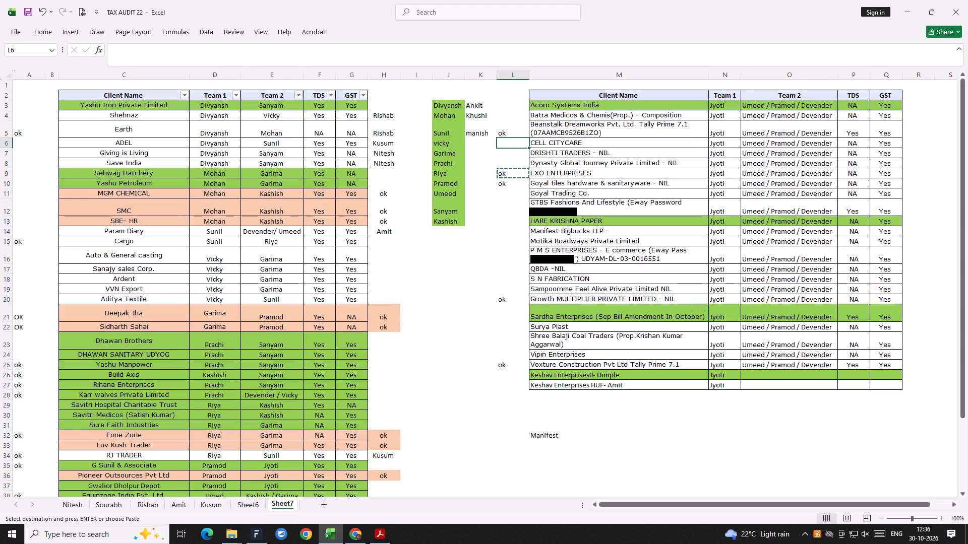
pyautogui.press('Down')
pyautogui.press('Down')
pyautogui.press('Down')
pyautogui.press('Down')
pyautogui.press('Down')
pyautogui.hotkey('ctrl', 'v')
pyautogui.press('Escape')
# Check the next Facto Lite project and copy ok from L9 into L4 beside Batra Medics & Chemis(Prop.) - Composition.
pyautogui.hotkey('alt', 'Tab')
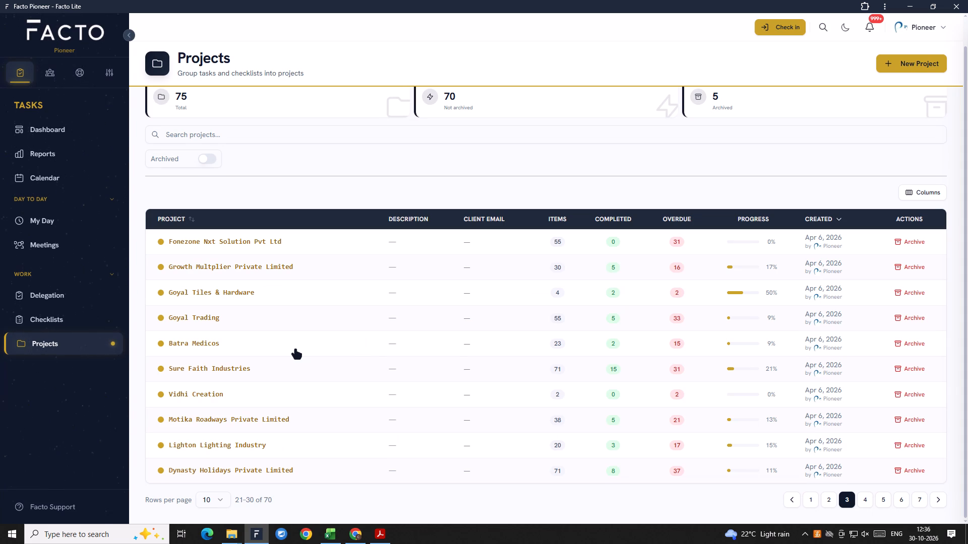
pyautogui.hotkey('alt', 'Tab')
pyautogui.press('Down')
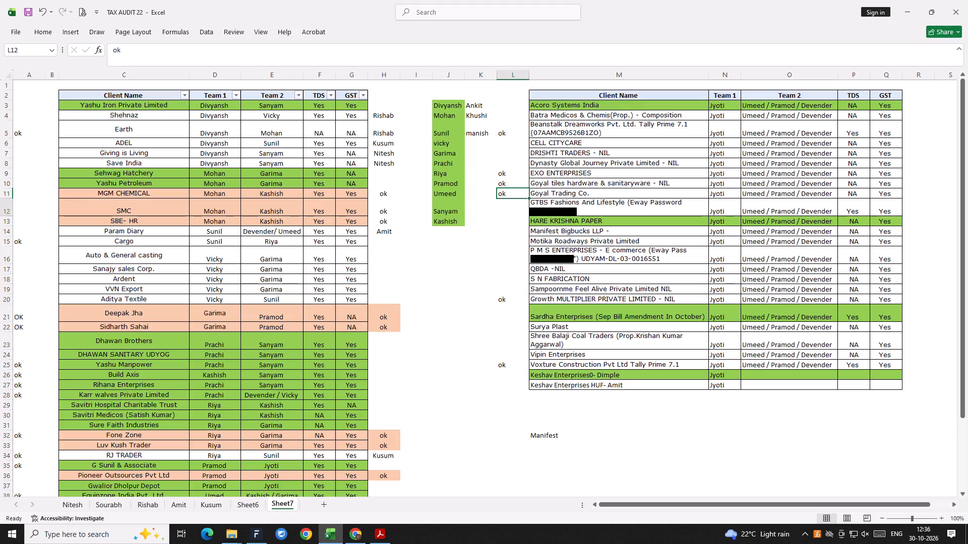
pyautogui.press('Up')
pyautogui.press('Up')
pyautogui.press('Up')
pyautogui.hotkey('ctrl', 'c')
pyautogui.press('Up')
pyautogui.press('Up')
pyautogui.press('Up')
pyautogui.press('Up')
pyautogui.press('Up')
pyautogui.press('Up')
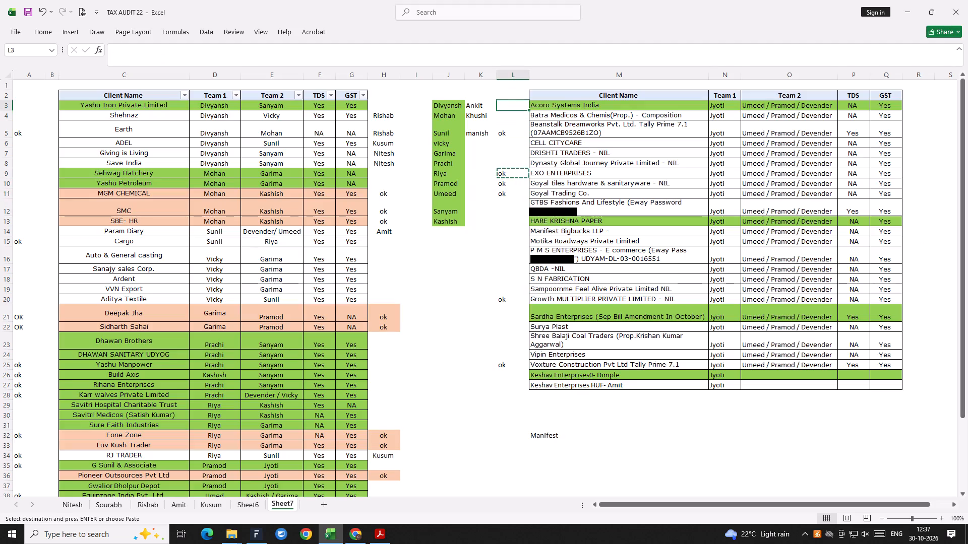
pyautogui.press('Down')
pyautogui.hotkey('ctrl', 'v')
pyautogui.press('Escape')
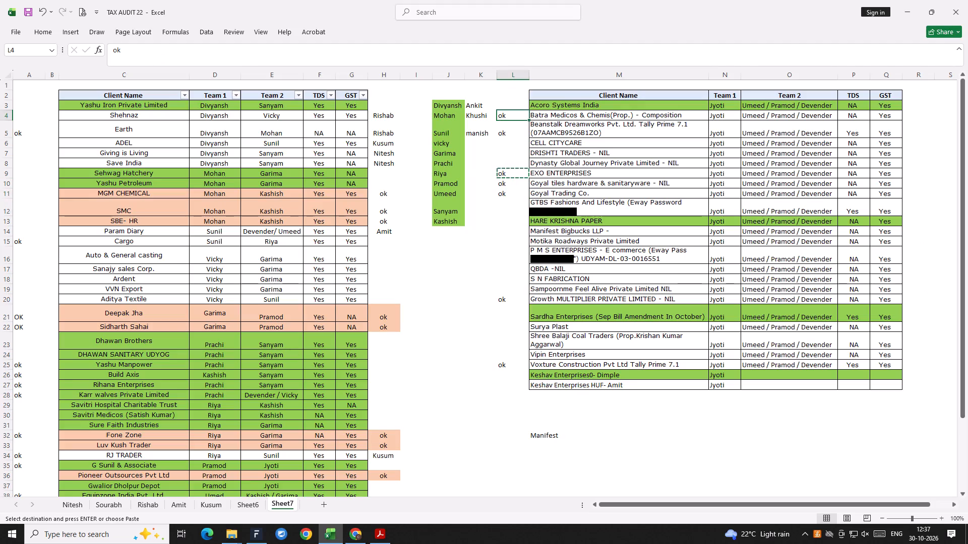
# Check the next Facto Lite project and copy ok from L5 into A31 beside Sure Faith Industries.
pyautogui.hotkey('alt', 'Tab')
pyautogui.press('Down')
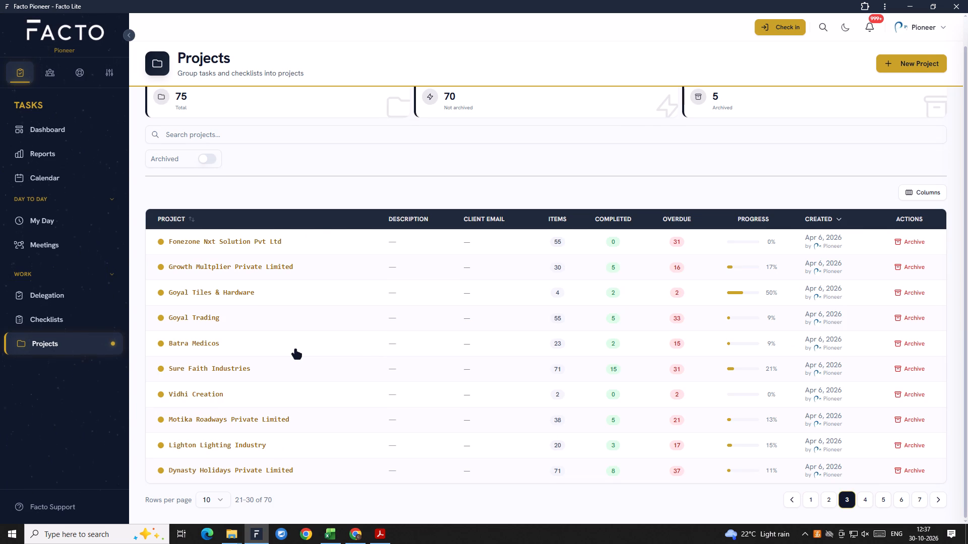
pyautogui.hotkey('alt', 'Tab')
pyautogui.press('Down')
pyautogui.hotkey('ctrl', 'c')
pyautogui.press('Left')
pyautogui.press('Left')
pyautogui.press('Down')
pyautogui.press('Left')
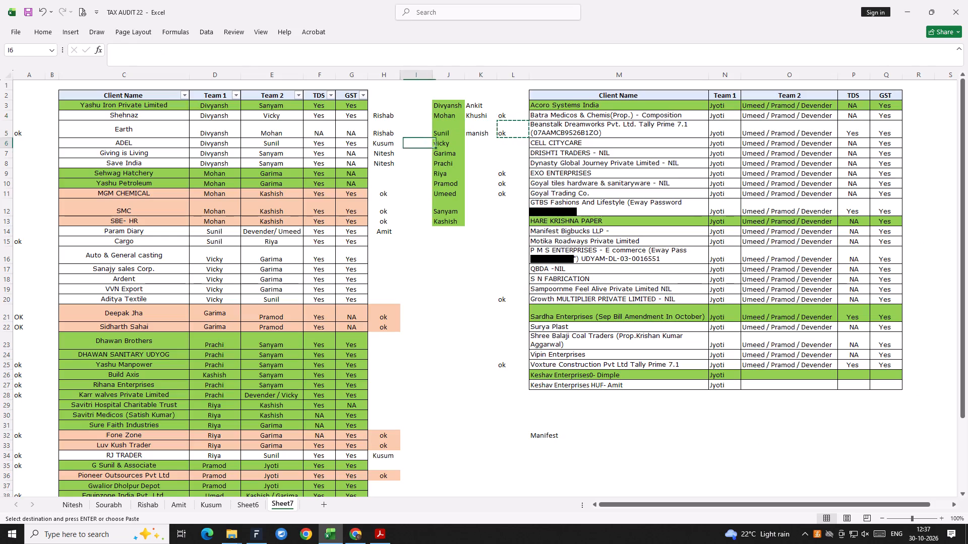
pyautogui.press('Down')
pyautogui.press('Left')
pyautogui.press('Down')
pyautogui.press('Left')
pyautogui.press('Down')
pyautogui.press('Left')
pyautogui.press('Left')
pyautogui.press('Left')
pyautogui.press('Left')
pyautogui.press('Left')
pyautogui.press('Left')
pyautogui.press('Down')
pyautogui.press('Down')
pyautogui.press('Down')
pyautogui.press('Down')
pyautogui.press('Down')
pyautogui.press('Down')
pyautogui.press('Down')
pyautogui.press('Down')
pyautogui.press('Down')
pyautogui.press('Down')
pyautogui.press('Down')
pyautogui.press('Down')
pyautogui.press('Down')
pyautogui.press('Down')
pyautogui.press('Down')
pyautogui.press('Down')
pyautogui.press('Down')
pyautogui.press('Down')
pyautogui.press('Down')
pyautogui.press('Down')
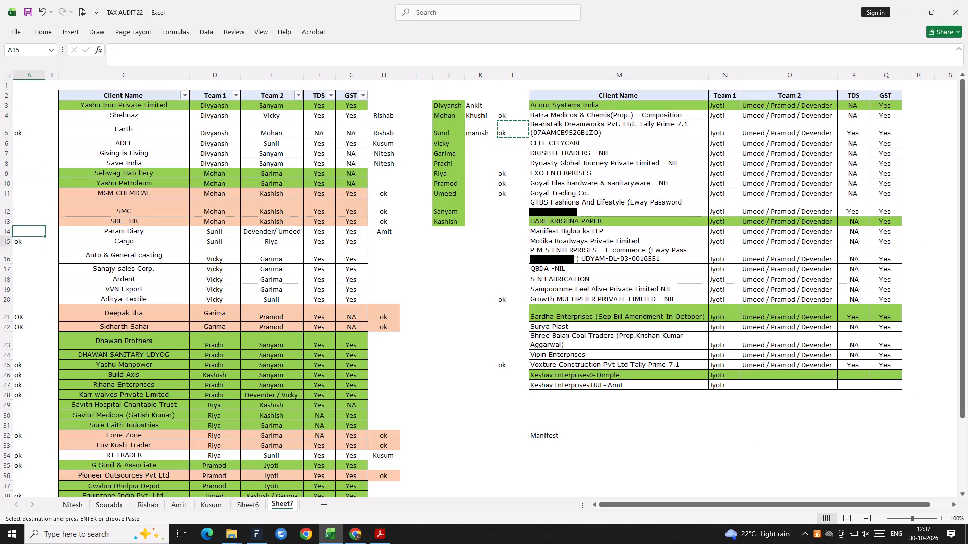
pyautogui.press('Up')
pyautogui.press('Down')
pyautogui.press('Down')
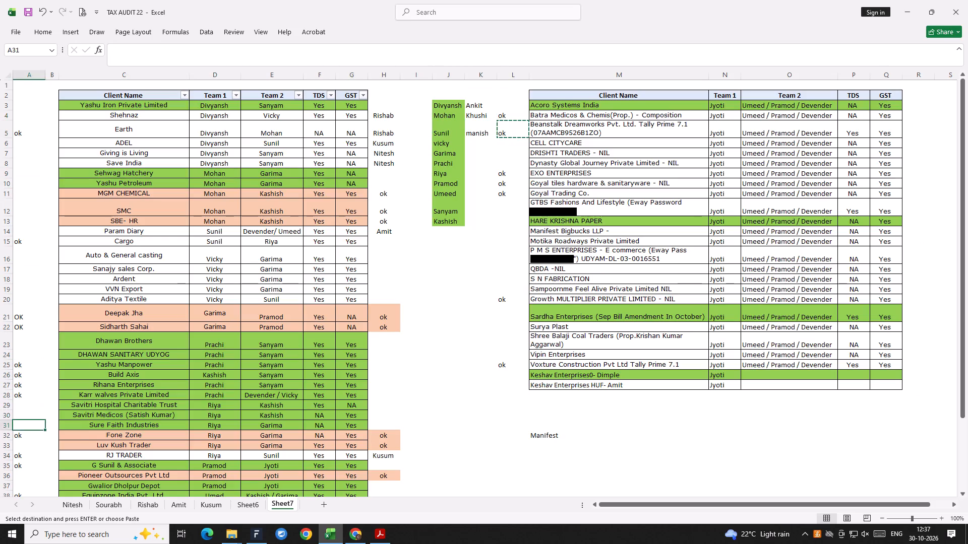
pyautogui.hotkey('ctrl', 'v')
# Check the next Facto Lite projects and copy ok from L11 into L15 beside Motika Roadways Private Limited.
pyautogui.hotkey('alt', 'Tab')
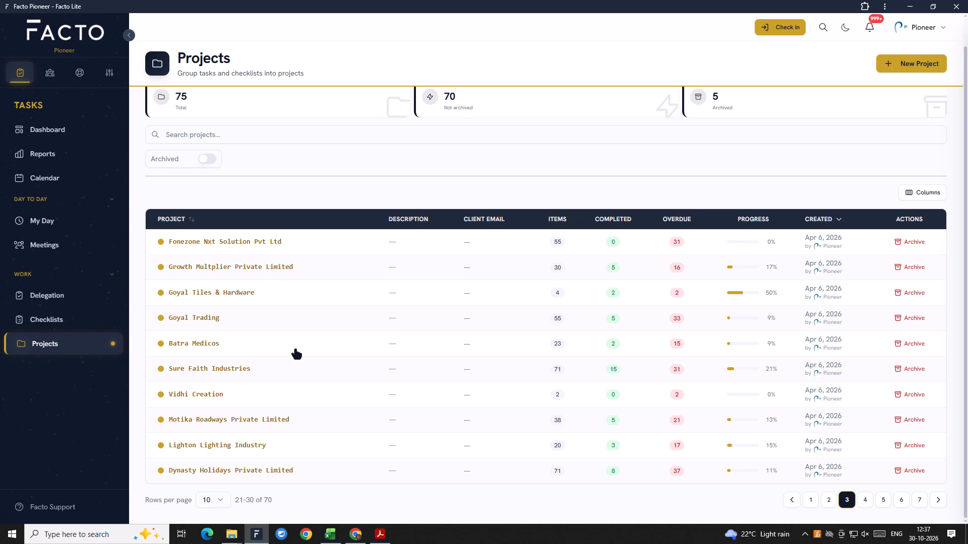
pyautogui.hotkey('alt', 'Tab')
pyautogui.press('Down')
pyautogui.press('Right')
pyautogui.press('Up')
pyautogui.press('Up')
pyautogui.press('Escape')
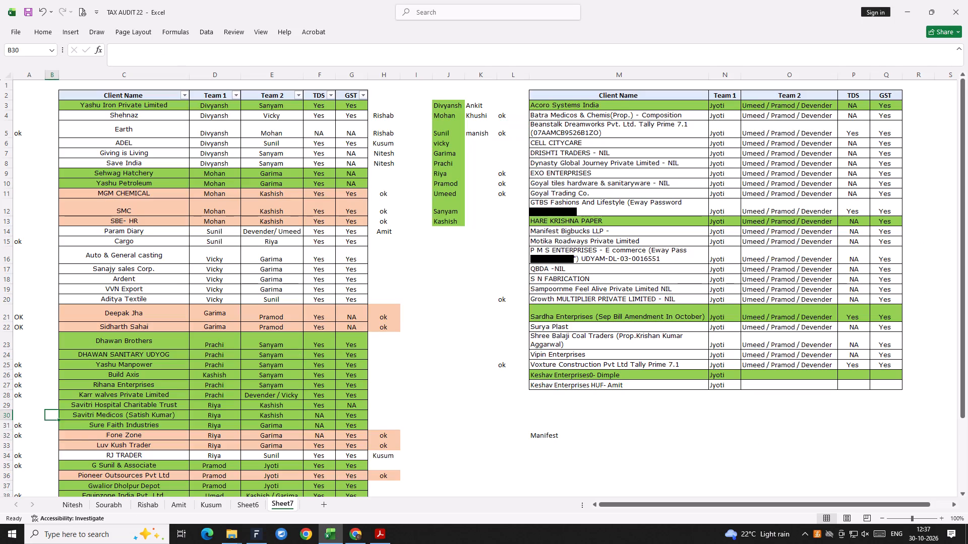
pyautogui.click(495, 257)
pyautogui.press('Up')
pyautogui.press('Right')
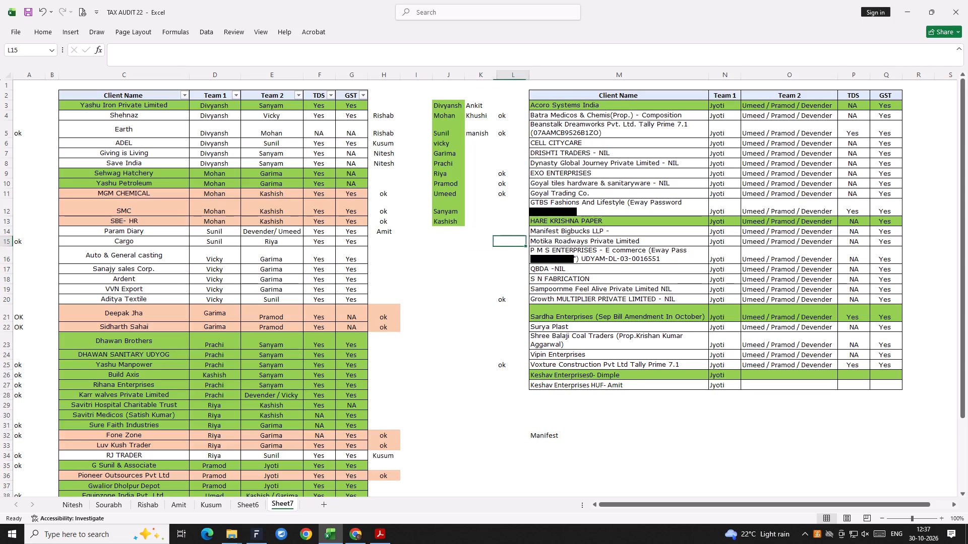
pyautogui.press('Up')
pyautogui.press('Up')
pyautogui.press('Up')
pyautogui.press('Up')
pyautogui.hotkey('ctrl', 'c')
pyautogui.press('Down')
pyautogui.press('Down')
pyautogui.press('Down')
pyautogui.press('Down')
pyautogui.hotkey('ctrl', 'v')
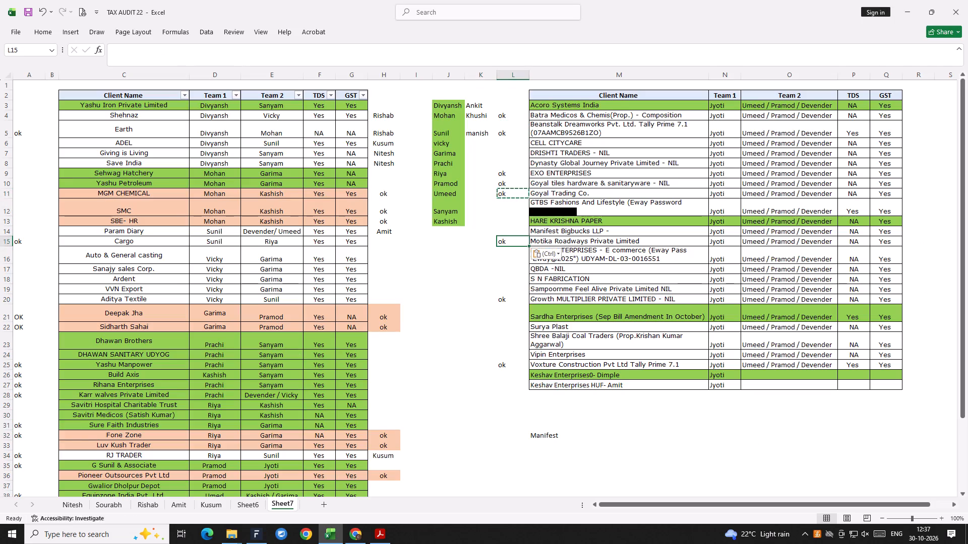
pyautogui.press('Escape')
# Compare the last page 3 projects, Lighton Lighting Industry and Dynasty Holidays Private Limited, with the client names in the workbook.
pyautogui.hotkey('alt', 'Tab')
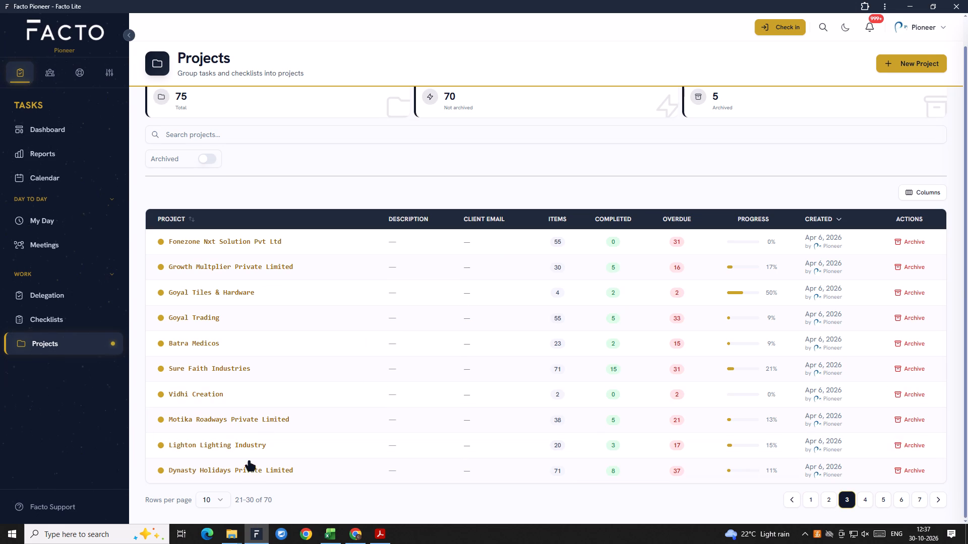
pyautogui.hotkey('alt', 'Tab')
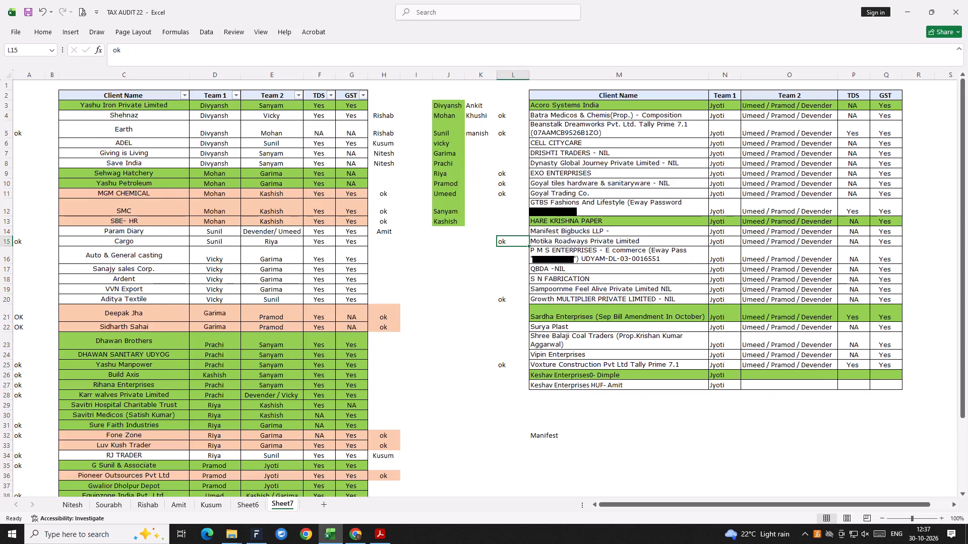
pyautogui.hotkey('alt', 'Tab')
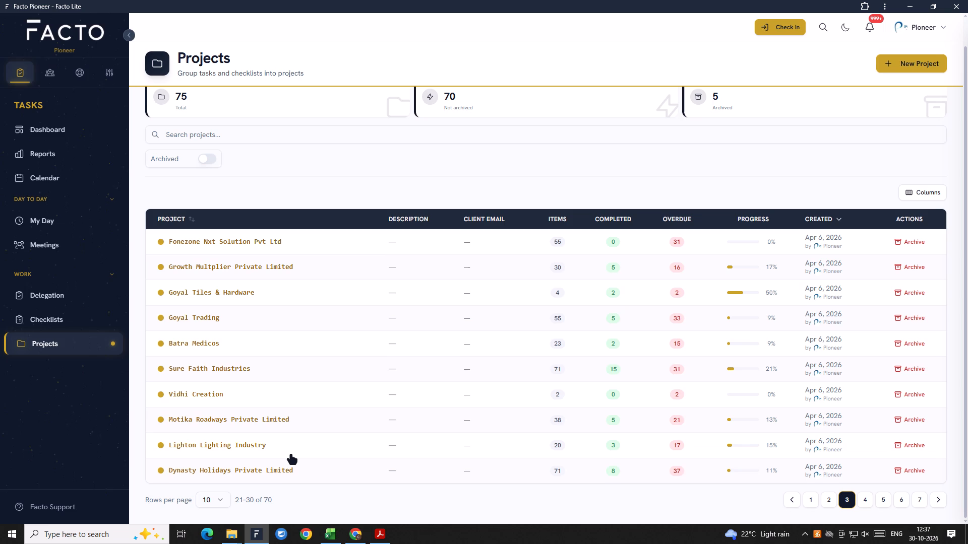
pyautogui.hotkey('alt', 'Tab')
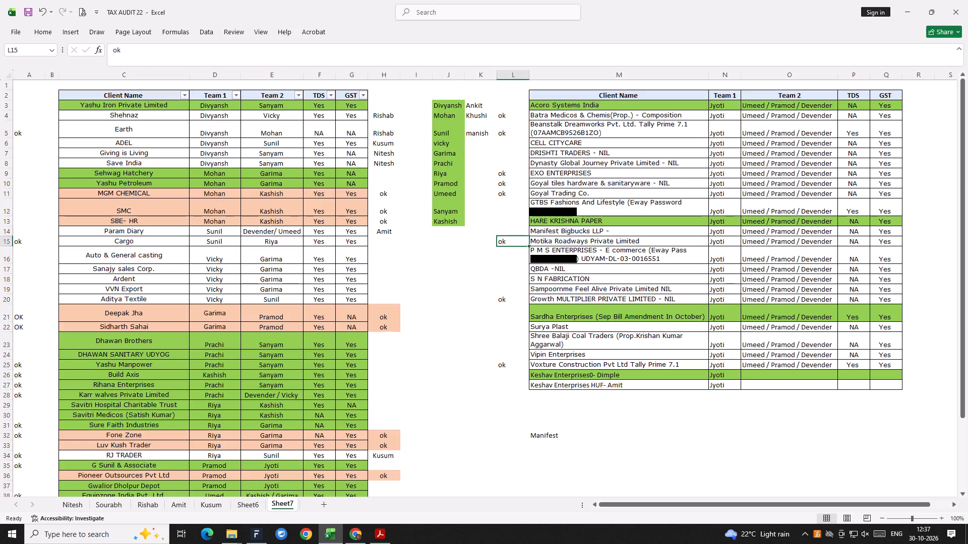
pyautogui.press('Left')
pyautogui.press('Left')
pyautogui.press('Down')
pyautogui.press('Left')
pyautogui.press('Down')
pyautogui.press('Left')
pyautogui.press('Down')
pyautogui.press('Left')
pyautogui.press('Down')
pyautogui.press('Left')
pyautogui.press('Left')
pyautogui.press('Left')
pyautogui.press('Down')
pyautogui.press('Left')
pyautogui.press('Down')
pyautogui.press('Left')
pyautogui.press('Down')
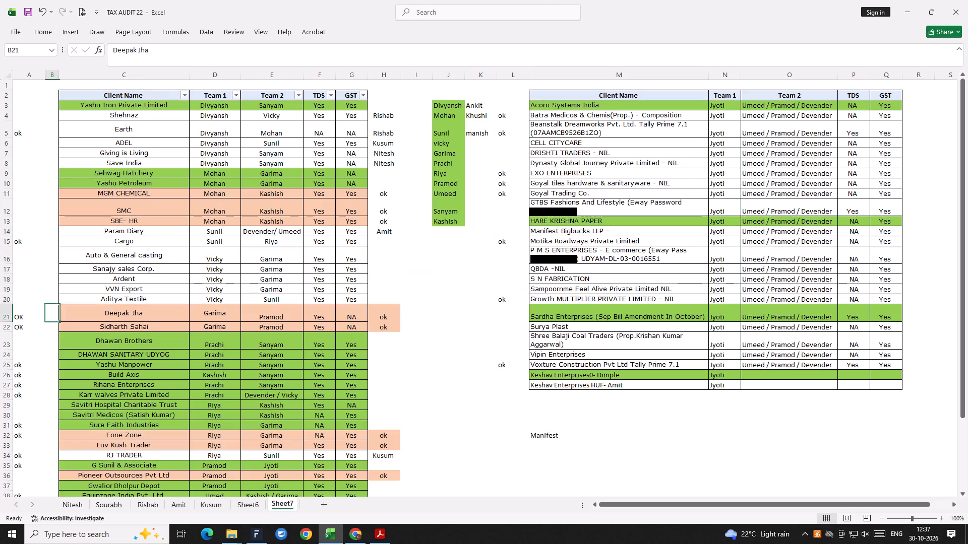
pyautogui.press('Left')
pyautogui.press('Down')
pyautogui.press('Down')
pyautogui.press('Down')
pyautogui.hotkey('ctrl', 'c')
pyautogui.press('Down')
pyautogui.press('Down')
pyautogui.press('Down')
pyautogui.press('Down')
pyautogui.press('Down')
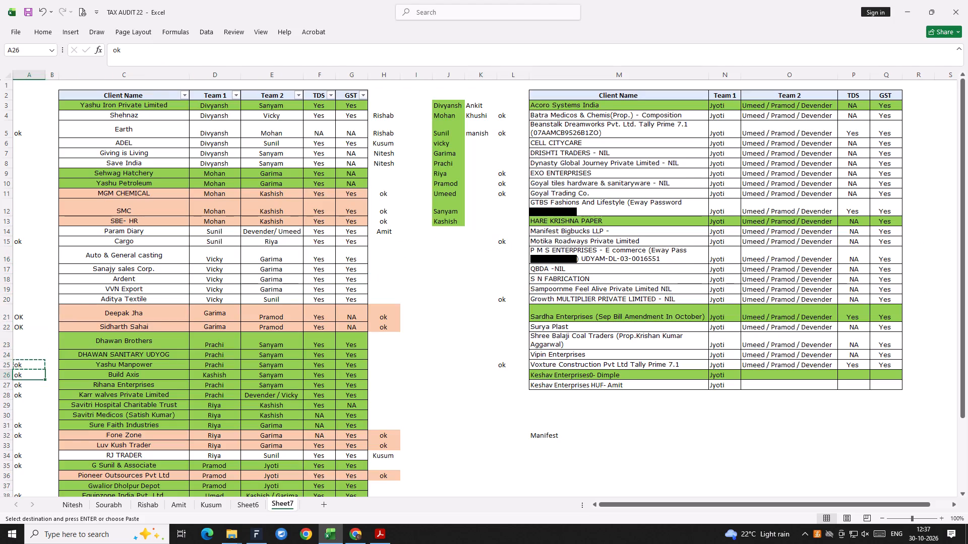
pyautogui.press('Down')
pyautogui.press('Down')
pyautogui.press('Down')
pyautogui.press('Up')
pyautogui.press('Up')
pyautogui.press('Up')
pyautogui.press('Up')
pyautogui.press('Up')
pyautogui.press('Up')
pyautogui.press('Up')
pyautogui.press('Up')
pyautogui.press('Up')
pyautogui.press('Up')
pyautogui.press('Up')
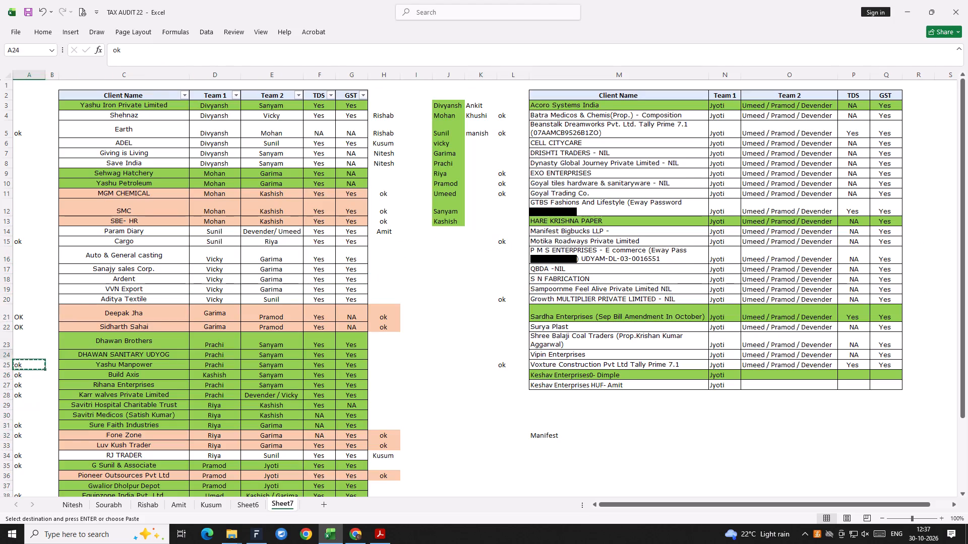
pyautogui.press('Escape')
# Search the workbook sheet for "hol".
pyautogui.hotkey('ctrl', 'f')
pyautogui.write('hli')
pyautogui.press('BackSpace')
pyautogui.press('BackSpace')
pyautogui.write('ol')
pyautogui.press('Return')
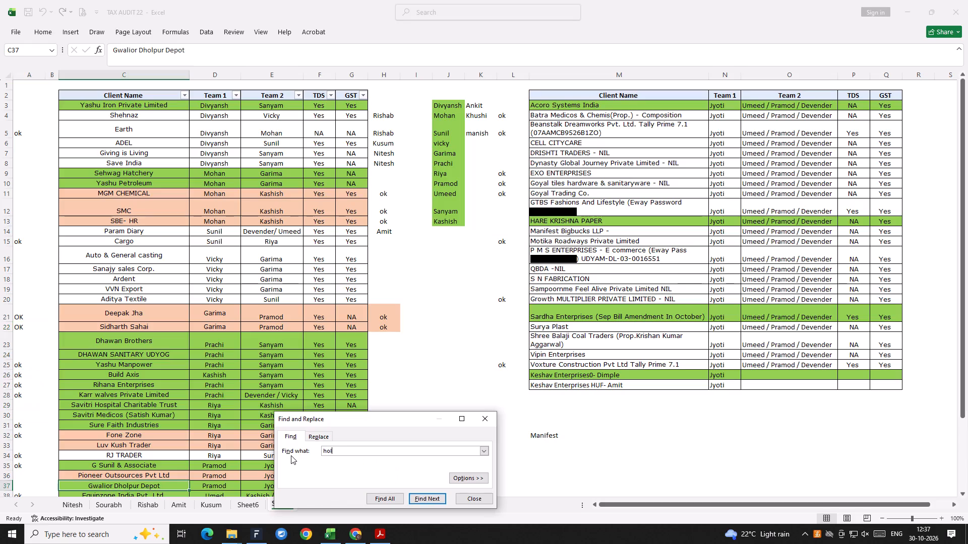
pyautogui.press('Escape')
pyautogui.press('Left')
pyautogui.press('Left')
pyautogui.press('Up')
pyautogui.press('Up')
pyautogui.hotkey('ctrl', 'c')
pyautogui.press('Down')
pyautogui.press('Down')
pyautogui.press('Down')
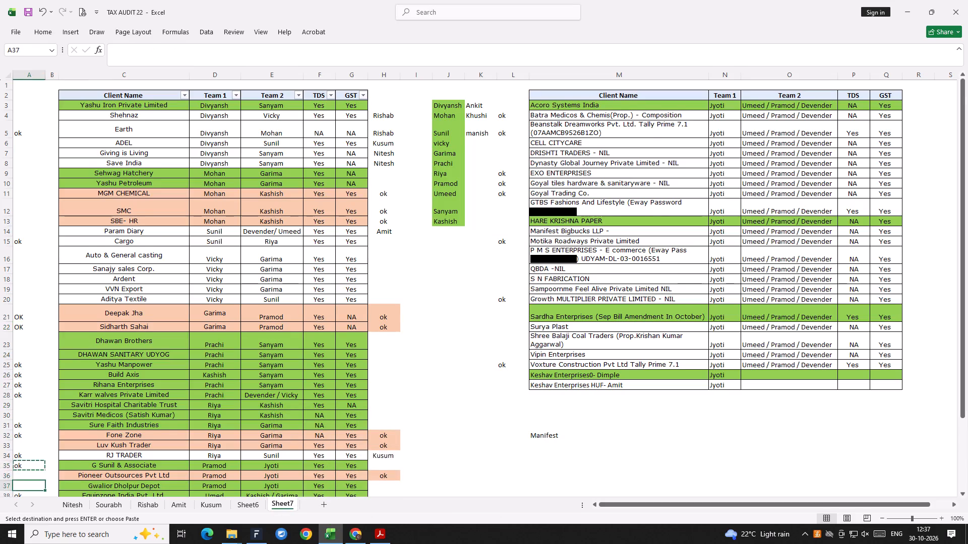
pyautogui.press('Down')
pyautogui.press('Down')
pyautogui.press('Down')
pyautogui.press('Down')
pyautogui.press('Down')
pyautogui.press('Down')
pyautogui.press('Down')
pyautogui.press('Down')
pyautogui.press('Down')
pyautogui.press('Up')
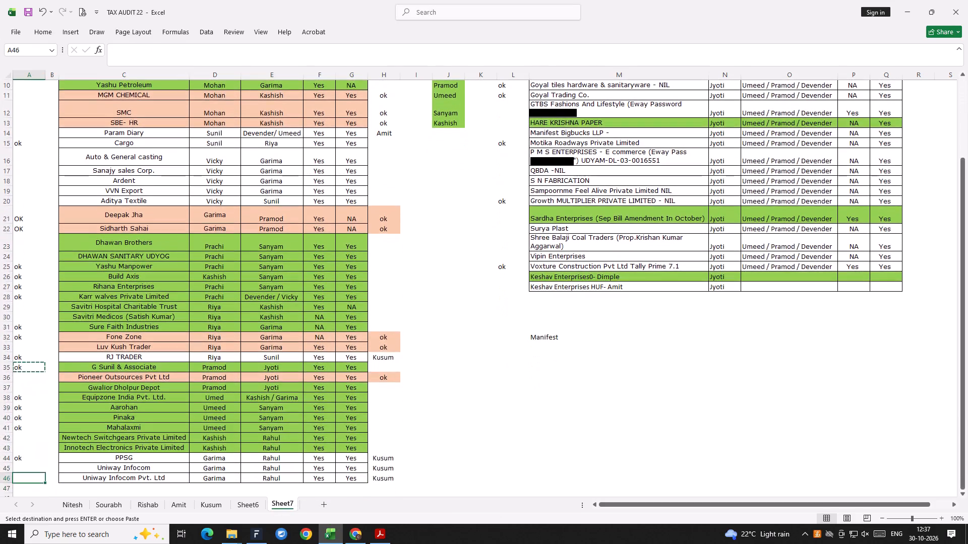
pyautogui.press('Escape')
# Search the workbook sheet for "holida".
pyautogui.press('pageup')
pyautogui.hotkey('ctrl', 'f')
pyautogui.write('holida')
pyautogui.press('Return')
pyautogui.press('Escape')
pyautogui.press('Escape')
pyautogui.press('Escape')
pyautogui.press('Down')
pyautogui.press('Right')
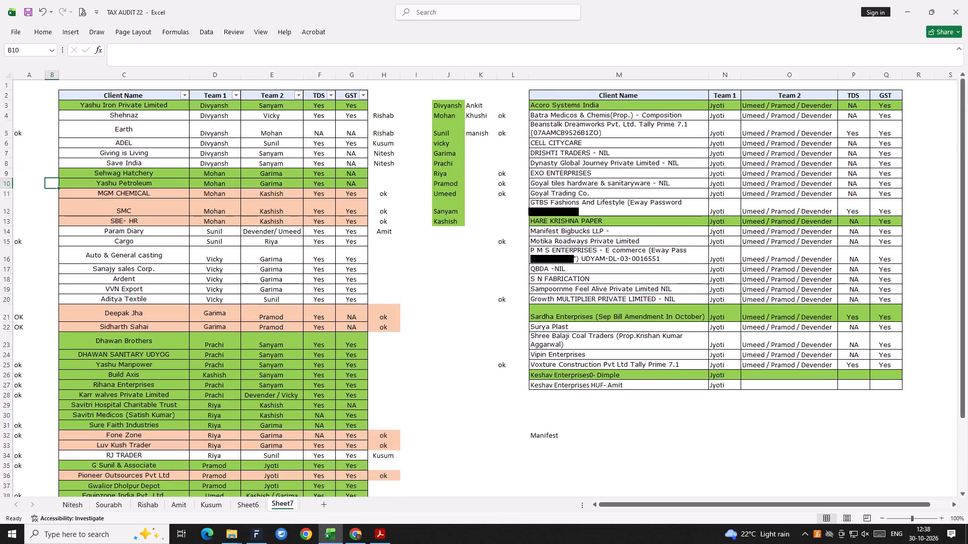
pyautogui.press('Right')
# Search the workbook sheet for "dyn" and compare the match with Dynasty Holidays Private Limited.
pyautogui.hotkey('ctrl', 'f')
pyautogui.write('dyn')
pyautogui.press('Return')
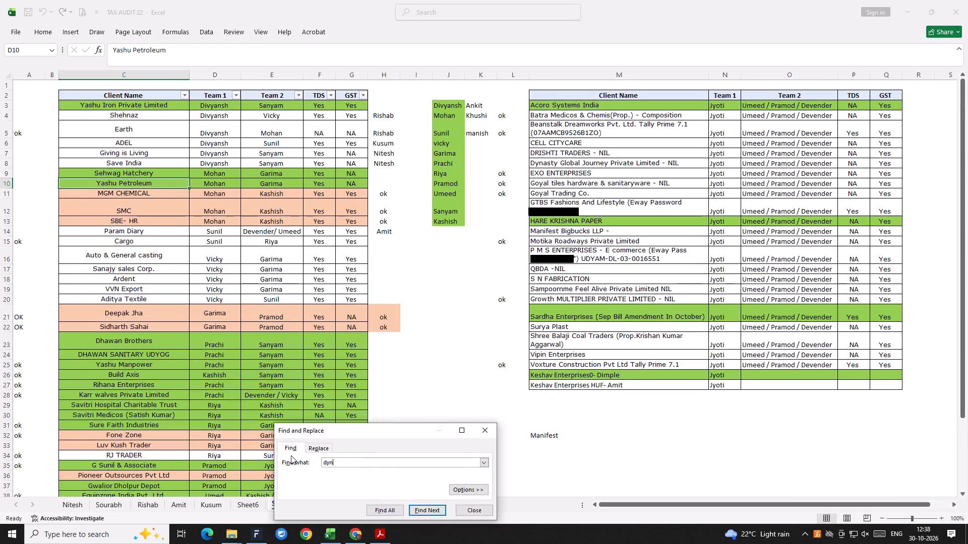
pyautogui.press('Return')
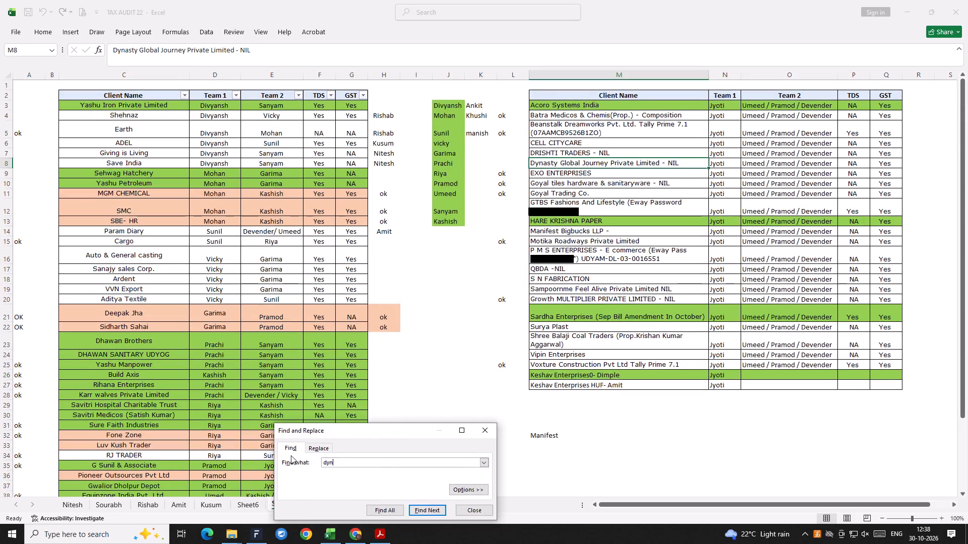
pyautogui.press('Escape')
pyautogui.press('Escape')
pyautogui.press('Up')
pyautogui.press('Up')
pyautogui.press('Up')
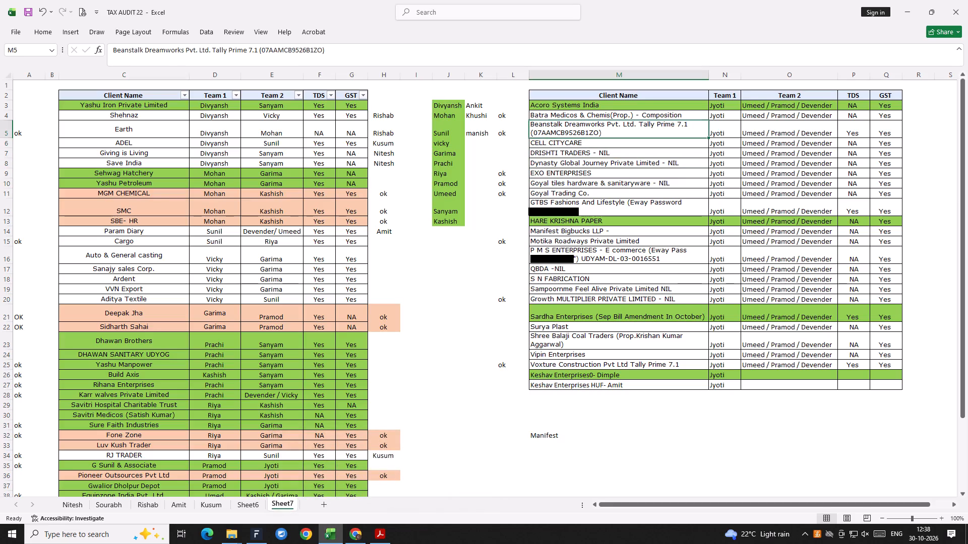
# Look through the client names in column M and search the sheet for "holi".
pyautogui.press('Down')
pyautogui.press('Down')
pyautogui.press('Down')
pyautogui.press('Down')
pyautogui.press('Down')
pyautogui.press('Down')
pyautogui.press('Down')
pyautogui.press('Down')
pyautogui.press('Down')
pyautogui.press('Down')
pyautogui.press('Down')
pyautogui.press('Down')
pyautogui.press('Down')
pyautogui.press('Down')
pyautogui.press('Down')
pyautogui.press('Down')
pyautogui.press('Down')
pyautogui.press('Down')
pyautogui.press('Down')
pyautogui.press('Down')
pyautogui.press('Down')
pyautogui.press('Down')
pyautogui.press('Down')
pyautogui.press('Down')
pyautogui.press('Down')
pyautogui.press('Down')
pyautogui.press('Down')
pyautogui.press('Down')
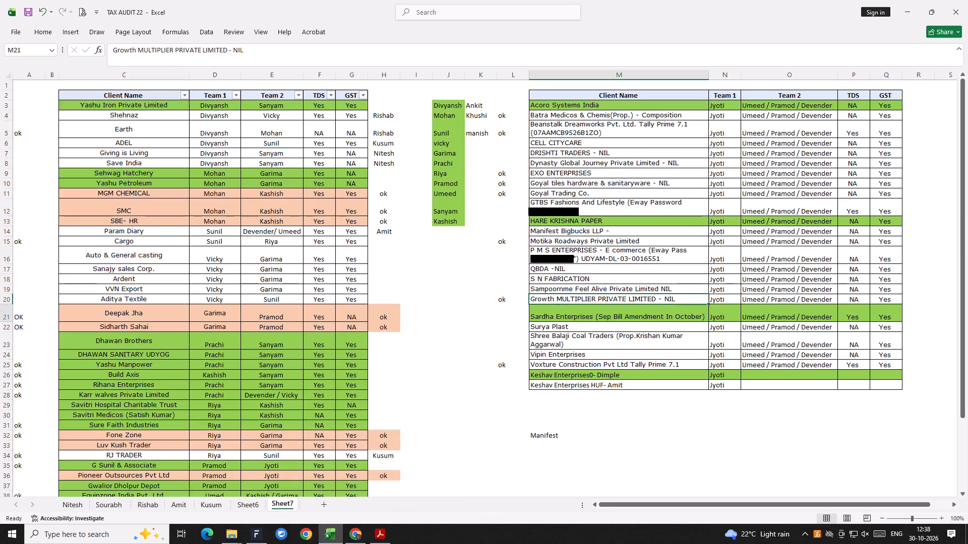
pyautogui.hotkey('ctrl', 'f')
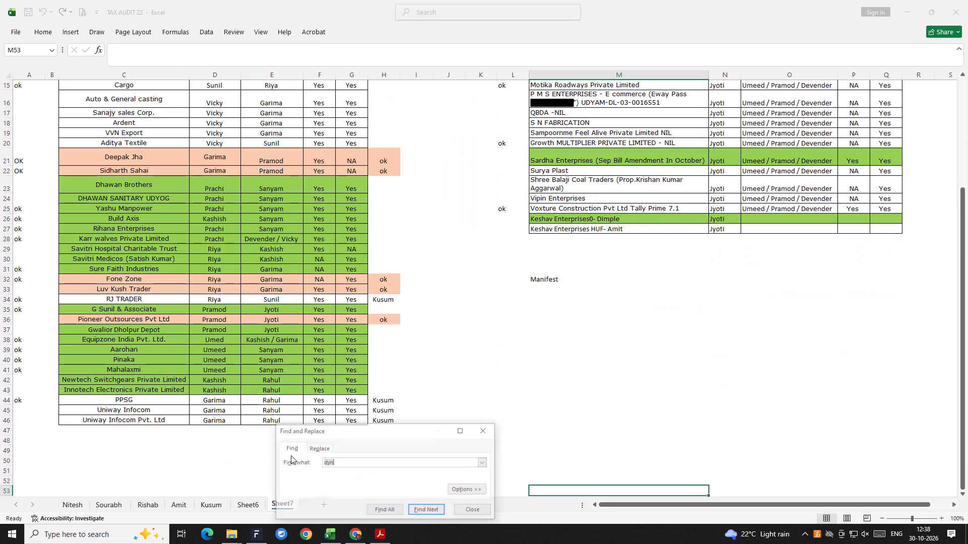
pyautogui.write('holi')
pyautogui.press('Return')
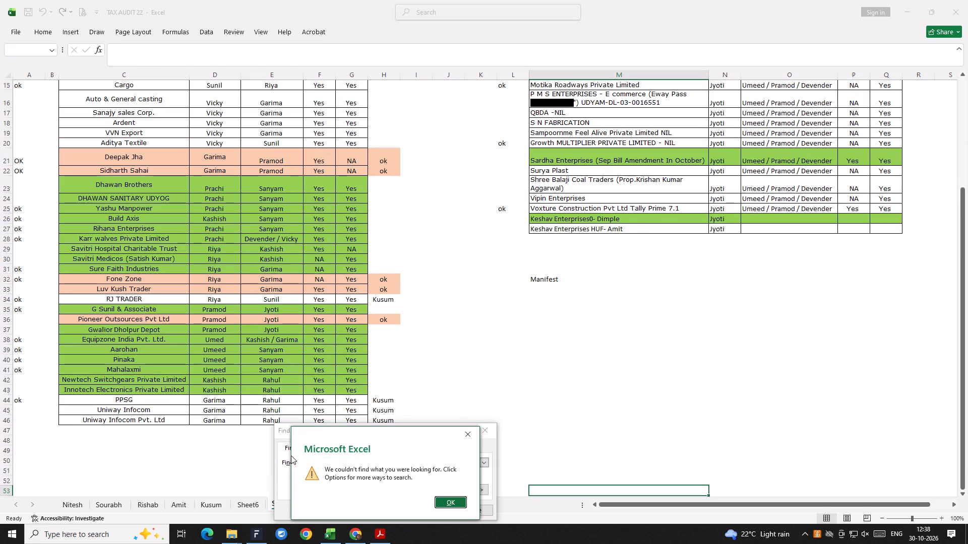
pyautogui.press('Return')
pyautogui.press('Escape')
pyautogui.press('Escape')
pyautogui.press('Escape')
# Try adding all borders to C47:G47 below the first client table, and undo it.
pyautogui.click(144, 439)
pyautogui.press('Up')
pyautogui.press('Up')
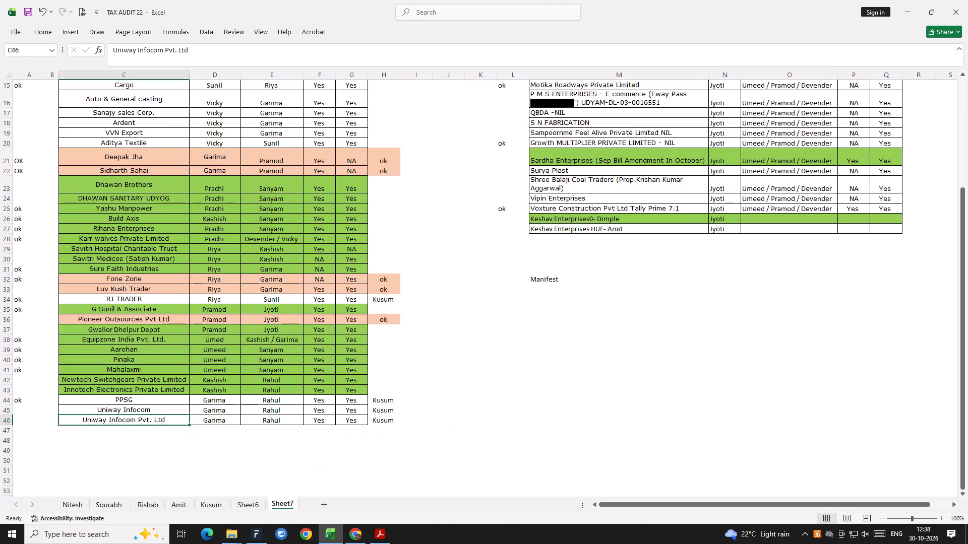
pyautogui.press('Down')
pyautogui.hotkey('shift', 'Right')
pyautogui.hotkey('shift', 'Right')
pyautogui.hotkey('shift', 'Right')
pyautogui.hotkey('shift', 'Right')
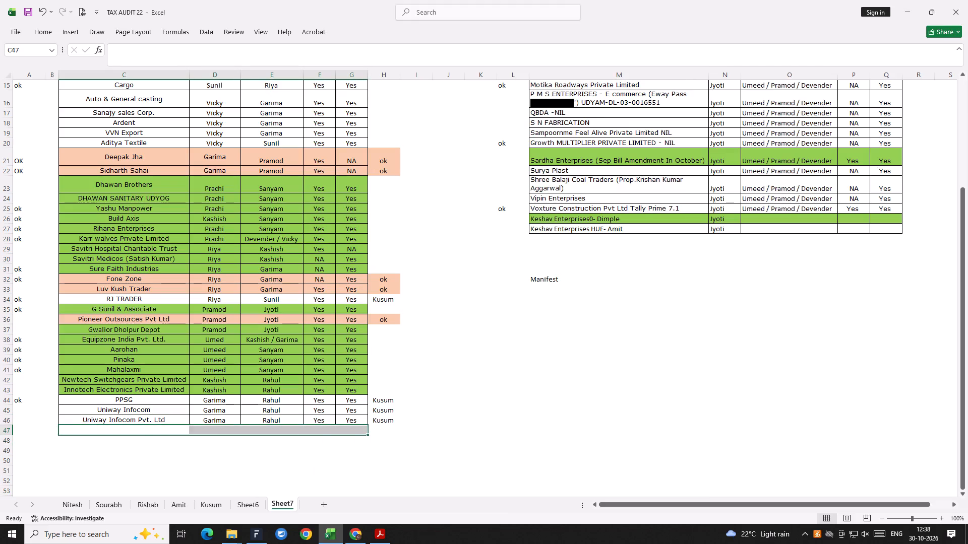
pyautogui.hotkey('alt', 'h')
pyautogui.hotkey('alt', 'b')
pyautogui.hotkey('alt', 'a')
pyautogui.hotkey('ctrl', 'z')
# Add all borders to the empty row M28:Q28 below Keshav Enterprises HUF in the second client table.
pyautogui.click(473, 323)
pyautogui.click(558, 248)
pyautogui.press('Up')
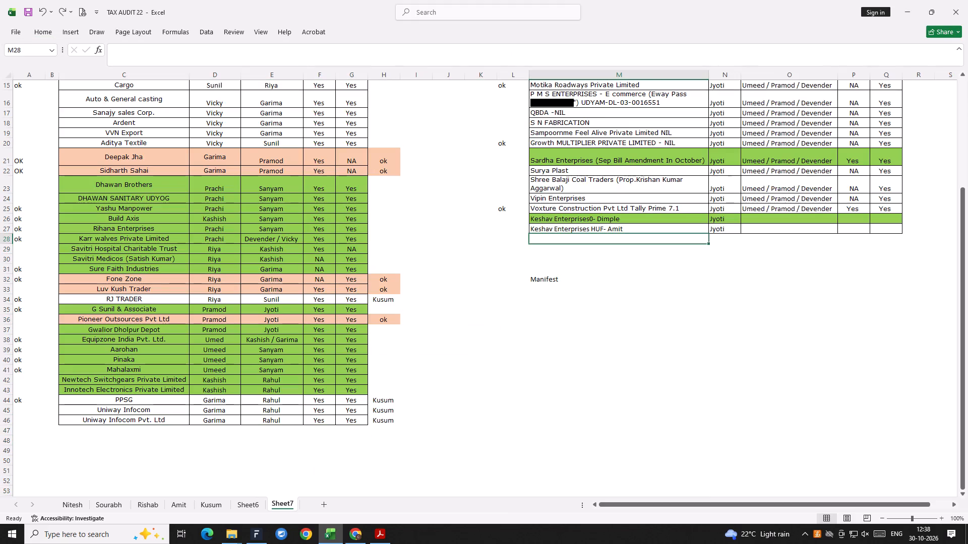
pyautogui.hotkey('shift', 'Right')
pyautogui.hotkey('shift', 'Right')
pyautogui.hotkey('shift', 'Right')
pyautogui.hotkey('shift', 'Right')
pyautogui.hotkey('alt', 'h')
pyautogui.hotkey('alt', 'b')
pyautogui.hotkey('alt', 'a')
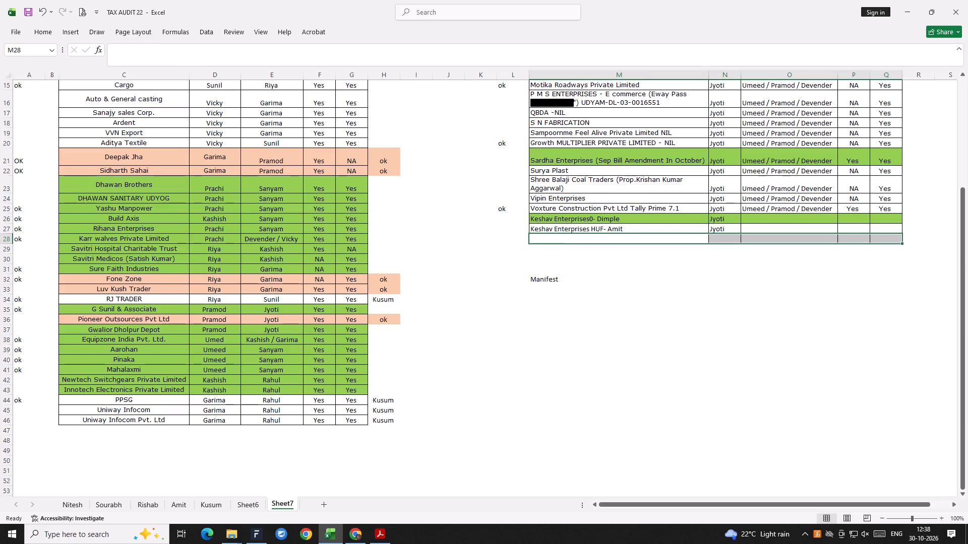
pyautogui.press('Up')
pyautogui.press('Up')
pyautogui.press('Down')
pyautogui.press('Down')
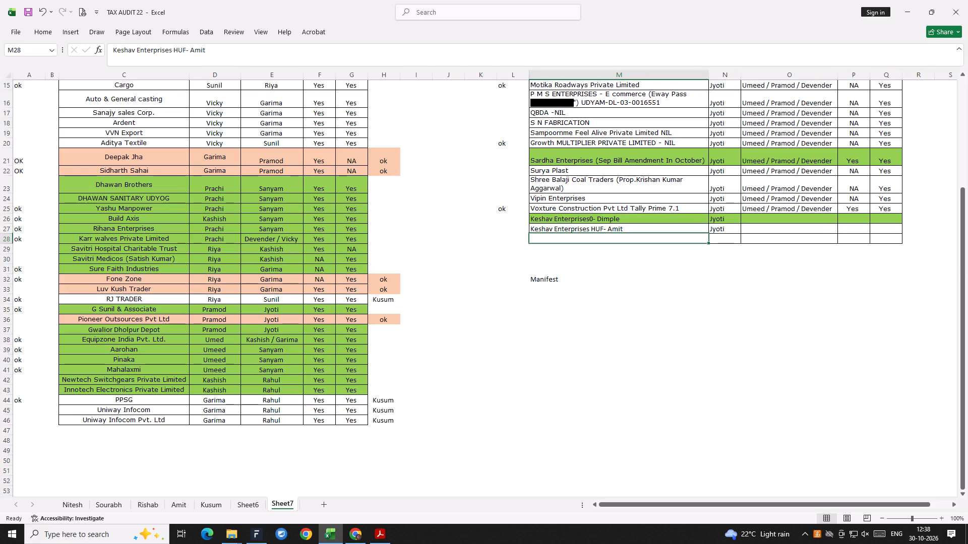
# Fill the new row with Dynsty Holidays in M28 and Jyoti copied from N27 into N28.
pyautogui.write('sty')
pyautogui.press('space')
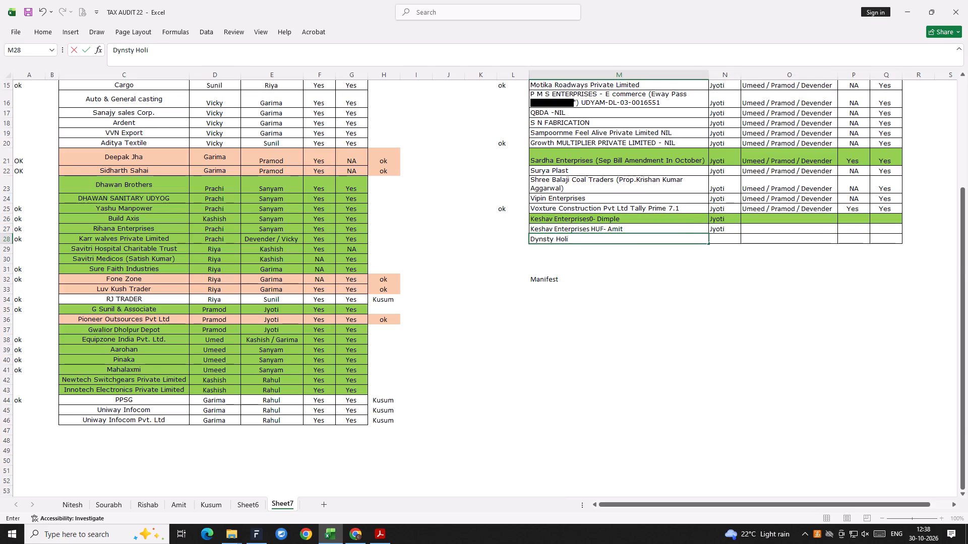
pyautogui.press('Return')
pyautogui.press('Up')
pyautogui.press('Right')
pyautogui.press('Up')
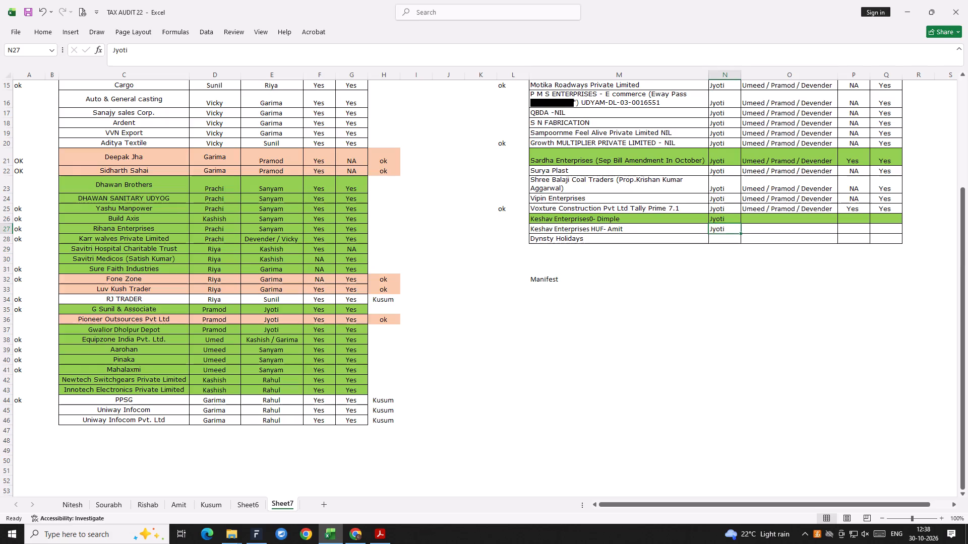
pyautogui.hotkey('ctrl', 'c')
pyautogui.press('Down')
pyautogui.hotkey('ctrl', 'v')
pyautogui.press('Escape')
pyautogui.press('Left')
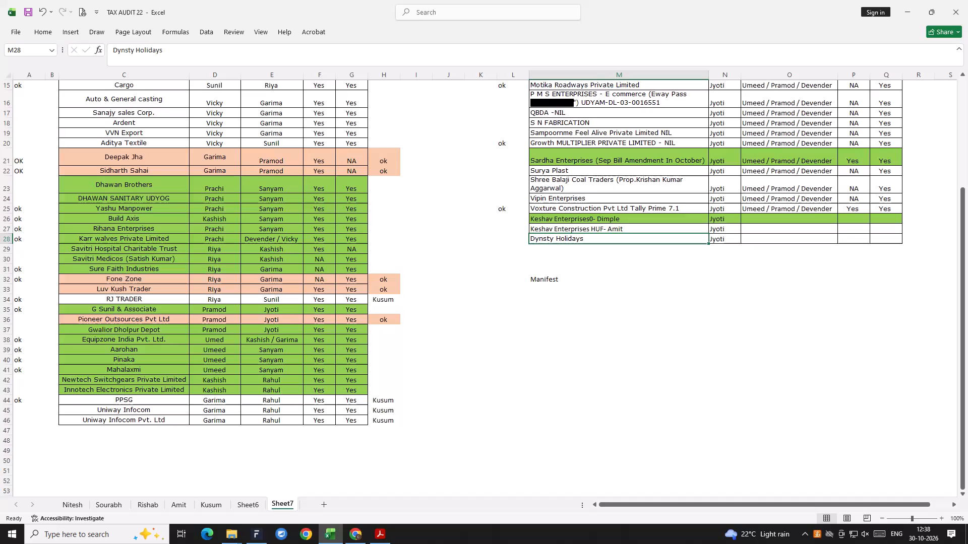
# Check the last page 3 project in Facto Lite and enter ok in L28 beside Dynsty Holidays.
pyautogui.hotkey('alt', 'Tab')
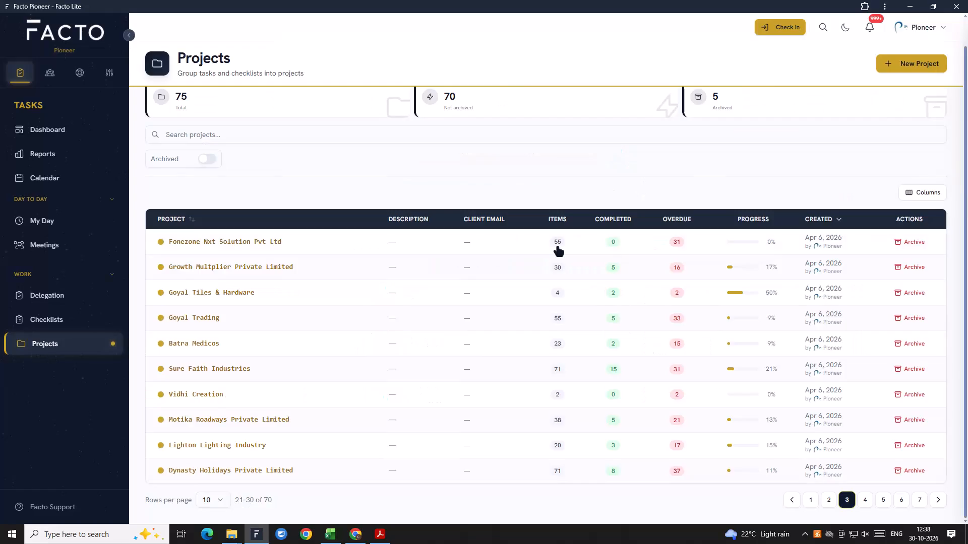
pyautogui.hotkey('alt', 'Tab')
pyautogui.press('Left')
pyautogui.press('Left')
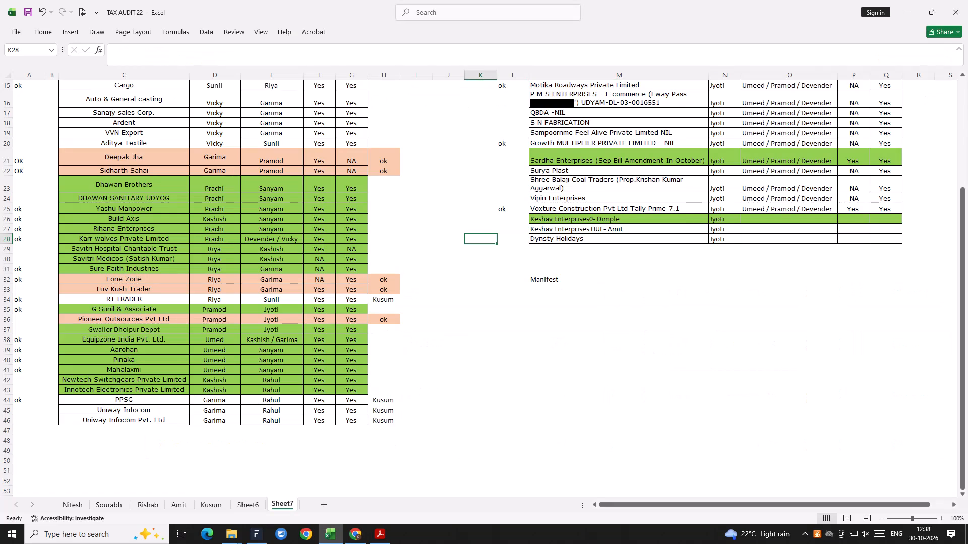
pyautogui.press('Right')
pyautogui.write('ok')
pyautogui.press('Return')
# Switch to Facto Lite and open page 4 of the projects list.
pyautogui.hotkey('alt', 'Tab')
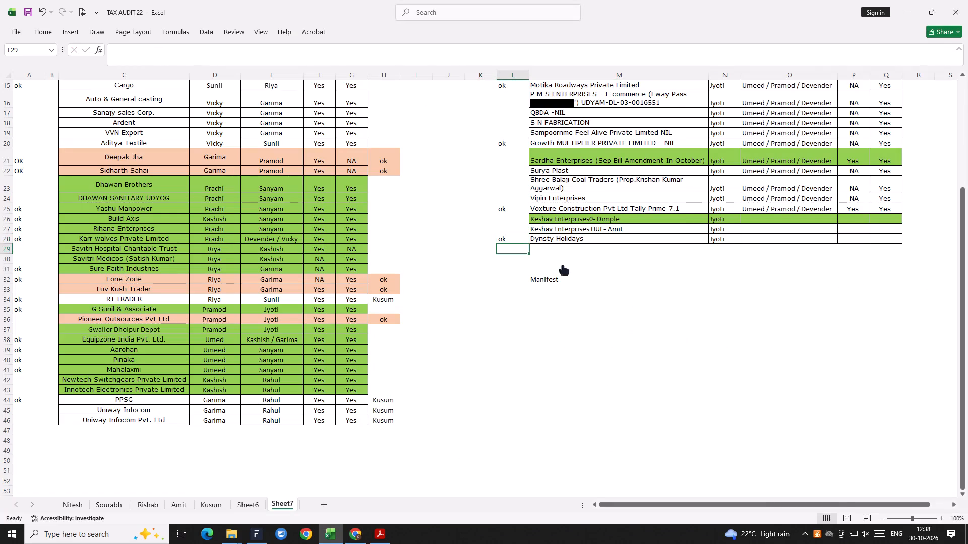
pyautogui.click(867, 501)
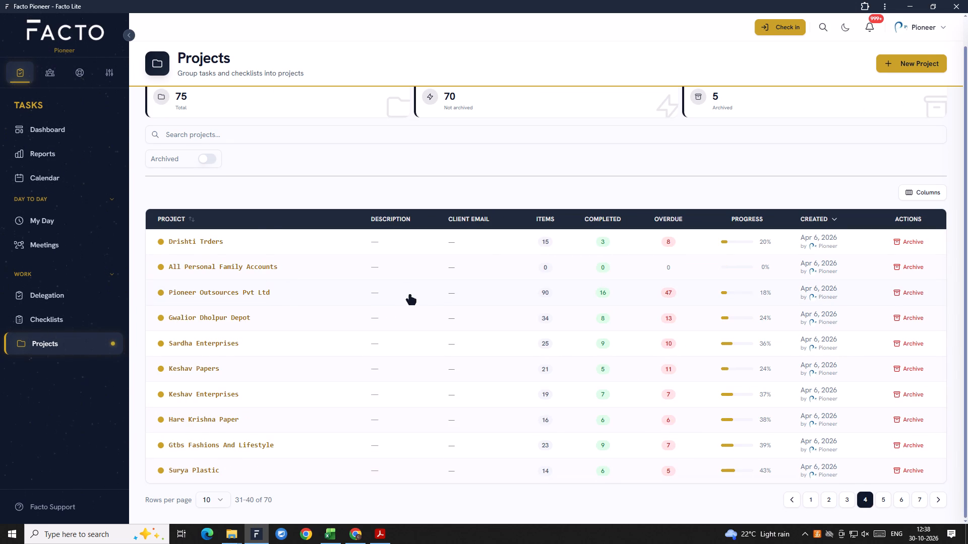
# Search the workbook sheet for "dri" and enter ok in L7 beside DRISHTI TRADERS.
pyautogui.hotkey('alt', 'Tab')
pyautogui.click(544, 308)
pyautogui.hotkey('ctrl', 'f')
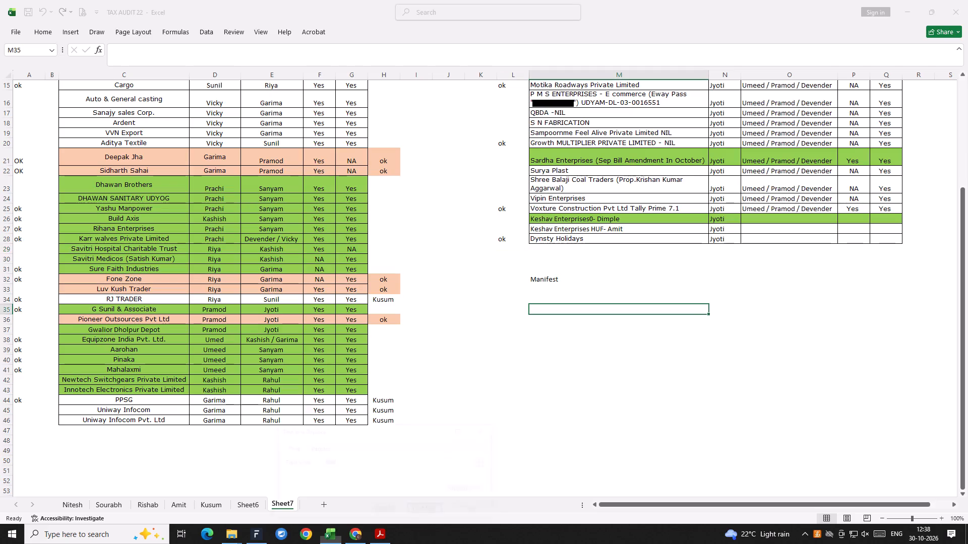
pyautogui.write('drish;')
pyautogui.press('BackSpace')
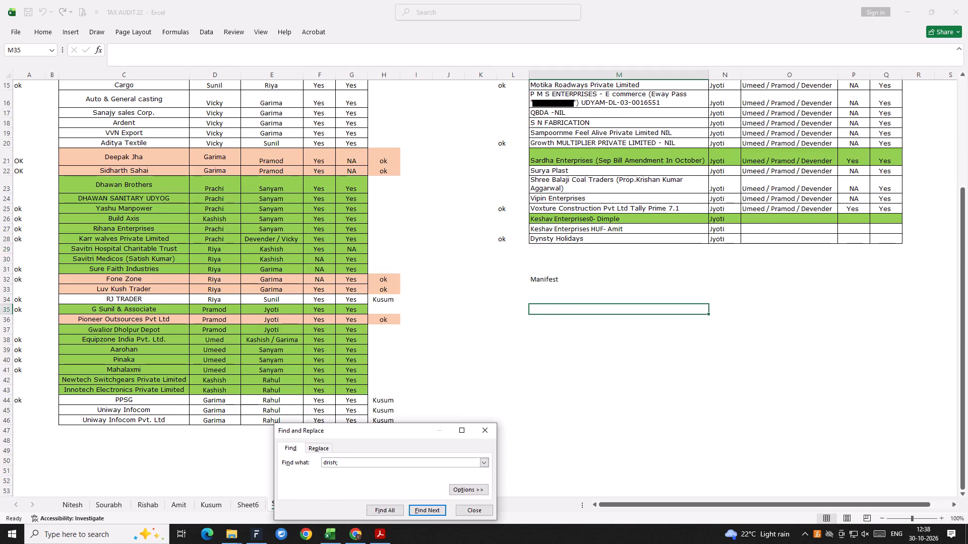
pyautogui.press("'")
pyautogui.press('Return')
pyautogui.press('Escape')
pyautogui.press('BackSpace')
pyautogui.press('BackSpace')
pyautogui.press('BackSpace')
pyautogui.press('Return')
pyautogui.press('Escape')
pyautogui.press('Left')
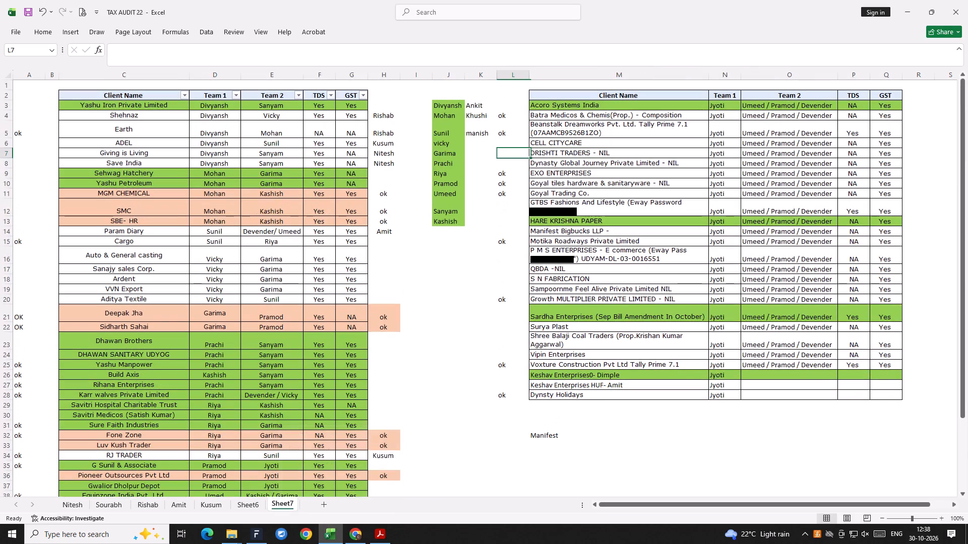
pyautogui.write('ok')
pyautogui.press('Return')
# Check the next Facto Lite projects, search the workbook for "pio" and enter ok in A36 beside Pioneer Outsources Pvt Ltd.
pyautogui.hotkey('alt', 'Tab')
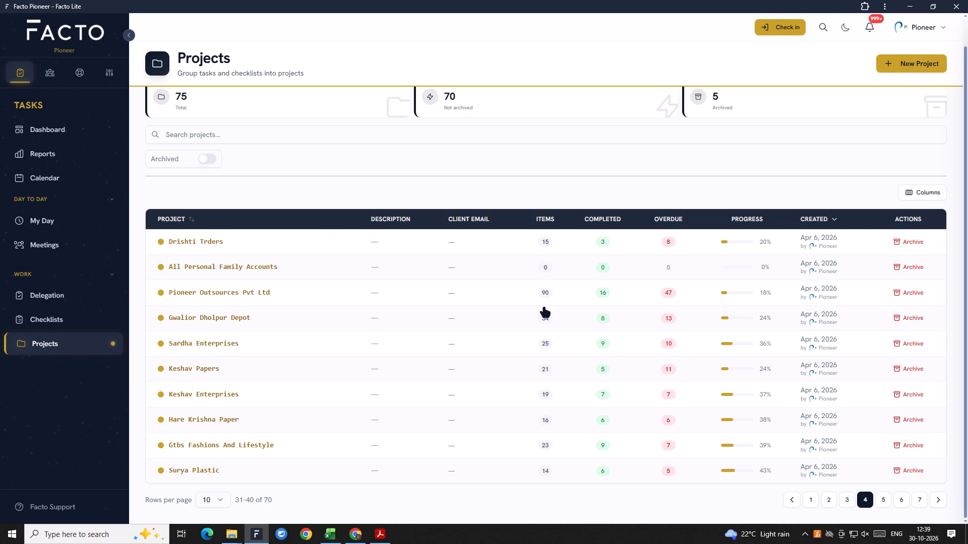
pyautogui.hotkey('alt', 'Tab')
pyautogui.hotkey('alt', 'Tab')
pyautogui.hotkey('alt', 'Tab')
pyautogui.click(101, 361)
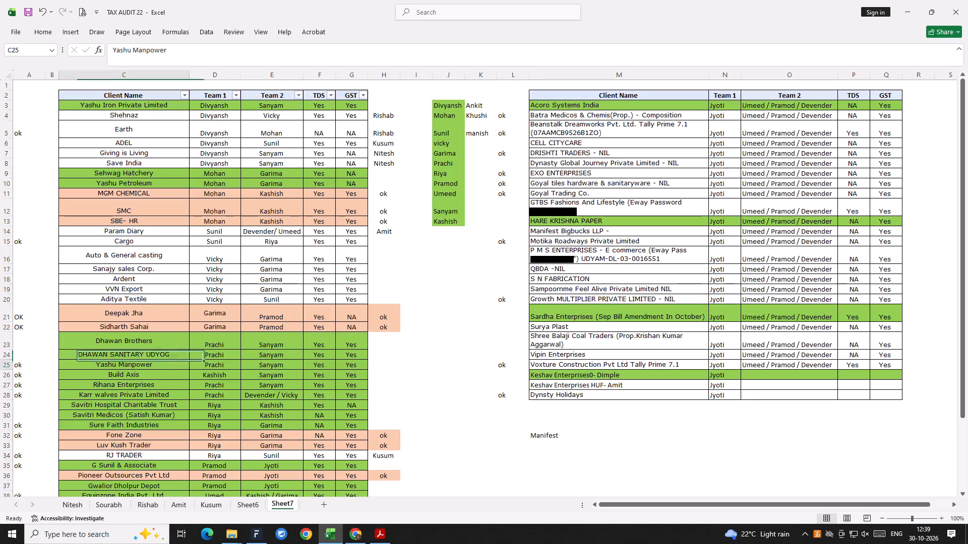
pyautogui.hotkey('ctrl', 'f')
pyautogui.write('pio')
pyautogui.press('Return')
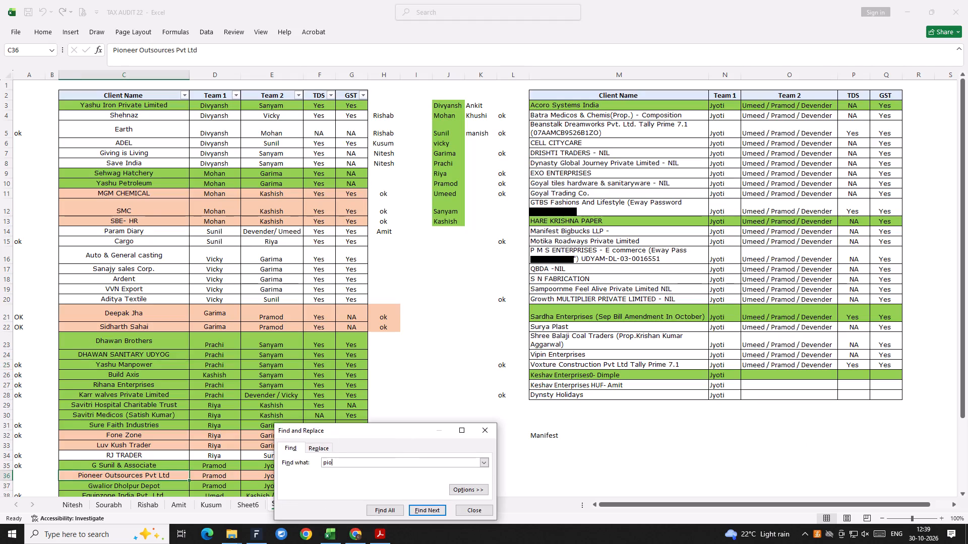
pyautogui.press('Escape')
pyautogui.press('Left')
pyautogui.press('Left')
pyautogui.write('ok')
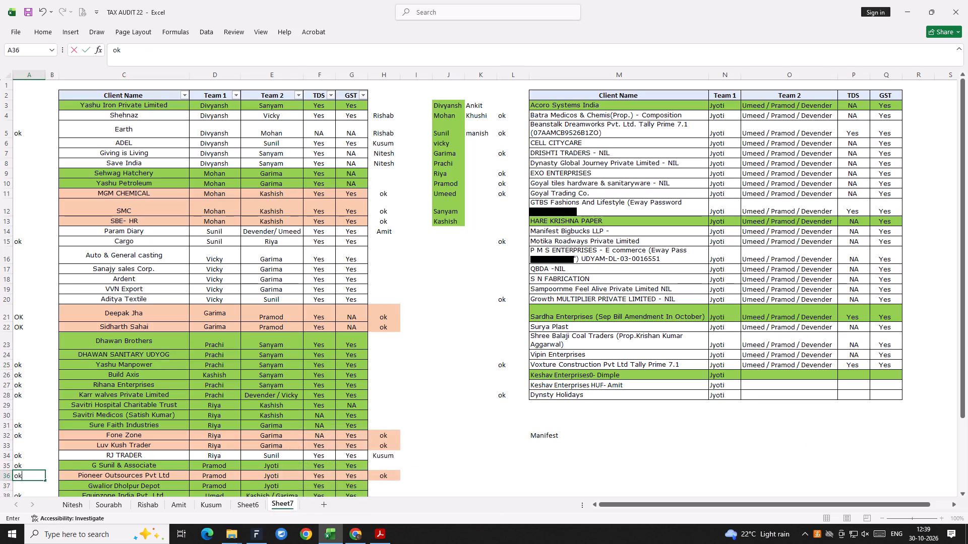
pyautogui.press('Return')
# Check the next page 4 project in Facto Lite, search the workbook for "gwal" and enter ok in A37 beside Gwalior Dholpur Depot.
pyautogui.hotkey('alt', 'Tab')
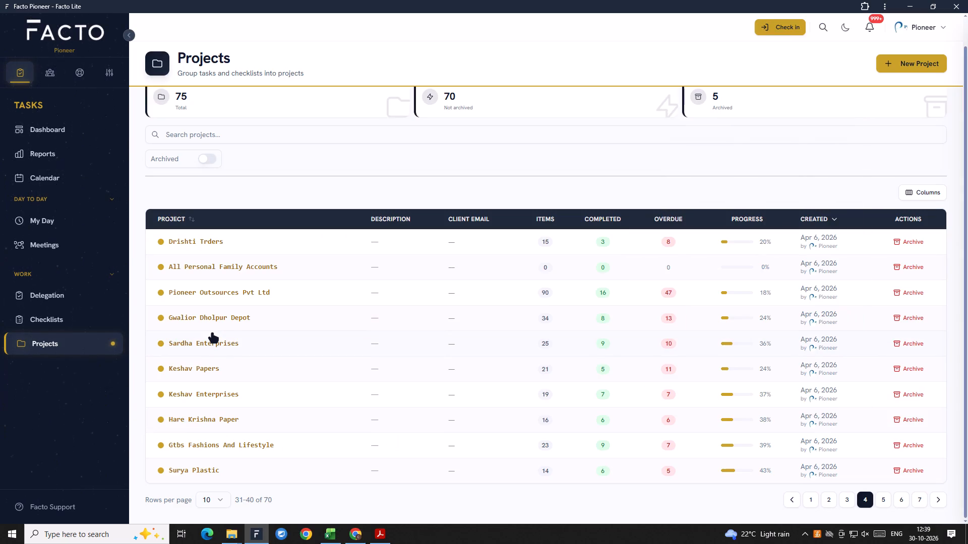
pyautogui.hotkey('alt', 'Tab')
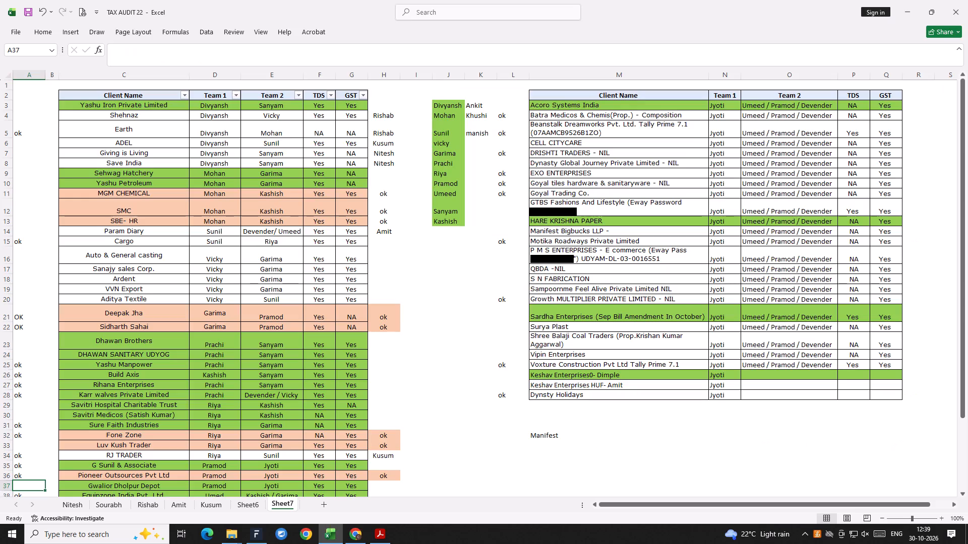
pyautogui.hotkey('alt', 'Tab')
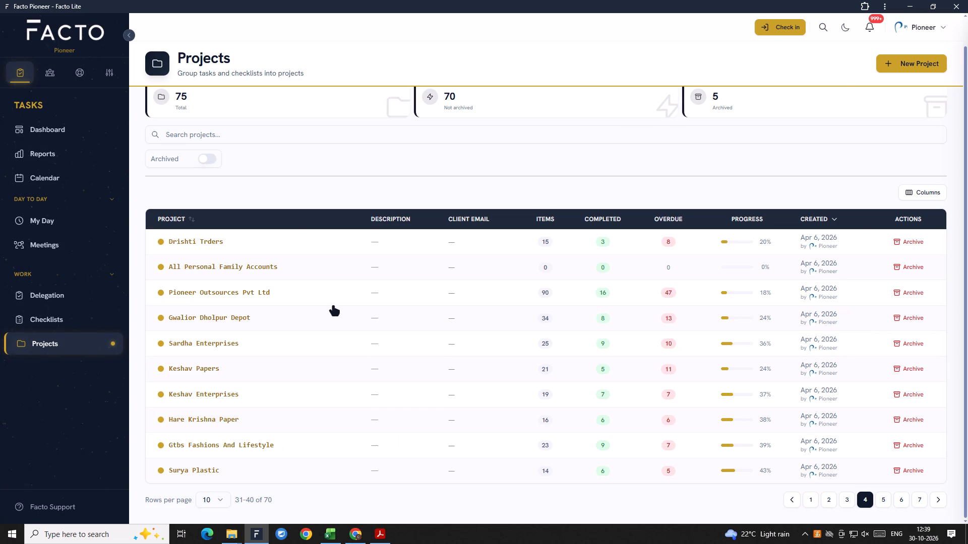
pyautogui.hotkey('alt', 'Tab')
pyautogui.click(399, 308)
pyautogui.hotkey('ctrl', 'f')
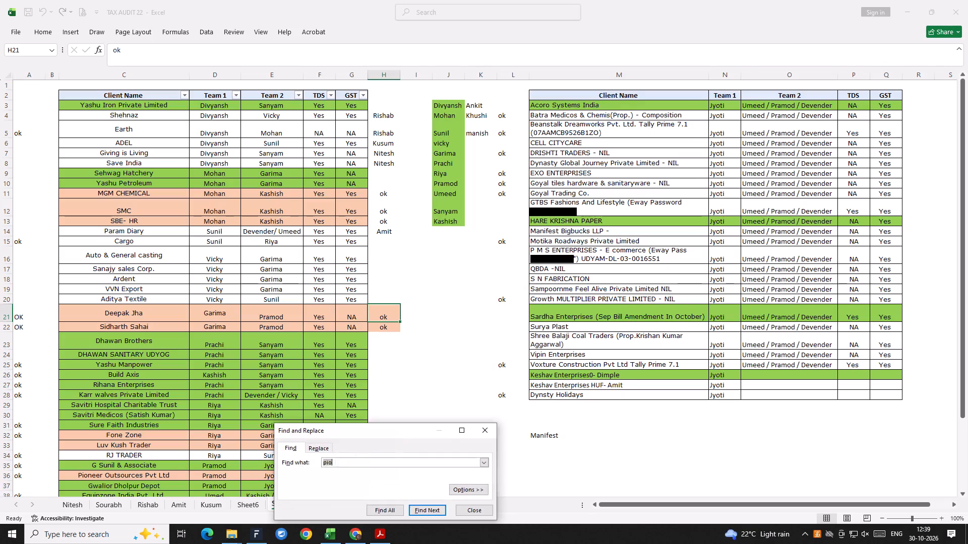
pyautogui.write('ge')
pyautogui.press('BackSpace')
pyautogui.write('wal')
pyautogui.press('Return')
pyautogui.press('Escape')
pyautogui.press('Right')
pyautogui.press('Right')
pyautogui.press('Right')
pyautogui.press('Right')
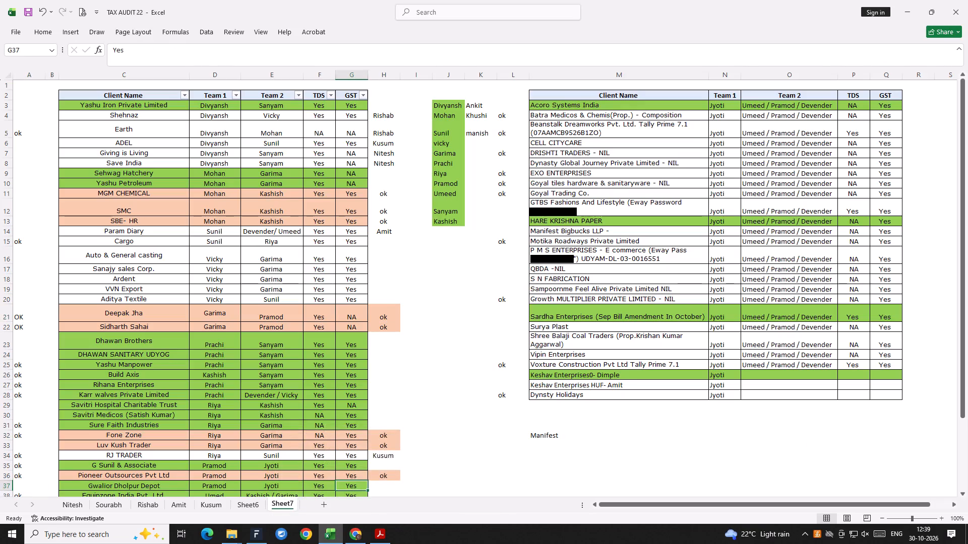
pyautogui.press('Left')
pyautogui.press('Left')
pyautogui.press('Left')
pyautogui.press('Left')
pyautogui.press('Left')
pyautogui.press('Left')
pyautogui.write('ok')
pyautogui.press('Return')
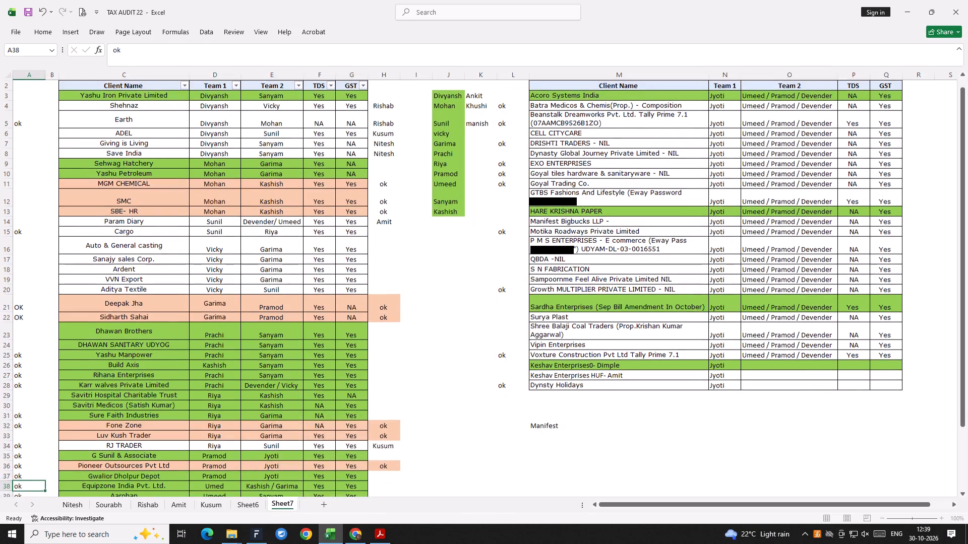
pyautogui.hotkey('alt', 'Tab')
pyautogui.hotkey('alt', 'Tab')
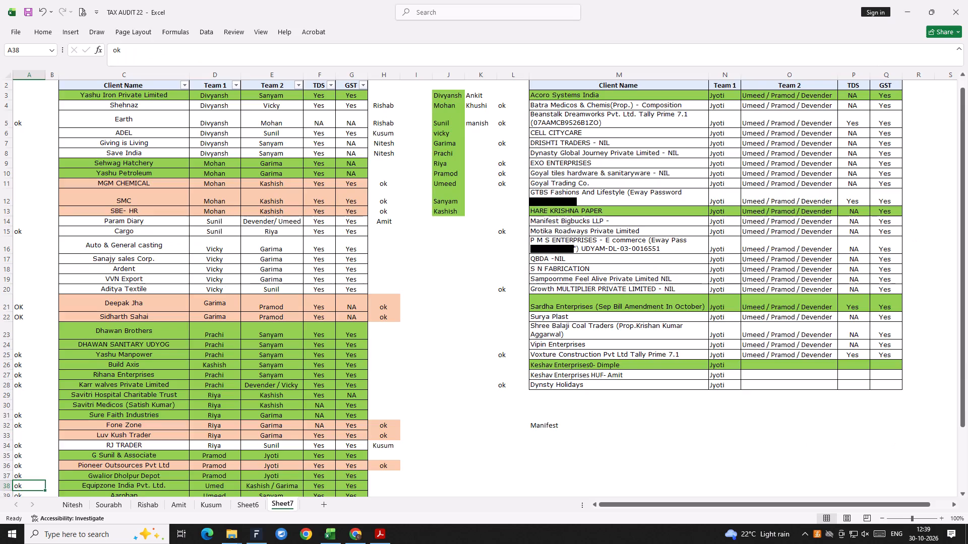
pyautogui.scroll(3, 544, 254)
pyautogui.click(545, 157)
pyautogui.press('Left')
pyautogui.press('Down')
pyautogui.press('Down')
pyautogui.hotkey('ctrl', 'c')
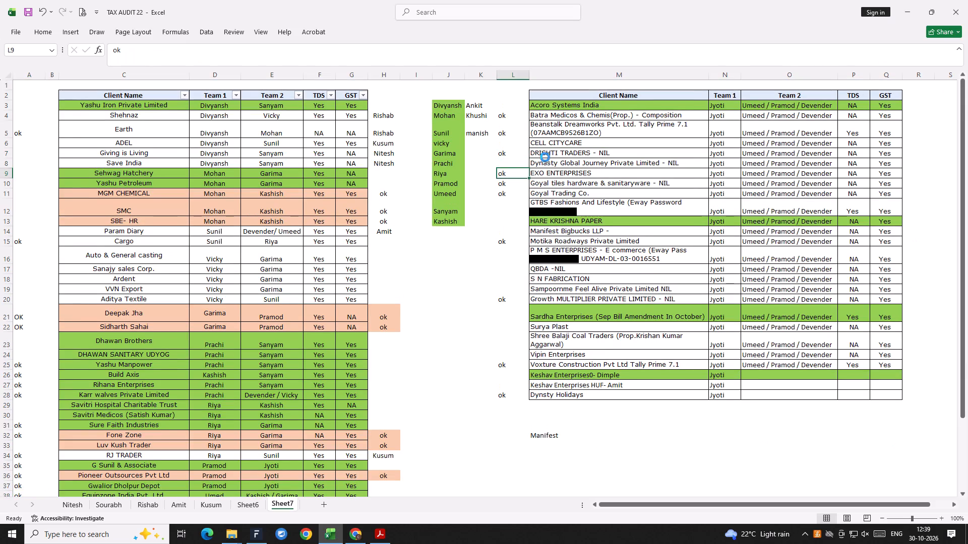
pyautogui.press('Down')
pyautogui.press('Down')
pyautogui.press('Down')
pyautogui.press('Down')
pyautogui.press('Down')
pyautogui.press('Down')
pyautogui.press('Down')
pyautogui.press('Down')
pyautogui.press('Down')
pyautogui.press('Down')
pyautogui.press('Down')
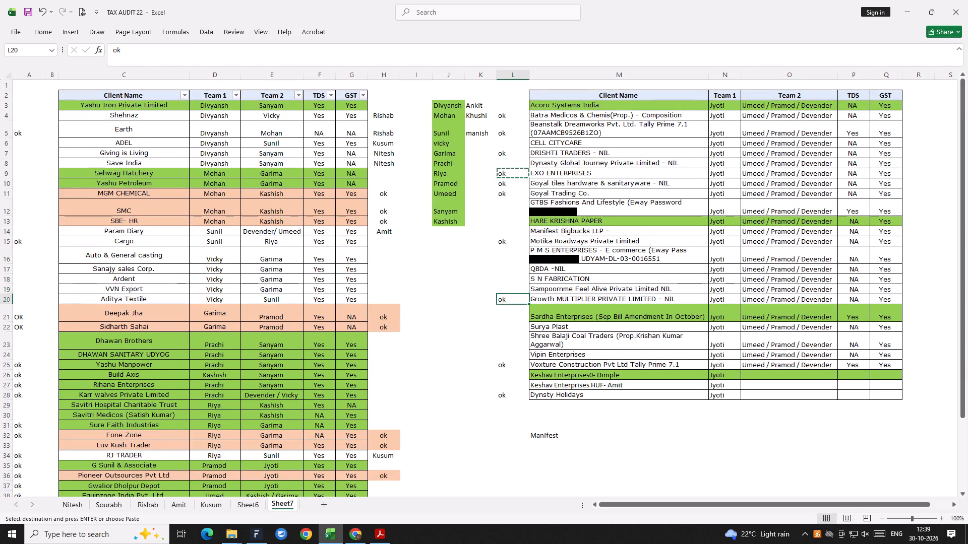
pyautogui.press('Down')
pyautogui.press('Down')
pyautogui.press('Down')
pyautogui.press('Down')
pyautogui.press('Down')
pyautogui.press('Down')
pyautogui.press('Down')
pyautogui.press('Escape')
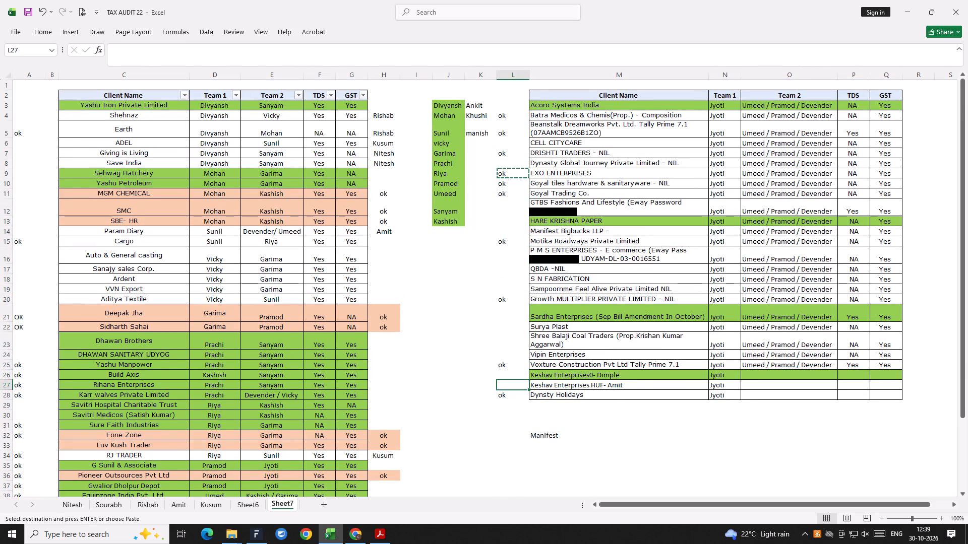
# Search the sheet for "sard" and copy the ok from L20 into L21 beside Sardha Enterprises.
pyautogui.hotkey('ctrl', 'f')
pyautogui.write('sard')
pyautogui.press('Return')
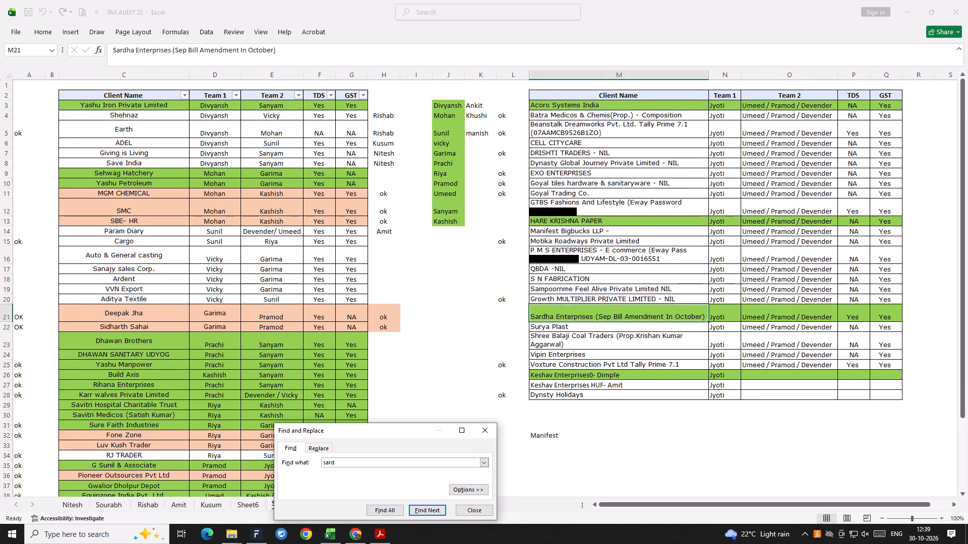
pyautogui.press('Escape')
pyautogui.press('Right')
pyautogui.press('Right')
pyautogui.press('Left')
pyautogui.press('Left')
pyautogui.press('Left')
pyautogui.press('Left')
pyautogui.press('Up')
pyautogui.press('Right')
pyautogui.hotkey('ctrl', 'c')
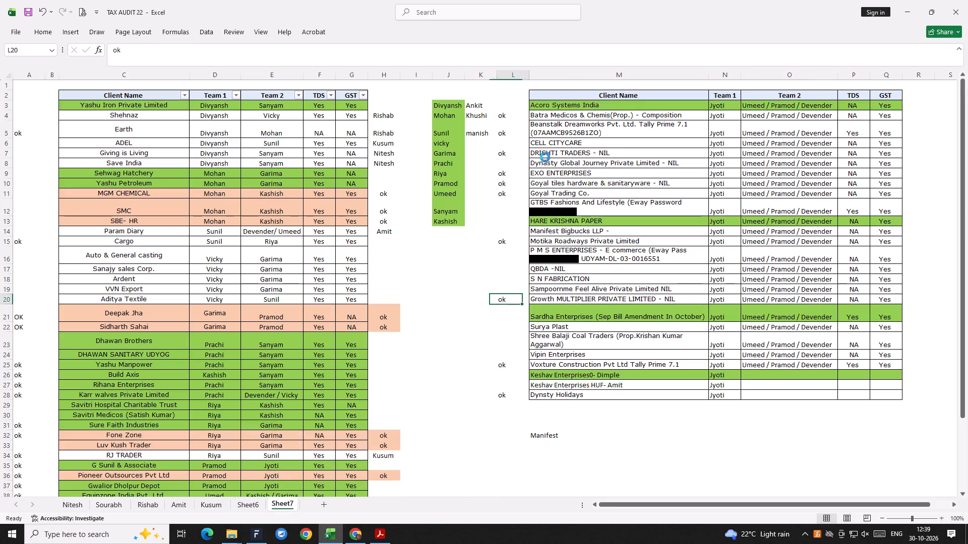
pyautogui.press('Down')
pyautogui.hotkey('ctrl', 'v')
pyautogui.press('Escape')
# Check the next Facto Lite projects and search the workbook for "kesh", going through the matching client entries.
pyautogui.hotkey('alt', 'Tab')
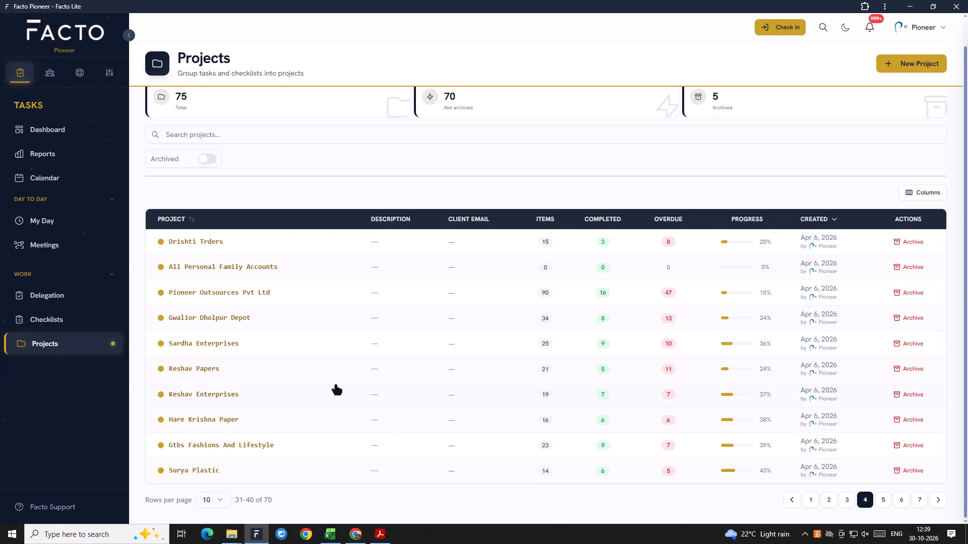
pyautogui.hotkey('alt', 'Tab')
pyautogui.click(509, 354)
pyautogui.hotkey('ctrl', 'f')
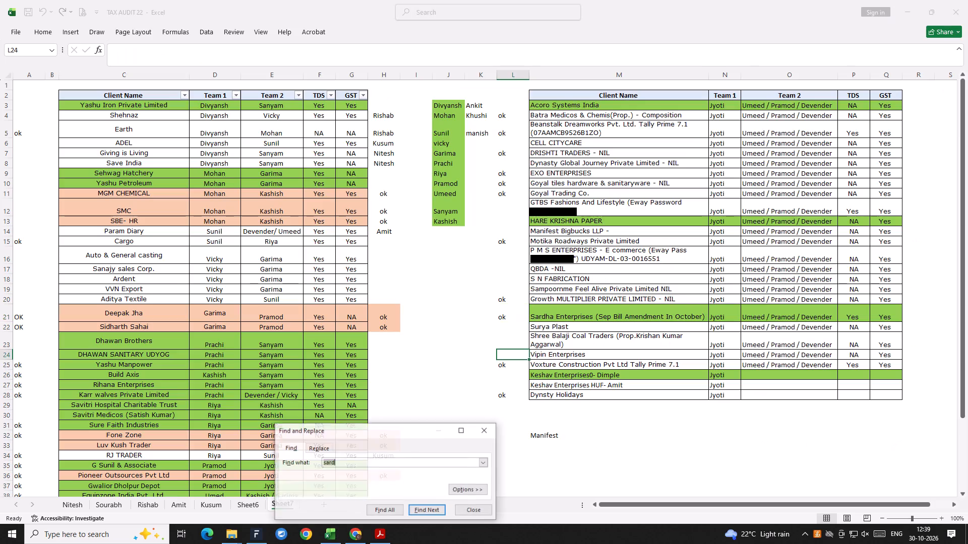
pyautogui.write('kesh')
pyautogui.press('Return')
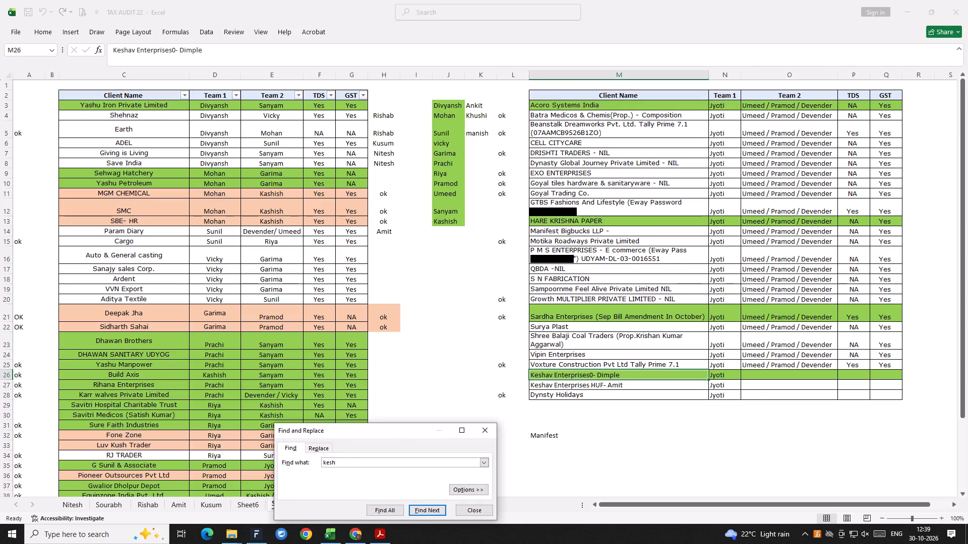
pyautogui.press('Escape')
pyautogui.hotkey('ctrl', 'f')
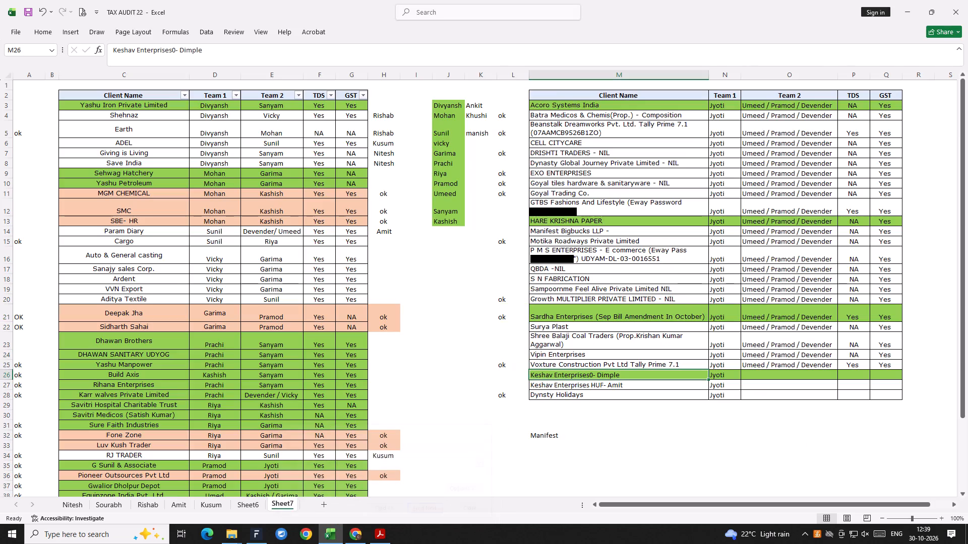
pyautogui.press('Return')
pyautogui.press('Return')
pyautogui.press('Return')
pyautogui.press('Escape')
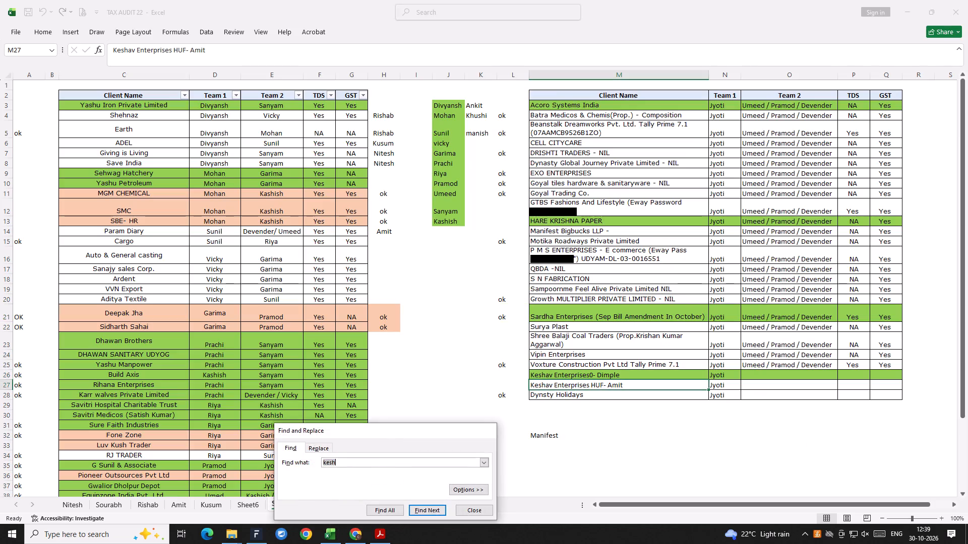
pyautogui.press('Escape')
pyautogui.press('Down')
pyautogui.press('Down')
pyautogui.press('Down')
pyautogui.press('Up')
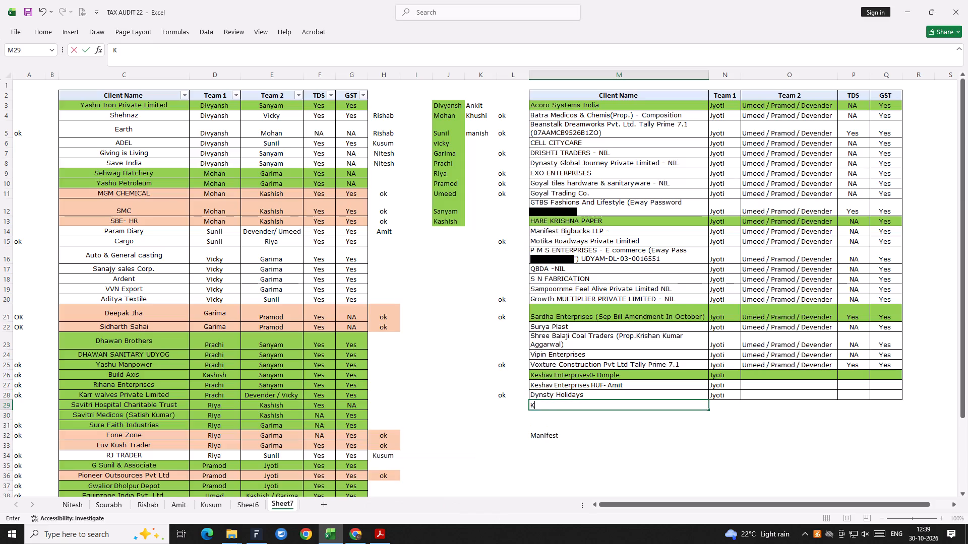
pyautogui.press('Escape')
# Recheck the Keshav projects in Facto Lite and copy the ok from L25 into L26:L27 beside both Keshav Enterprises entries.
pyautogui.hotkey('alt', 'Tab')
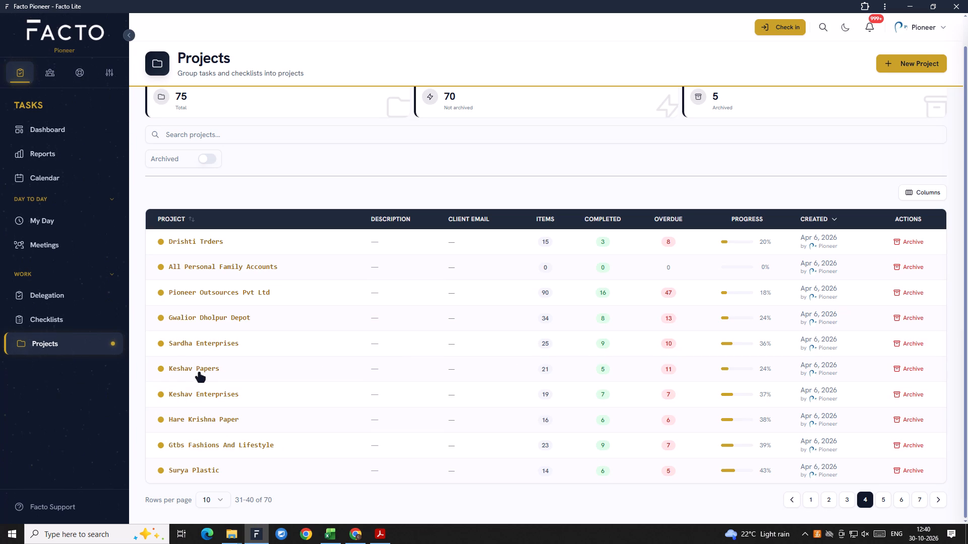
pyautogui.hotkey('alt', 'Tab')
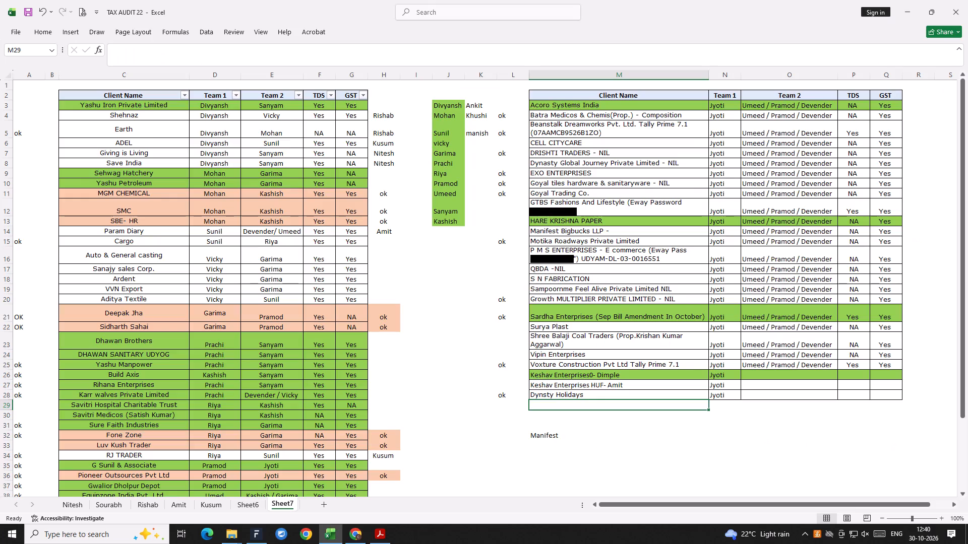
pyautogui.click(594, 361)
pyautogui.press('Left')
pyautogui.press('Up')
pyautogui.press('Down')
pyautogui.hotkey('ctrl', 'c')
pyautogui.press('Down')
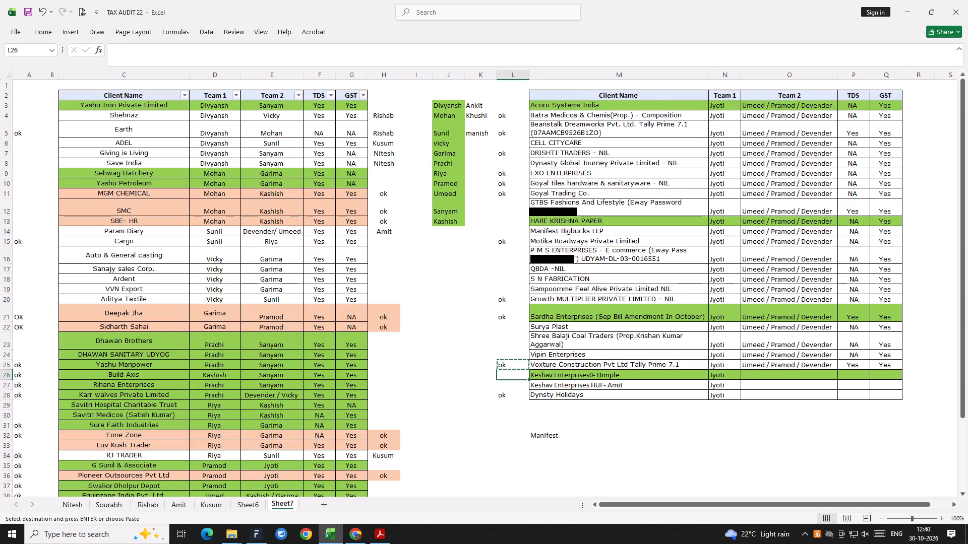
pyautogui.hotkey('shift', 'Down')
pyautogui.hotkey('ctrl', 'v')
pyautogui.press('Escape')
# Check the next Facto Lite project, search the workbook for "hare" and copy ok into L13 beside HARE KRISHNA PAPER.
pyautogui.hotkey('alt', 'Tab')
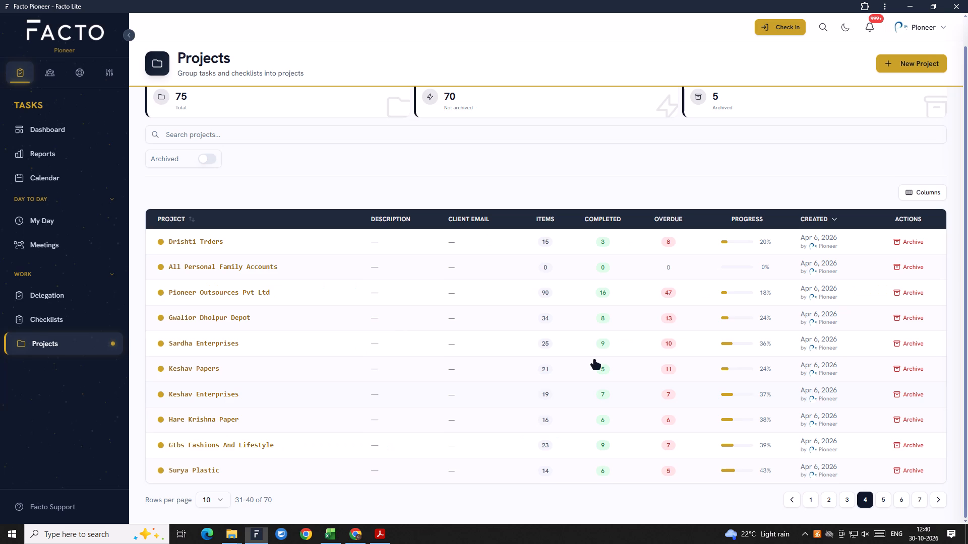
pyautogui.hotkey('alt', 'Tab')
pyautogui.click(514, 438)
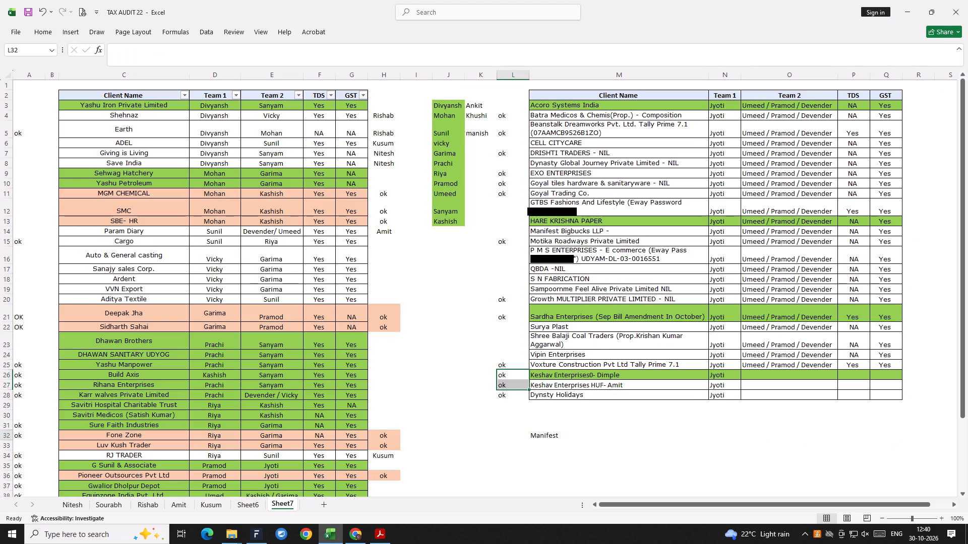
pyautogui.hotkey('ctrl', 'f')
pyautogui.write('hare')
pyautogui.press('Return')
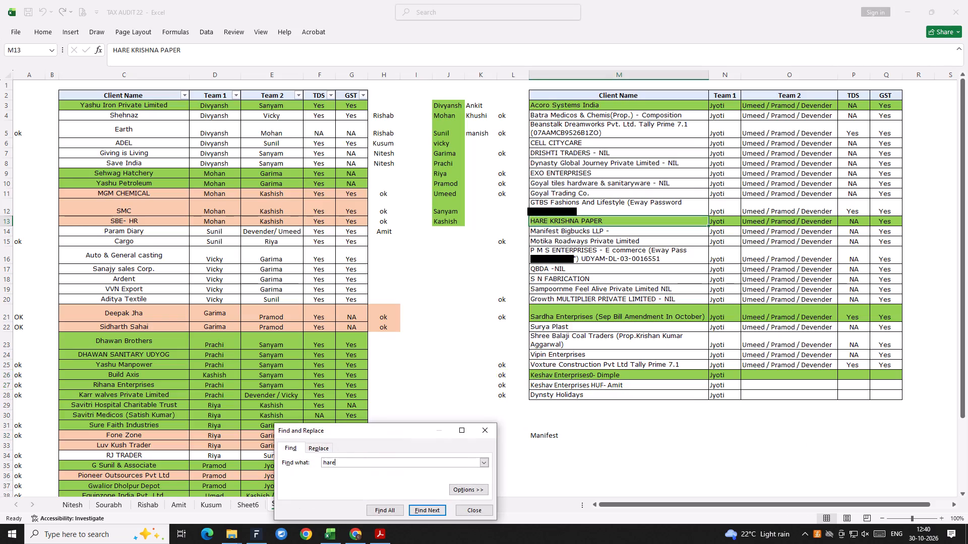
pyautogui.press('Escape')
pyautogui.press('Left')
pyautogui.press('Up')
pyautogui.press('Up')
pyautogui.hotkey('ctrl', 'c')
pyautogui.press('Down')
pyautogui.press('Down')
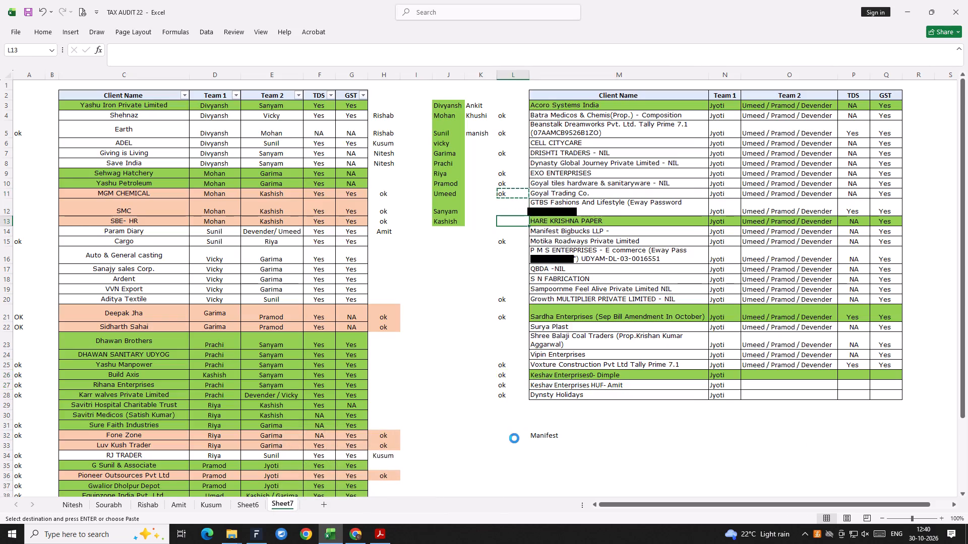
pyautogui.hotkey('ctrl', 'v')
pyautogui.press('Escape')
# Check the next Facto Lite project, search the workbook for "gtbs" and copy ok into L12 beside GTBS Fashions And Lifestyle.
pyautogui.hotkey('alt', 'Tab')
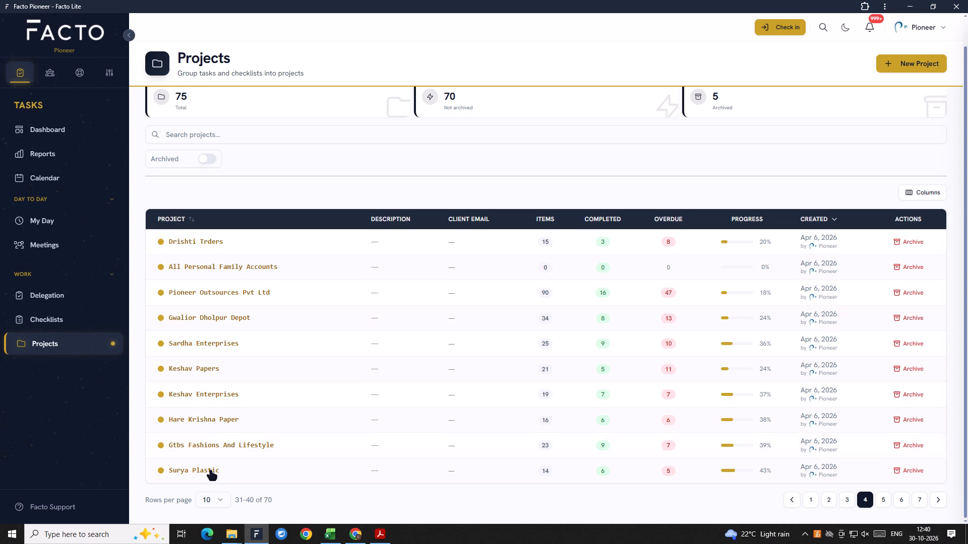
pyautogui.hotkey('alt', 'Tab')
pyautogui.click(500, 392)
pyautogui.hotkey('ctrl', 'f')
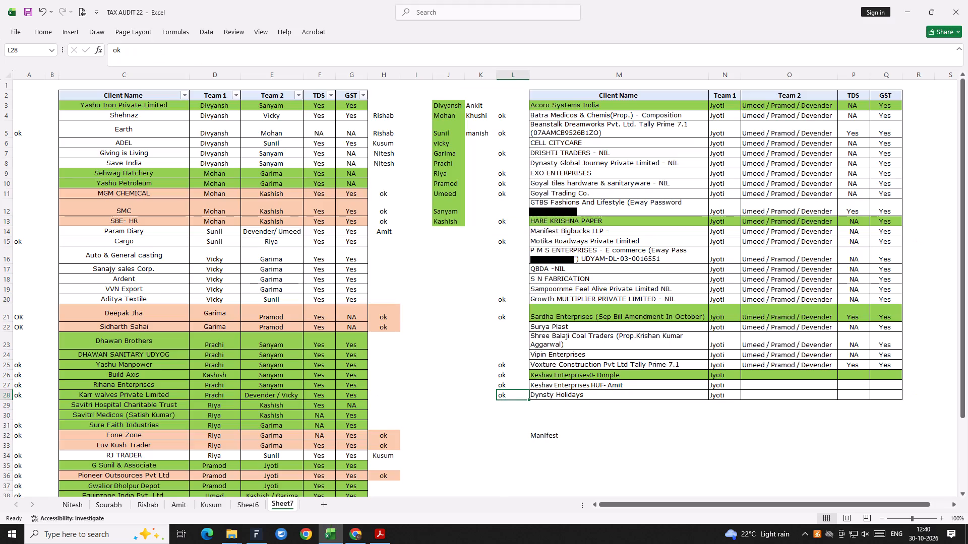
pyautogui.write('gtbs')
pyautogui.press('Return')
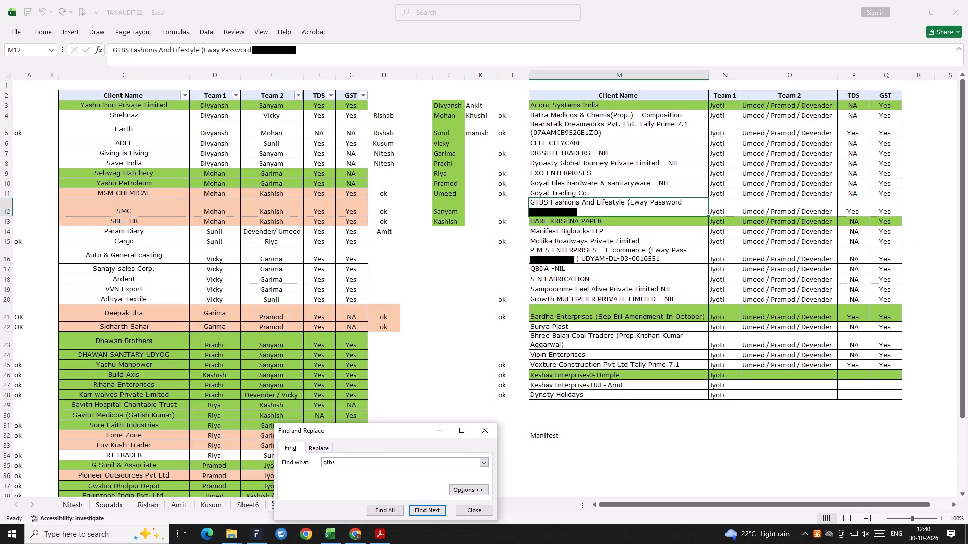
pyautogui.press('Escape')
pyautogui.press('Left')
pyautogui.press('Up')
pyautogui.hotkey('ctrl', 'c')
pyautogui.press('Down')
pyautogui.hotkey('ctrl', 'v')
pyautogui.press('Escape')
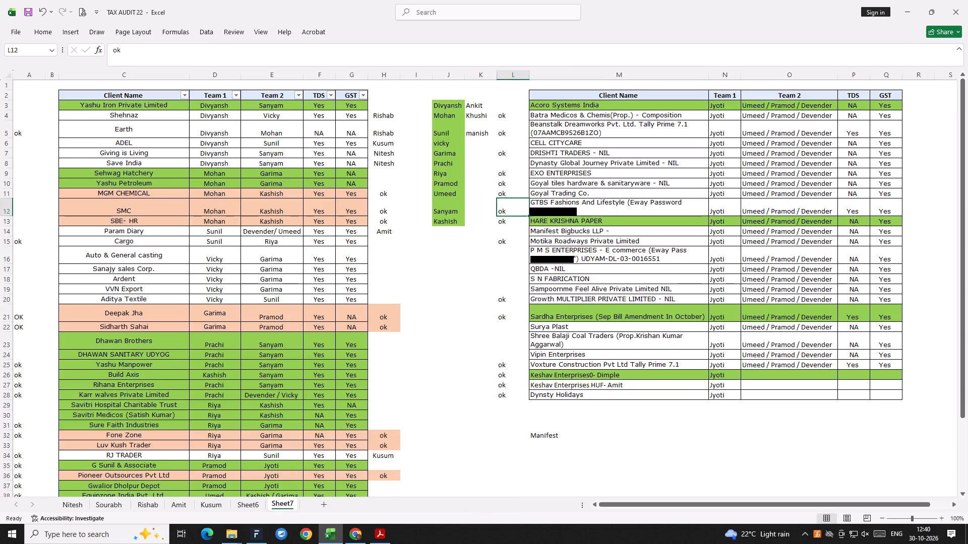
pyautogui.press('Tab')
# Check the last page 4 project in Facto Lite, search the workbook for "sury" and copy ok into L22 beside Surya Plast.
pyautogui.hotkey('alt', 'Tab')
pyautogui.hotkey('alt', 'Tab')
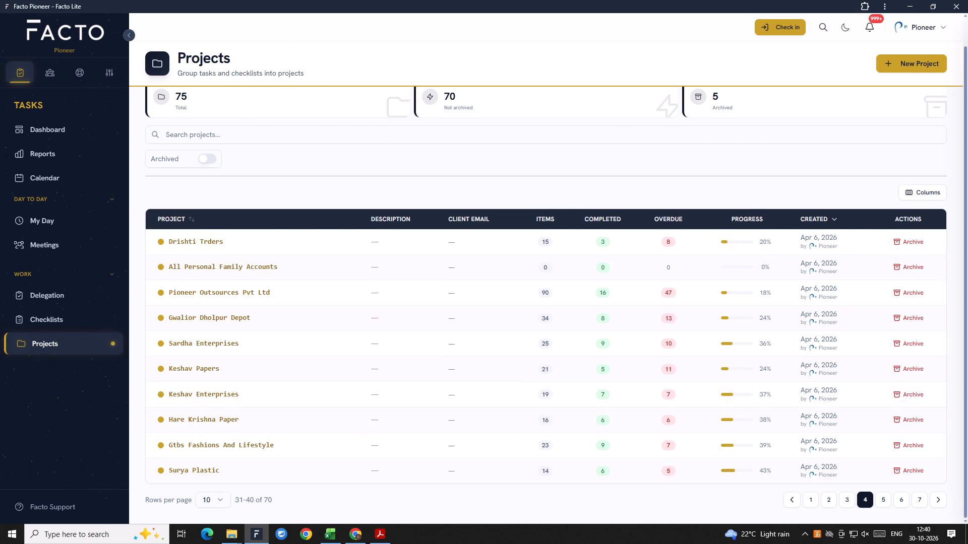
pyautogui.click(532, 336)
pyautogui.hotkey('ctrl', 'f')
pyautogui.write('sury')
pyautogui.press('Return')
pyautogui.press('Escape')
pyautogui.press('Left')
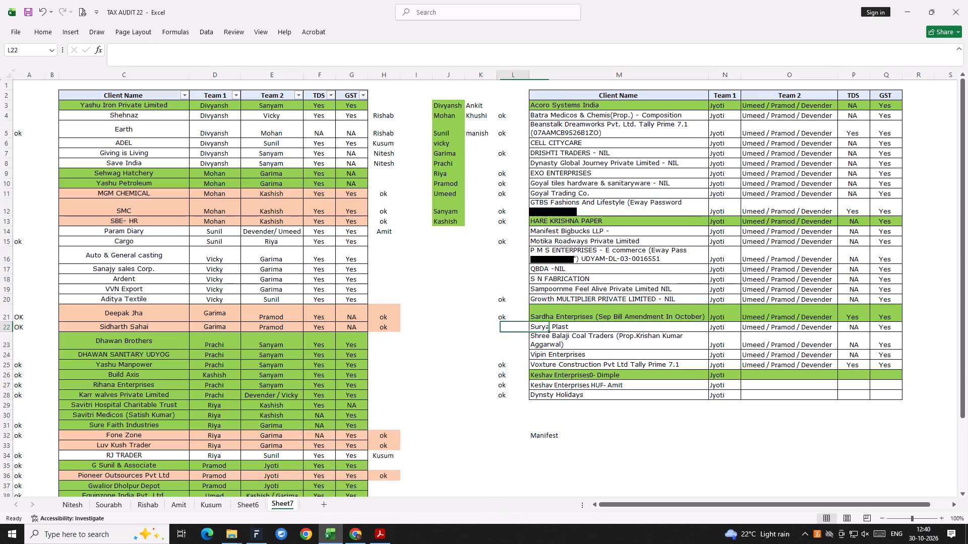
pyautogui.press('Up')
pyautogui.hotkey('ctrl', 'c')
pyautogui.press('Down')
pyautogui.hotkey('ctrl', 'v')
pyautogui.press('Escape')
# Switch to Facto Lite and open page 5 of the projects list.
pyautogui.hotkey('alt', 'Tab')
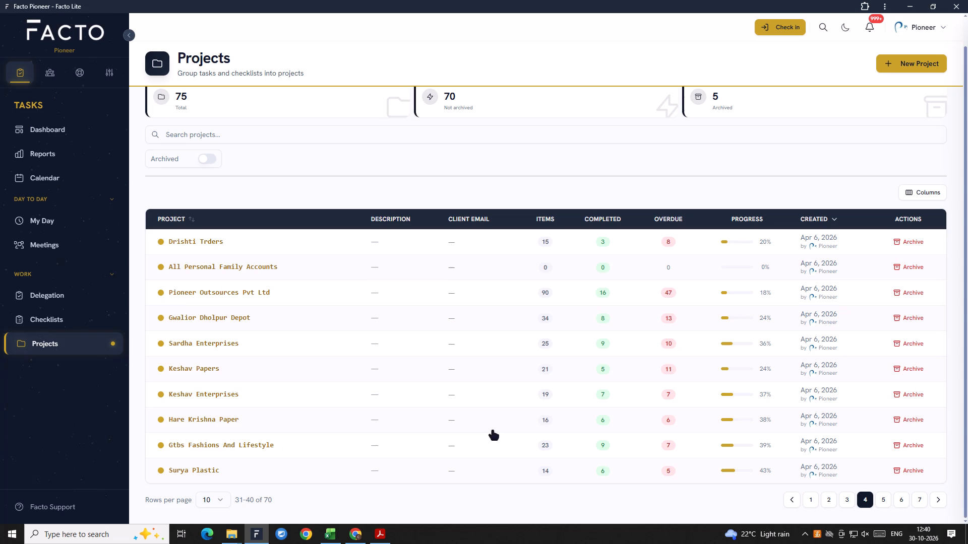
pyautogui.scroll(-4, 531, 423)
pyautogui.click(882, 500)
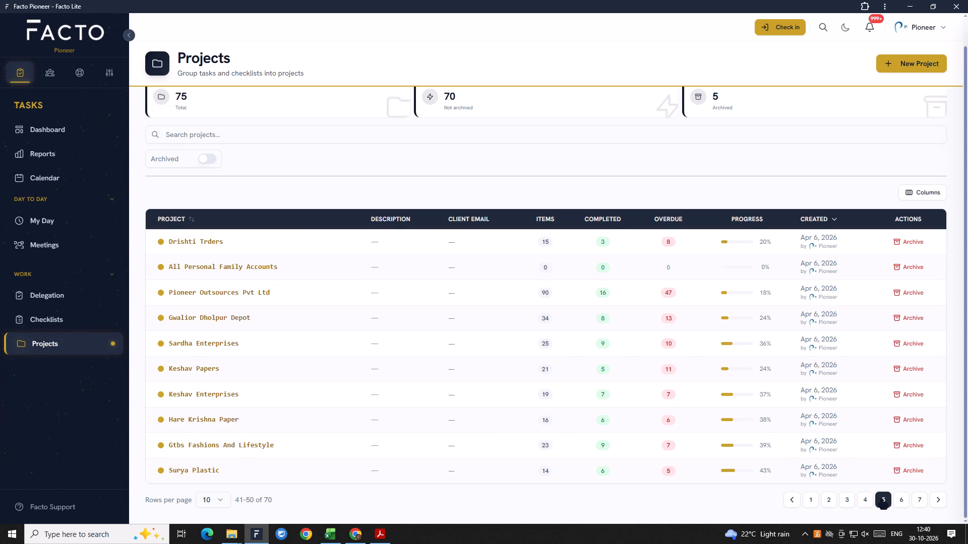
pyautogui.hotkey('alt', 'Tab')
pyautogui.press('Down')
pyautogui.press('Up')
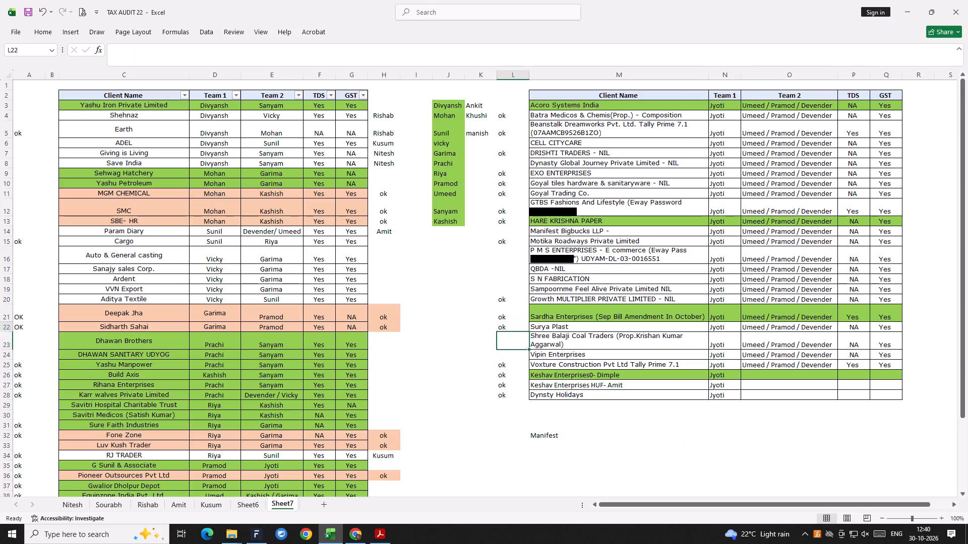
# Copy ok into L18 beside S N FABRICATION.
pyautogui.press('Up')
pyautogui.press('Up')
pyautogui.hotkey('ctrl', 'c')
pyautogui.press('Up')
pyautogui.press('Up')
pyautogui.hotkey('ctrl', 'v')
pyautogui.press('Escape')
# Check the second page 5 project in Facto Lite and copy ok into L6 beside CELL CITYCARE in the workbook.
pyautogui.hotkey('alt', 'Tab')
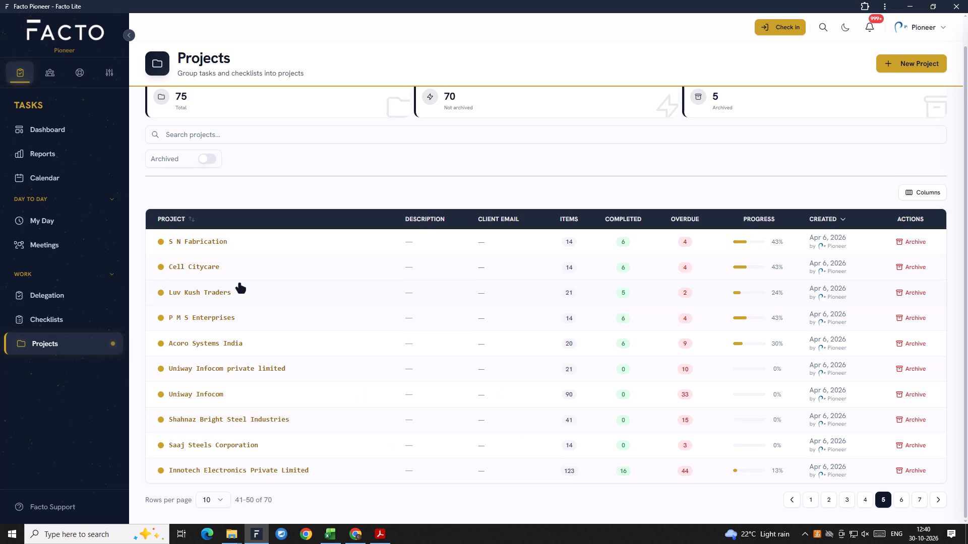
pyautogui.hotkey('alt', 'Tab')
pyautogui.hotkey('ctrl', 'c')
pyautogui.press('Up')
pyautogui.press('Up')
pyautogui.press('Up')
pyautogui.press('Up')
pyautogui.press('Up')
pyautogui.press('Up')
pyautogui.press('Up')
pyautogui.press('Up')
pyautogui.press('Up')
pyautogui.press('Up')
pyautogui.press('Up')
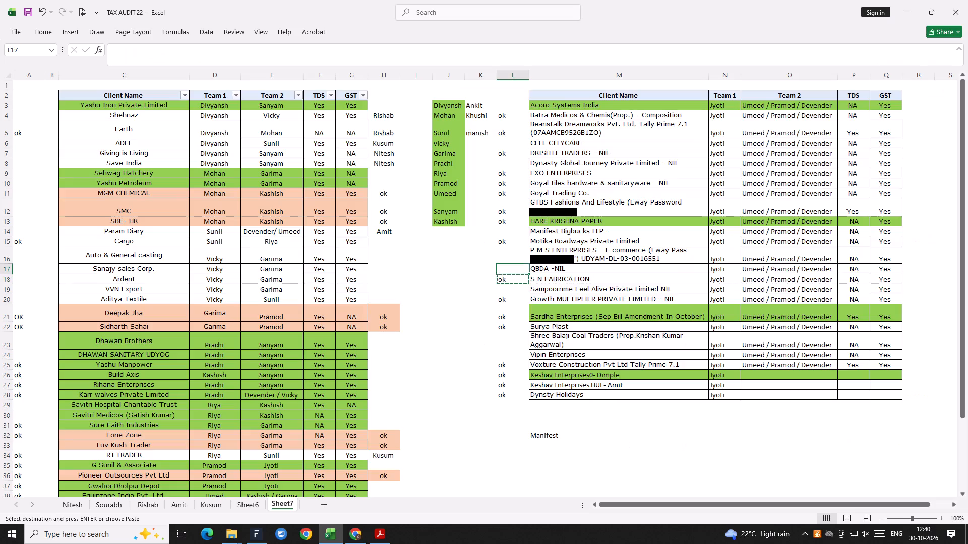
pyautogui.press('Up')
pyautogui.hotkey('ctrl', 'v')
# Check the next Facto Lite project and copy ok into A33 beside Luv Kush Trader in the workbook.
pyautogui.hotkey('alt', 'Tab')
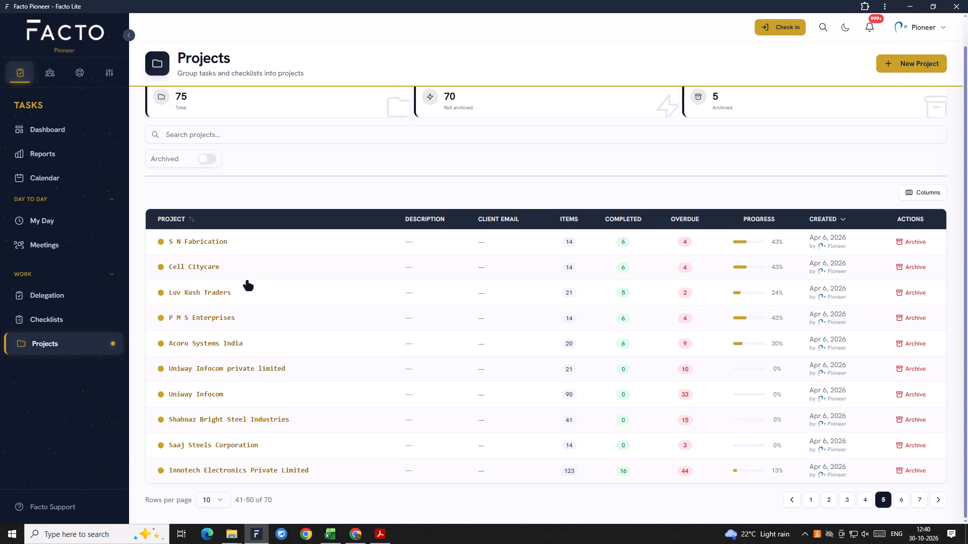
pyautogui.hotkey('alt', 'Tab')
pyautogui.press('Escape')
pyautogui.hotkey('ctrl', 'c')
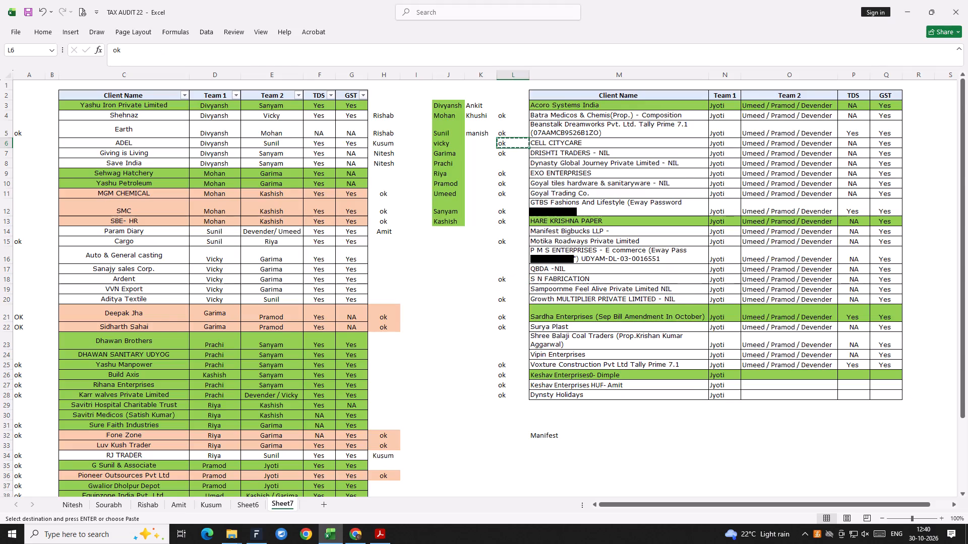
pyautogui.scroll(-4, 139, 372)
pyautogui.click(45, 298)
pyautogui.press('Down')
pyautogui.press('Left')
pyautogui.hotkey('ctrl', 'v')
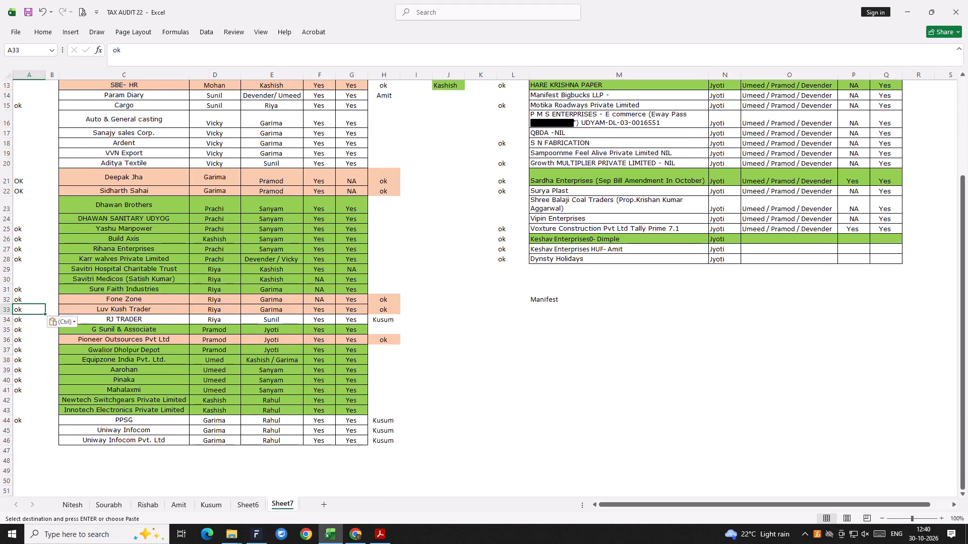
# Check the next Facto Lite project and copy ok into L16 beside P M S ENTERPRISES in the workbook.
pyautogui.hotkey('alt', 'Tab')
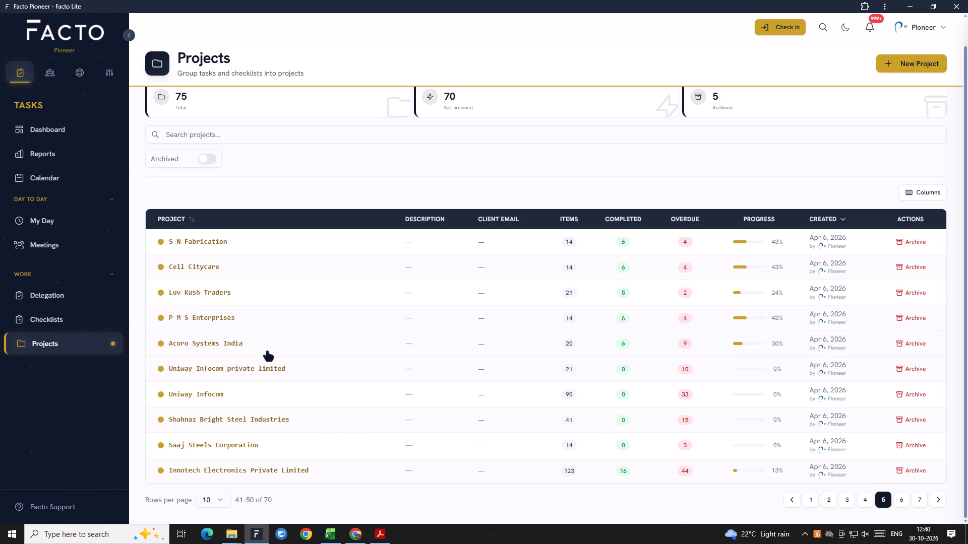
pyautogui.hotkey('alt', 'Tab')
pyautogui.press('Escape')
pyautogui.click(506, 135)
pyautogui.press('Down')
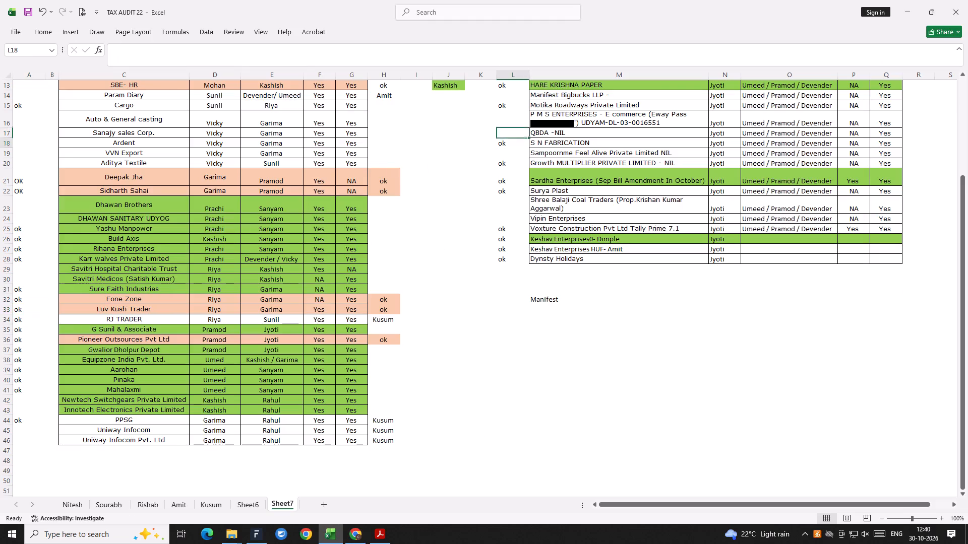
pyautogui.hotkey('ctrl', 'c')
pyautogui.press('Up')
pyautogui.press('Up')
pyautogui.hotkey('ctrl', 'v')
pyautogui.press('Escape')
# Check the next Facto Lite project and copy ok into L3 beside Acoro Systems India in the workbook.
pyautogui.hotkey('alt', 'Tab')
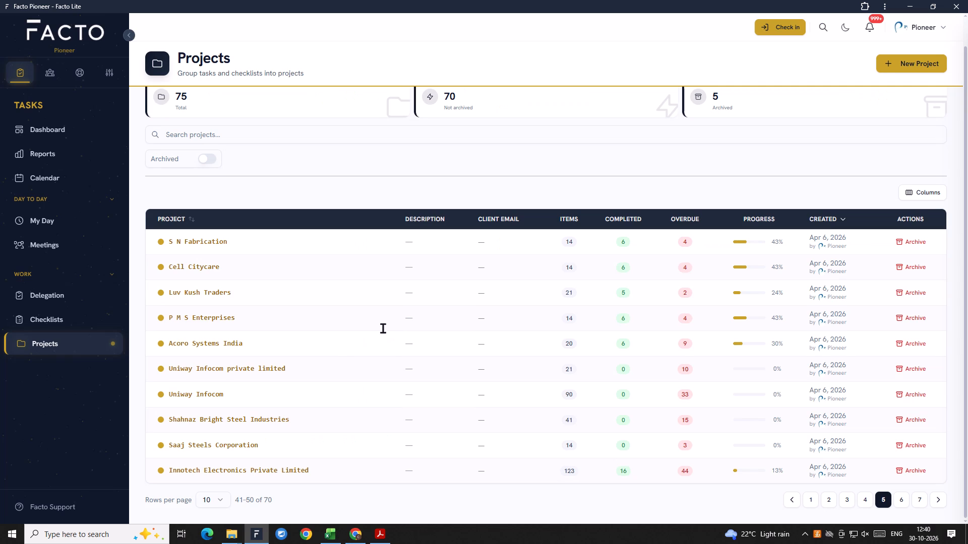
pyautogui.hotkey('alt', 'Tab')
pyautogui.hotkey('ctrl', 'c')
pyautogui.scroll(5, 517, 323)
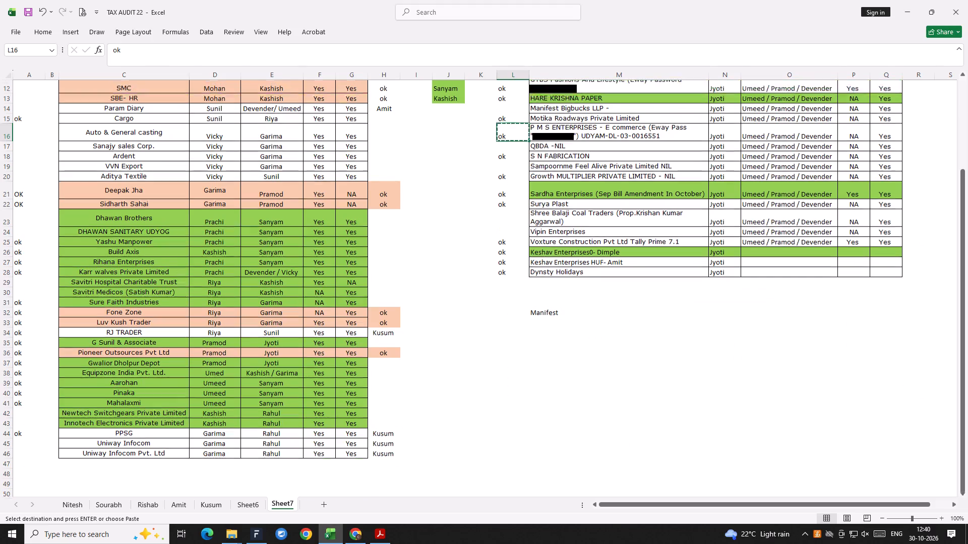
pyautogui.click(507, 109)
pyautogui.hotkey('ctrl', 'v')
pyautogui.press('Escape')
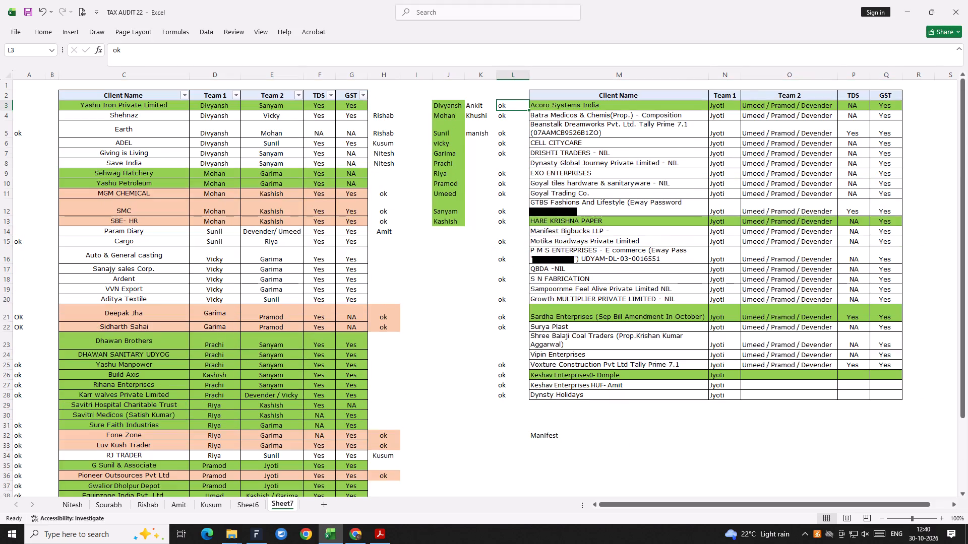
# Check the Uniway projects in Facto Lite and copy ok into A45 beside Uniway Infocom in the workbook.
pyautogui.hotkey('alt', 'Tab')
pyautogui.hotkey('alt', 'Tab')
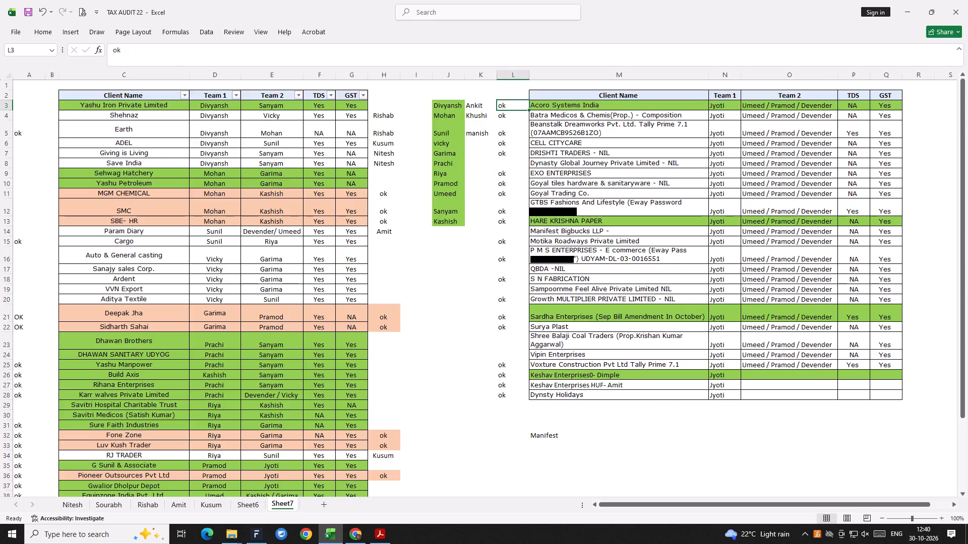
pyautogui.scroll(-2, 234, 439)
pyautogui.scroll(-3, 94, 454)
pyautogui.click(36, 368)
pyautogui.press('Up')
pyautogui.hotkey('ctrl', 'c')
pyautogui.press('Down')
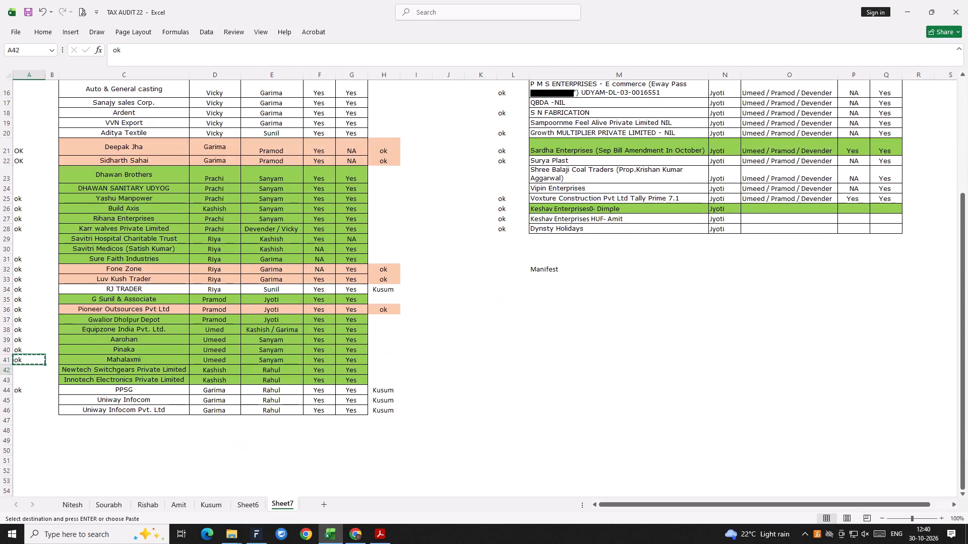
pyautogui.press('Down')
pyautogui.press('Down')
pyautogui.press('Down')
pyautogui.hotkey('ctrl', 'v')
pyautogui.press('Escape')
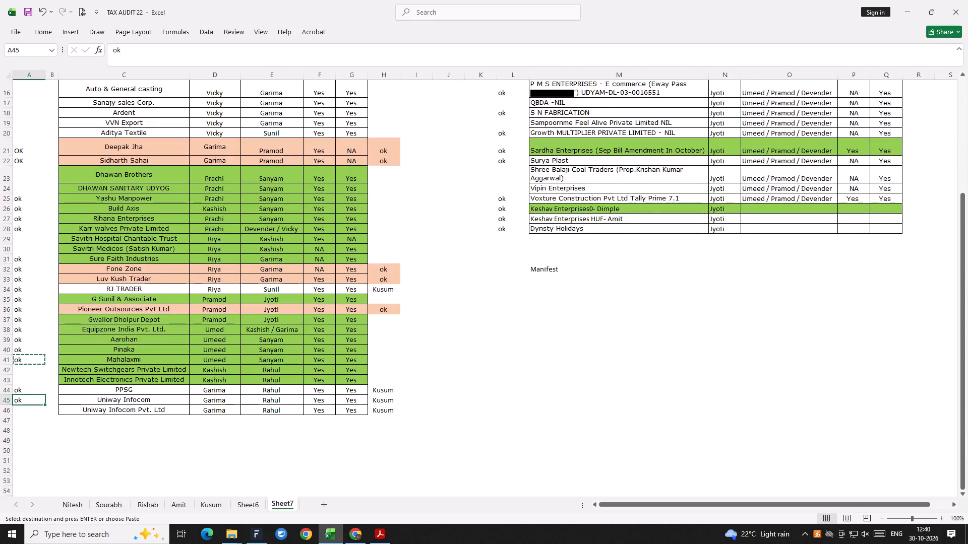
# Recheck the Uniway projects in Facto Lite and copy ok into A46 beside Uniway Infocom Pvt. Ltd in the workbook.
pyautogui.hotkey('alt', 'Tab')
pyautogui.scroll(-3, 241, 407)
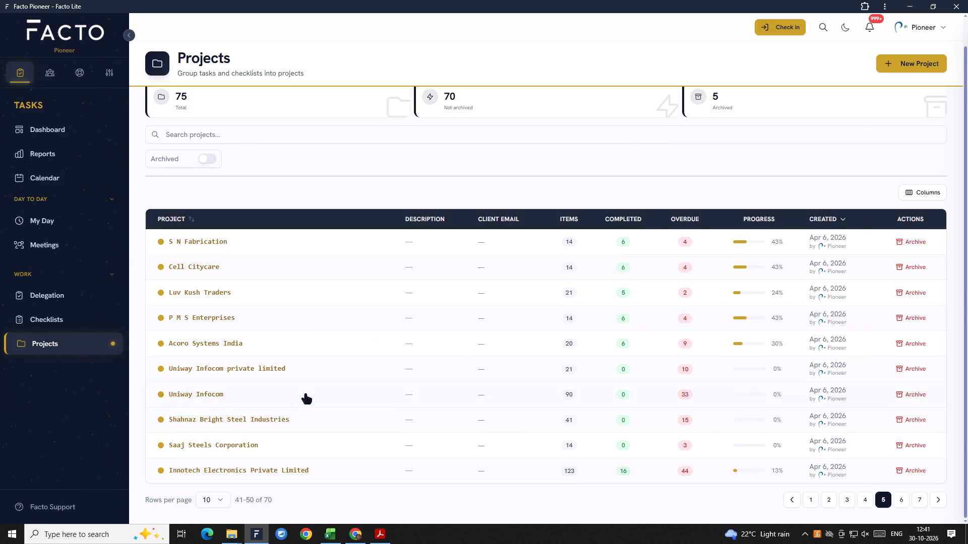
pyautogui.hotkey('alt', 'Tab')
pyautogui.press('Up')
pyautogui.hotkey('ctrl', 'c')
pyautogui.press('Down')
pyautogui.press('Down')
pyautogui.hotkey('ctrl', 'v')
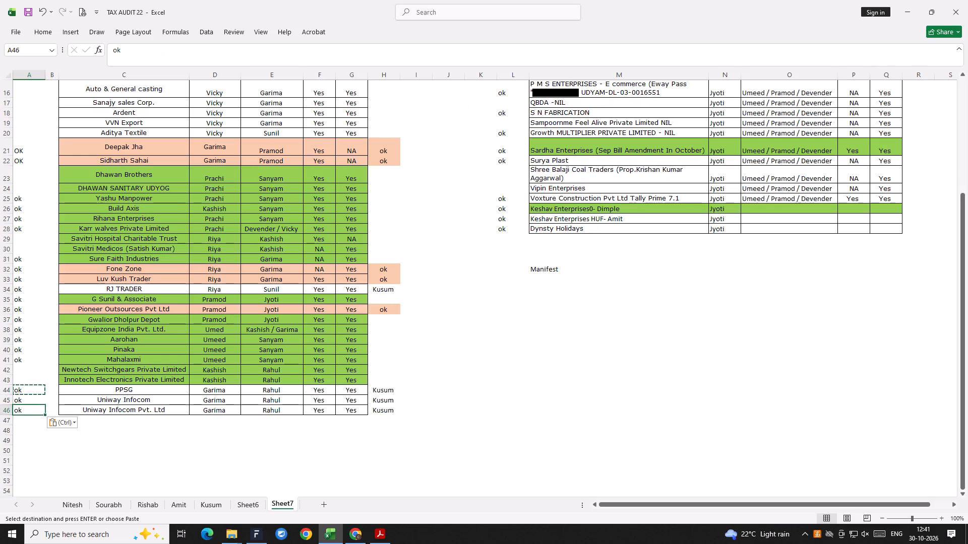
pyautogui.press('Escape')
# Check the Saaj project in Facto Lite, insert a row below Shehnaz in the workbook and enter saaj Steel in C5.
pyautogui.scroll(5, 290, 347)
pyautogui.click(123, 117)
pyautogui.hotkey('alt', 'Tab')
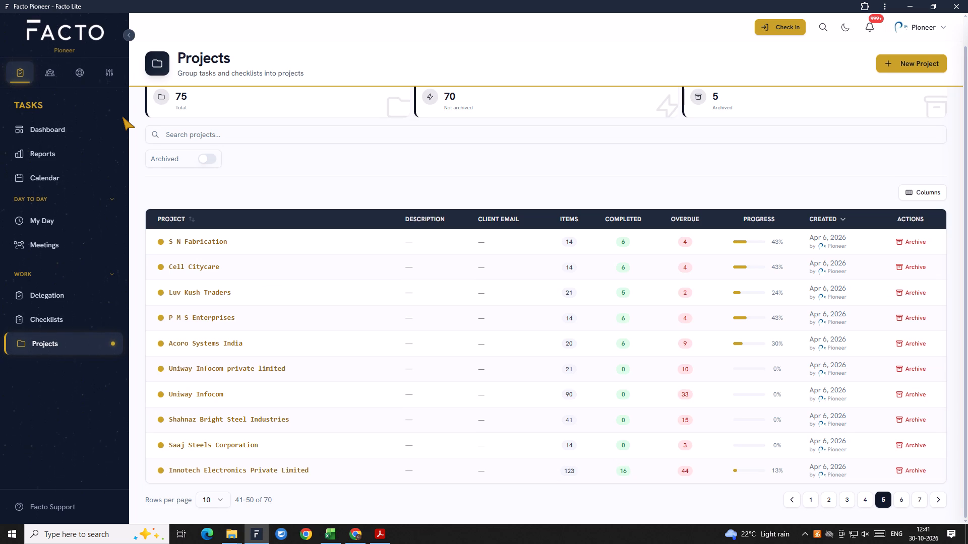
pyautogui.hotkey('alt', 'Tab')
pyautogui.press('Down')
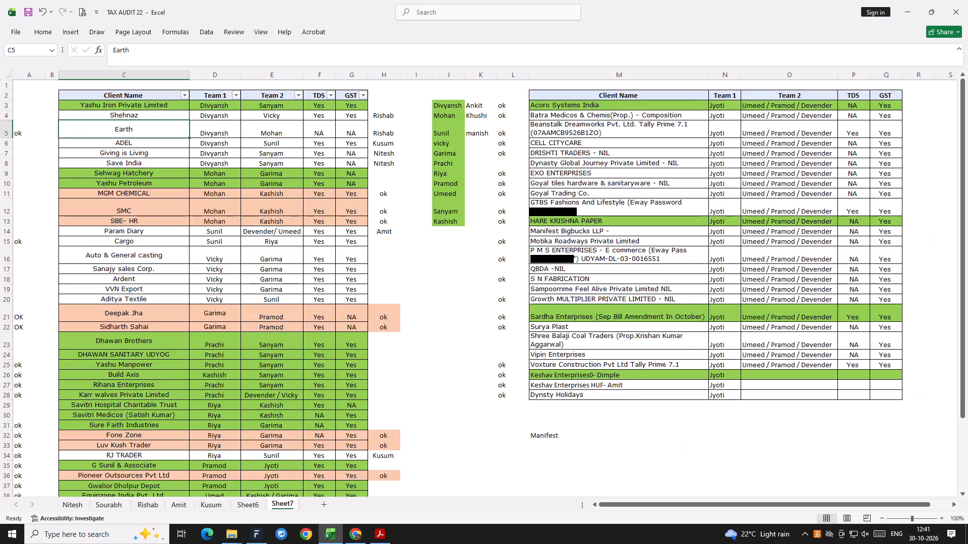
pyautogui.hotkey('shift', 'space')
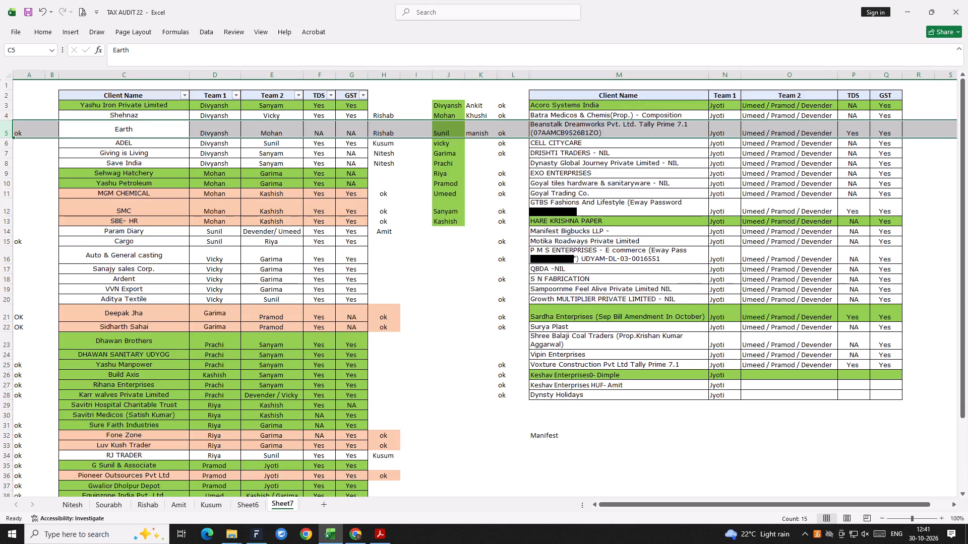
pyautogui.hotkey('ctrl', 'shift', '=')
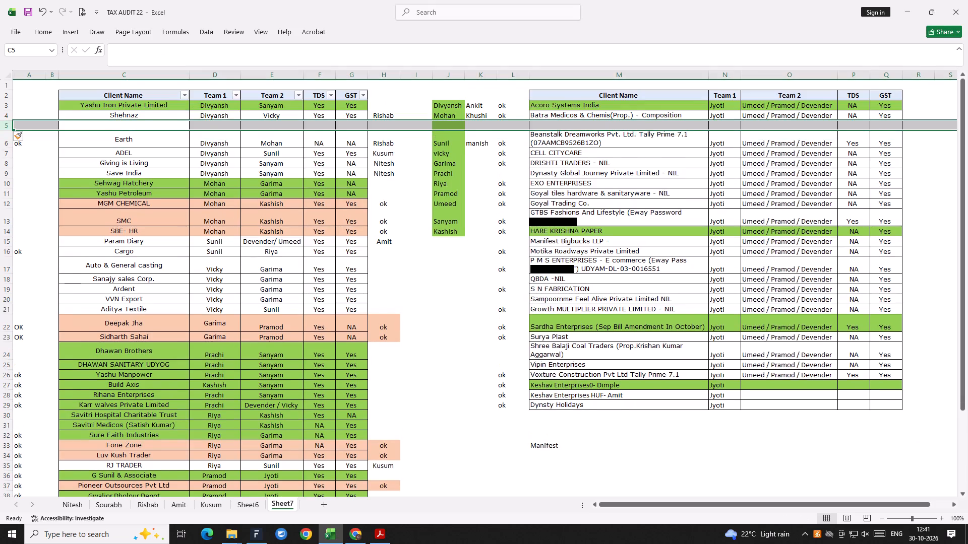
pyautogui.press('Up')
pyautogui.press('Down')
pyautogui.hotkey('alt', 'Tab')
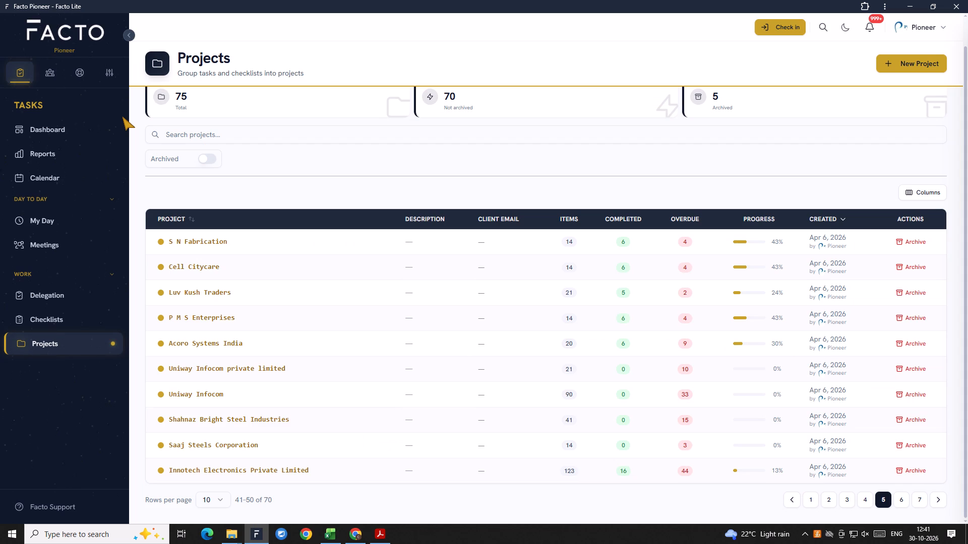
pyautogui.hotkey('alt', 'Tab')
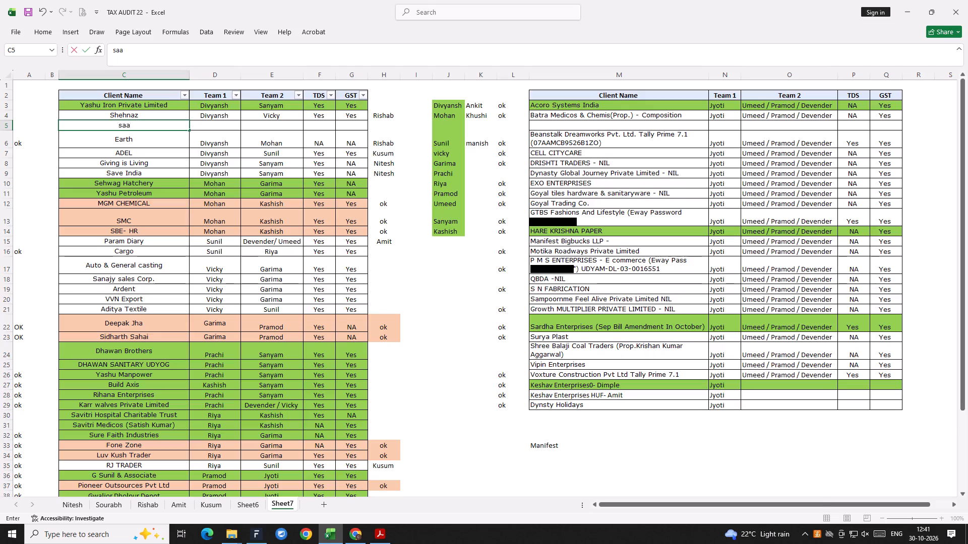
pyautogui.press('Return')
# Copy the ok beside Earth into A4 and A5, marking Shehnaz and saaj Steel.
pyautogui.press('Left')
pyautogui.press('Left')
pyautogui.hotkey('ctrl', 'c')
pyautogui.press('Up')
pyautogui.press('Up')
pyautogui.hotkey('shift', 'Down')
pyautogui.hotkey('ctrl', 'v')
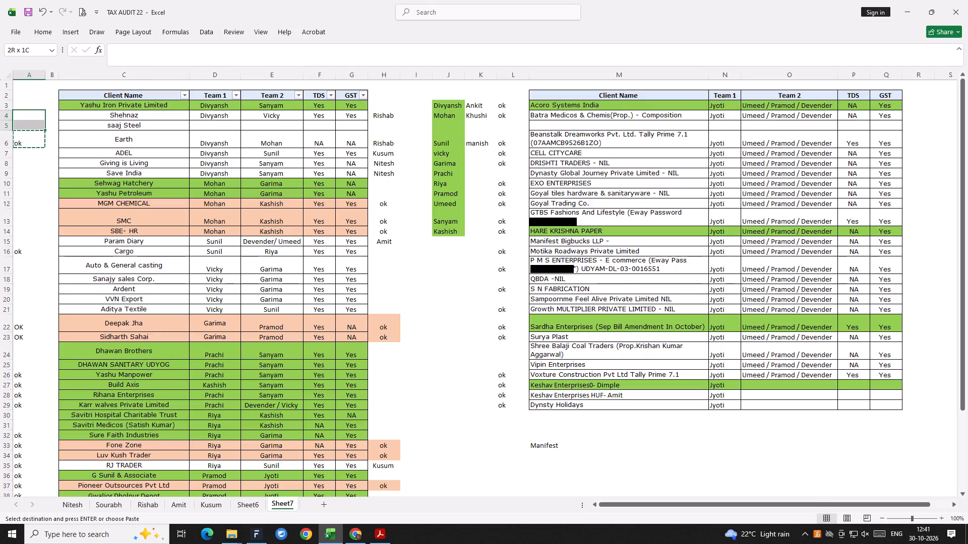
pyautogui.press('Escape')
# Check the last page 5 project in Facto Lite and copy ok into A44 beside Innotech Electronics Private Limited in the workbook.
pyautogui.hotkey('alt', 'Tab')
pyautogui.scroll(-3, 223, 430)
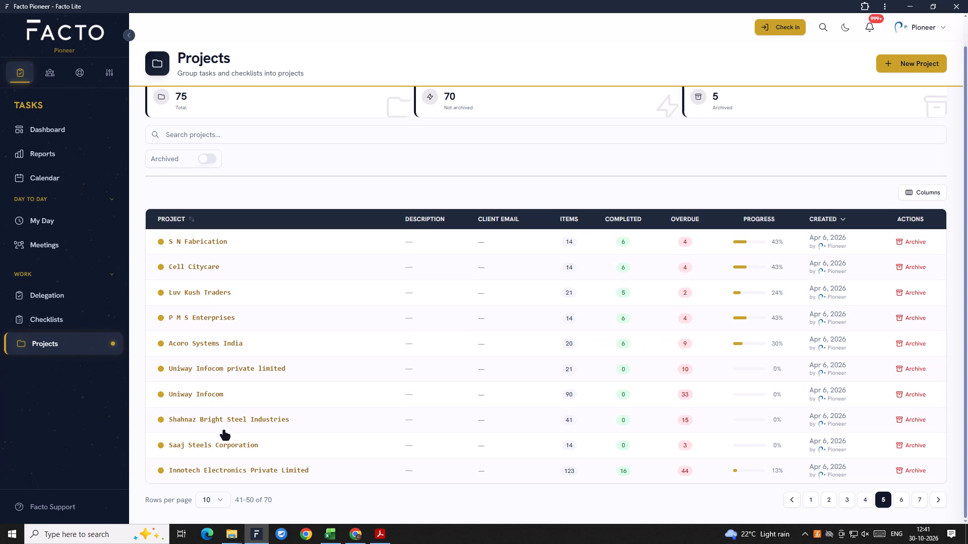
pyautogui.hotkey('alt', 'Tab')
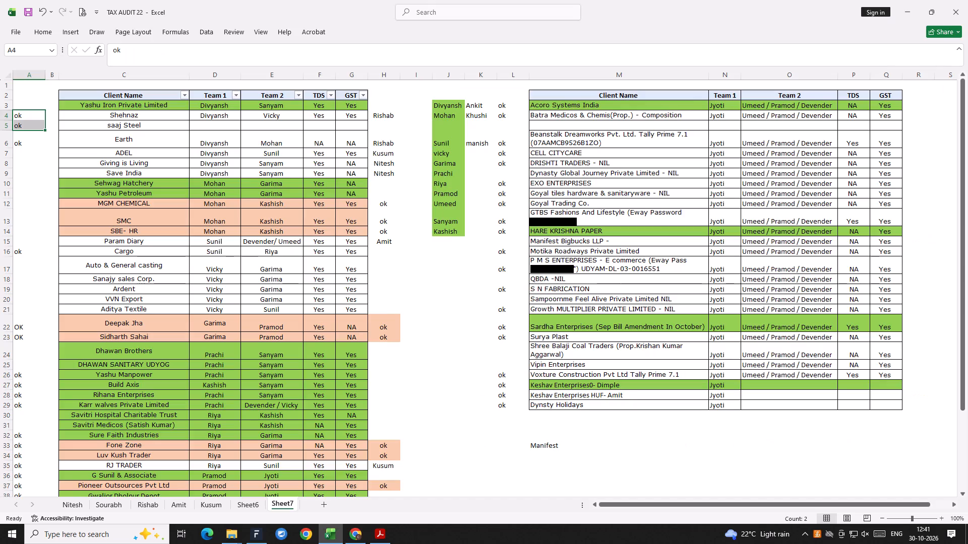
pyautogui.press('Down')
pyautogui.hotkey('ctrl', 'c')
pyautogui.press('Down')
pyautogui.press('Down')
pyautogui.press('Down')
pyautogui.press('Down')
pyautogui.press('Down')
pyautogui.press('Down')
pyautogui.press('Down')
pyautogui.press('Down')
pyautogui.press('Down')
pyautogui.press('Down')
pyautogui.press('Down')
pyautogui.press('Down')
pyautogui.press('Down')
pyautogui.press('Down')
pyautogui.press('Down')
pyautogui.press('Down')
pyautogui.press('Down')
pyautogui.press('Down')
pyautogui.press('Down')
pyautogui.press('Down')
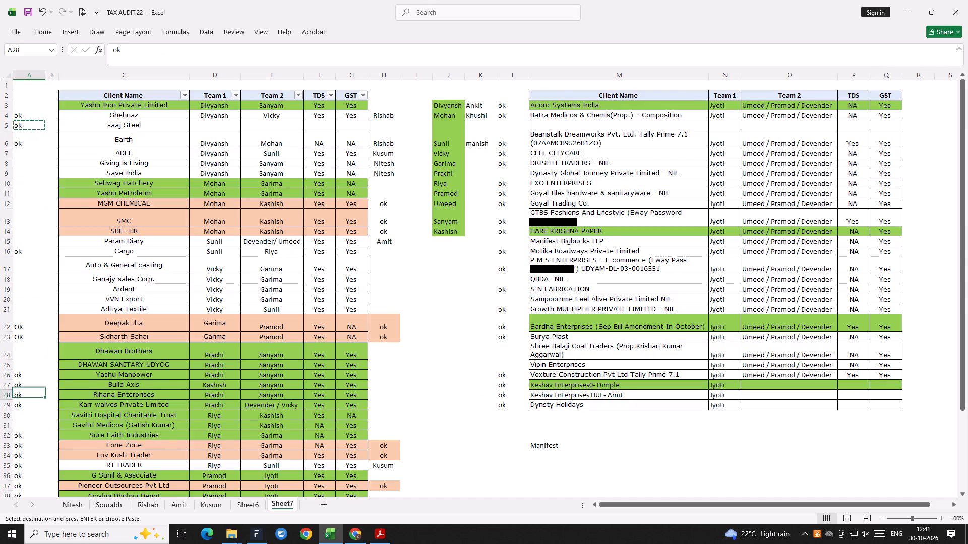
pyautogui.press('Up')
pyautogui.press('Up')
pyautogui.press('Up')
pyautogui.press('Up')
pyautogui.press('Up')
pyautogui.press('Down')
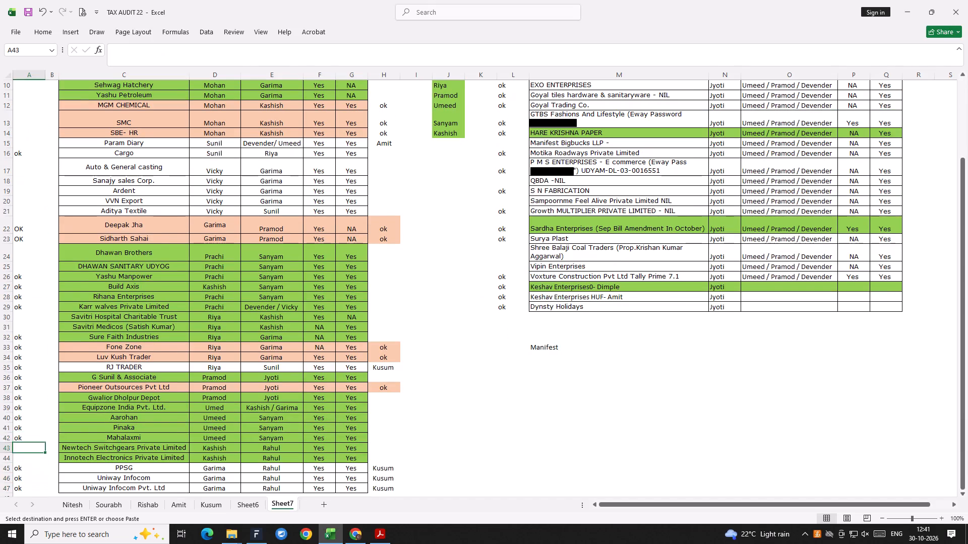
pyautogui.press('Down')
pyautogui.hotkey('ctrl', 'v')
pyautogui.press('Escape')
# Switch to Facto Lite and open page 6 of the projects list.
pyautogui.hotkey('alt', 'Tab')
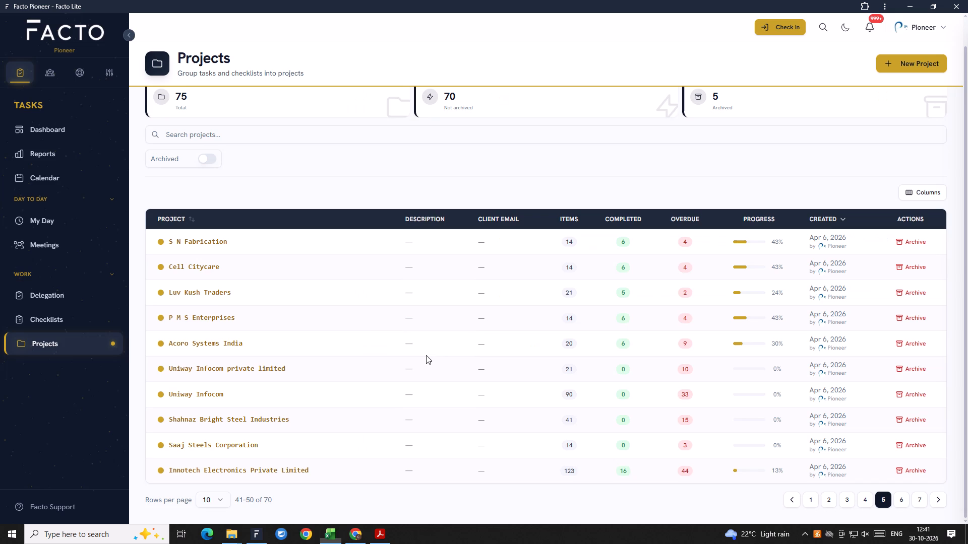
pyautogui.scroll(-5, 357, 437)
pyautogui.click(898, 503)
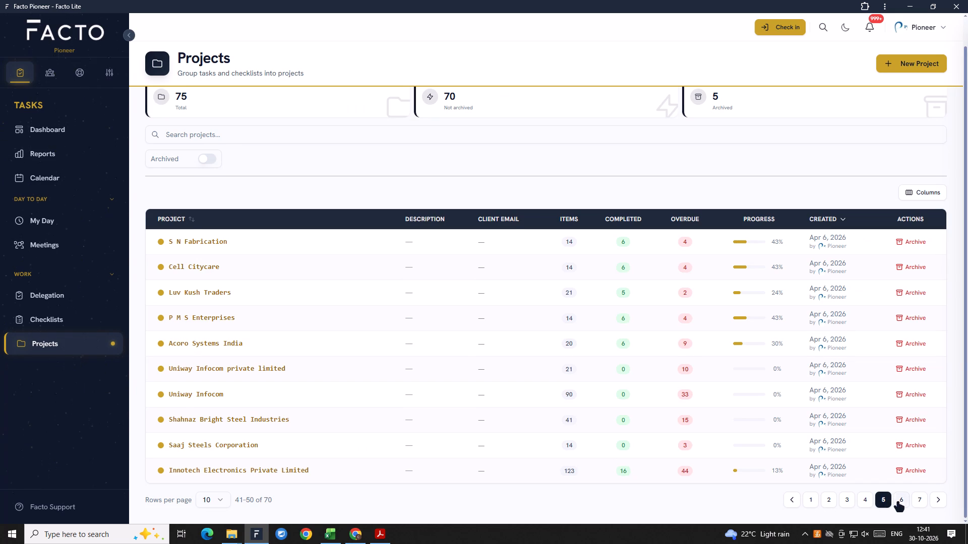
# Switch to the TAX AUDIT 22 workbook and look through the client list on Sheet7 for Ardent.
pyautogui.hotkey('alt', 'Tab')
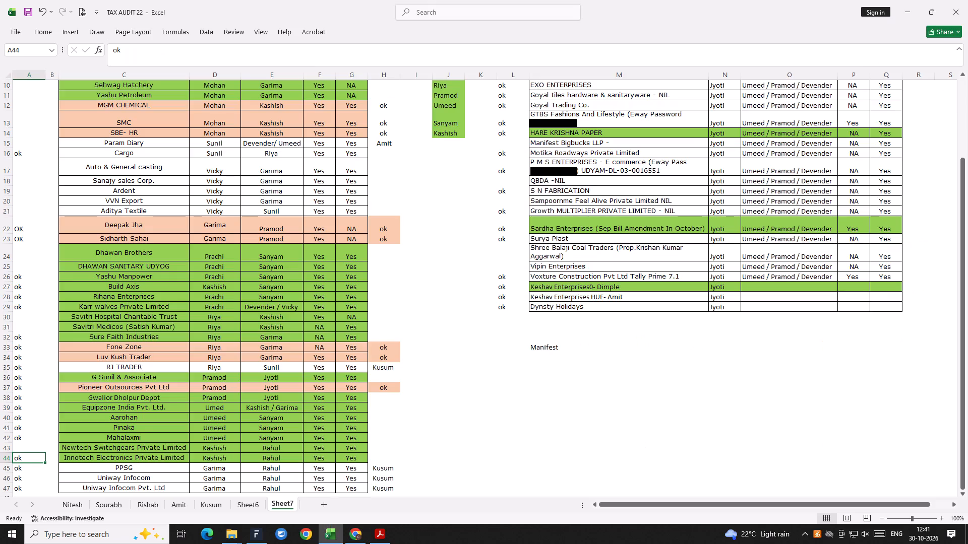
pyautogui.click(27, 250)
pyautogui.press('Up')
pyautogui.hotkey('ctrl', 'c')
pyautogui.scroll(4, 72, 234)
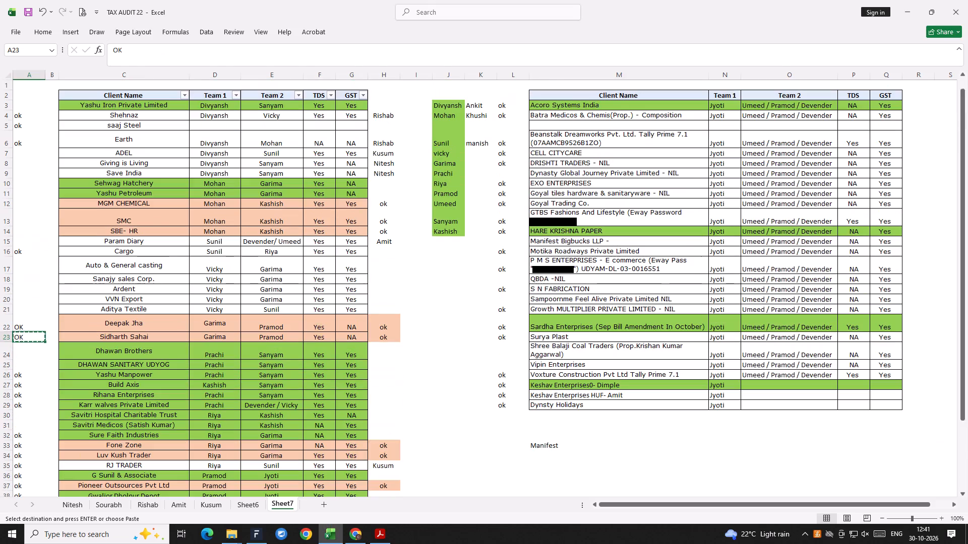
pyautogui.click(15, 277)
pyautogui.press('Down')
pyautogui.press('Down')
pyautogui.press('Down')
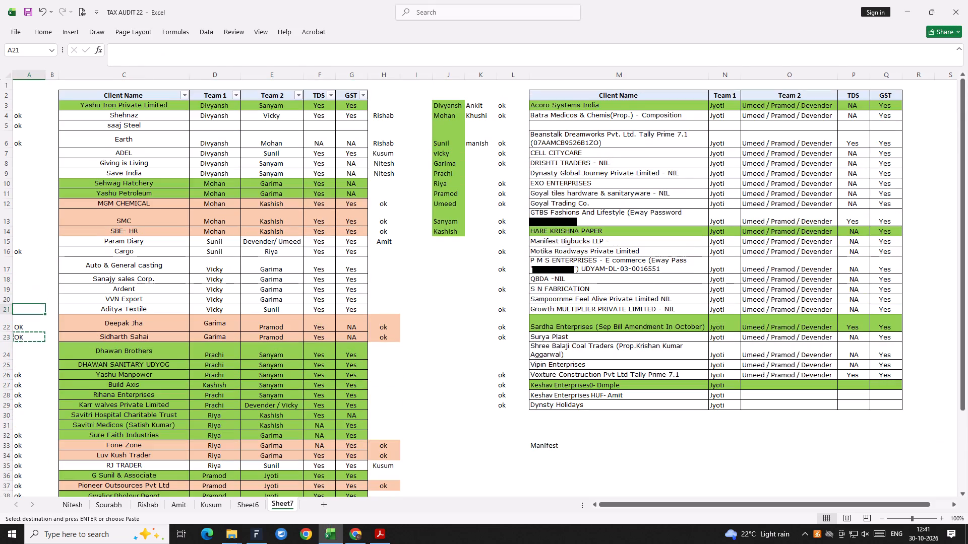
pyautogui.press('Up')
pyautogui.press('Up')
pyautogui.press('Up')
pyautogui.press('Up')
pyautogui.press('Up')
pyautogui.press('Up')
pyautogui.press('Up')
pyautogui.press('Up')
pyautogui.press('Up')
pyautogui.press('Up')
pyautogui.press('Up')
pyautogui.press('Up')
pyautogui.press('Up')
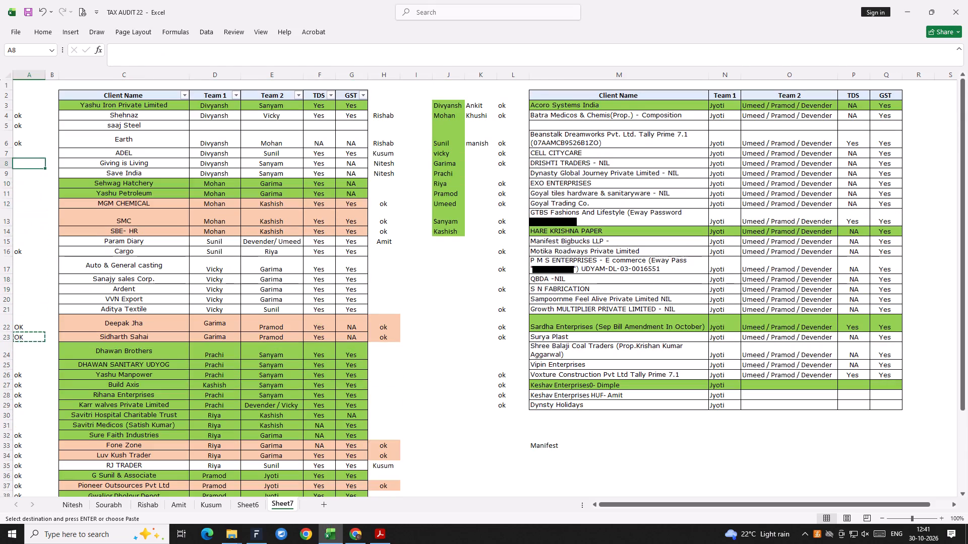
pyautogui.press('Escape')
pyautogui.press('Down')
pyautogui.press('Down')
pyautogui.press('Down')
# Search the sheet for arde and copy the ok beside Cargo into A19 beside Ardent.
pyautogui.hotkey('ctrl', 'f')
pyautogui.write('arde')
pyautogui.press('Return')
pyautogui.press('Escape')
pyautogui.press('Left')
pyautogui.press('Left')
pyautogui.press('Up')
pyautogui.hotkey('ctrl', 'c')
pyautogui.press('Down')
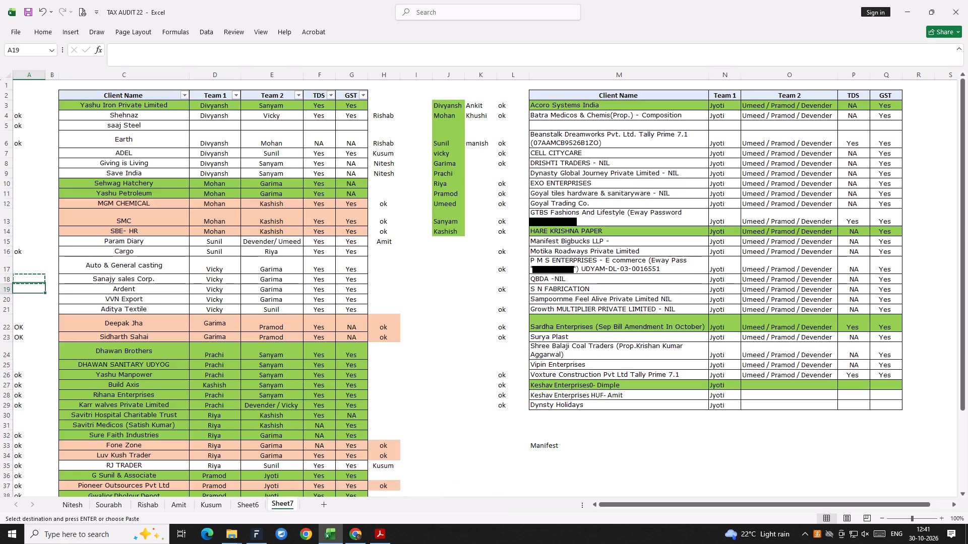
pyautogui.press('Down')
pyautogui.press('Up')
pyautogui.hotkey('ctrl', 'v')
pyautogui.press('Escape')
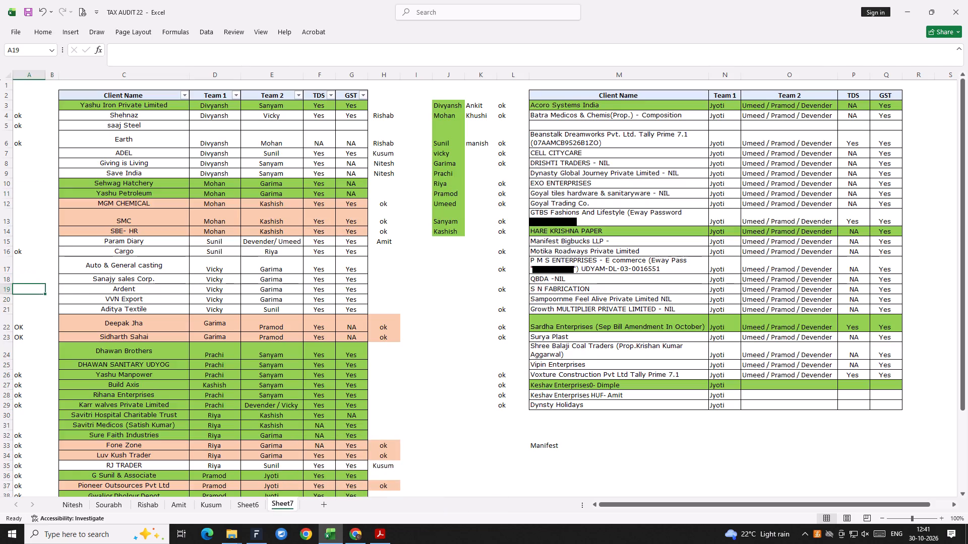
pyautogui.press('Up')
pyautogui.press('Up')
pyautogui.press('Up')
pyautogui.hotkey('ctrl', 'c')
pyautogui.press('Down')
pyautogui.press('Down')
pyautogui.press('Down')
pyautogui.hotkey('ctrl', 'v')
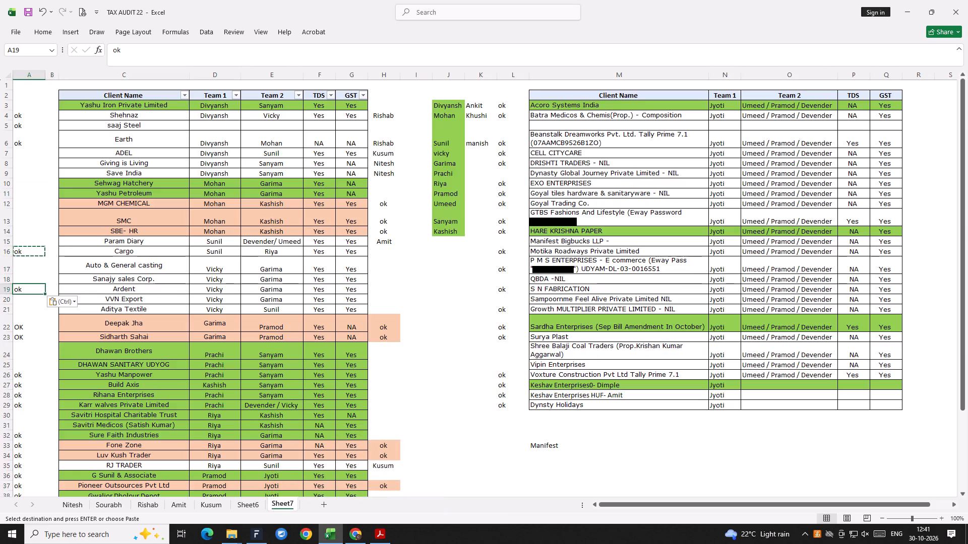
pyautogui.press('Escape')
# Check the next page 6 projects in Facto Lite and copy ok into A18 beside Sanajy sales Corp. in the workbook.
pyautogui.hotkey('alt', 'Tab')
pyautogui.hotkey('alt', 'Tab')
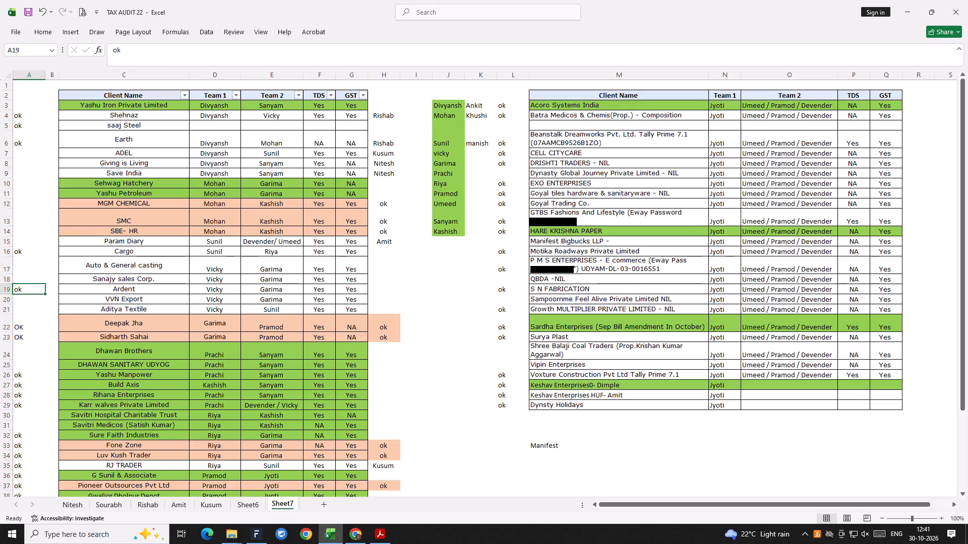
pyautogui.hotkey('alt', 'Tab')
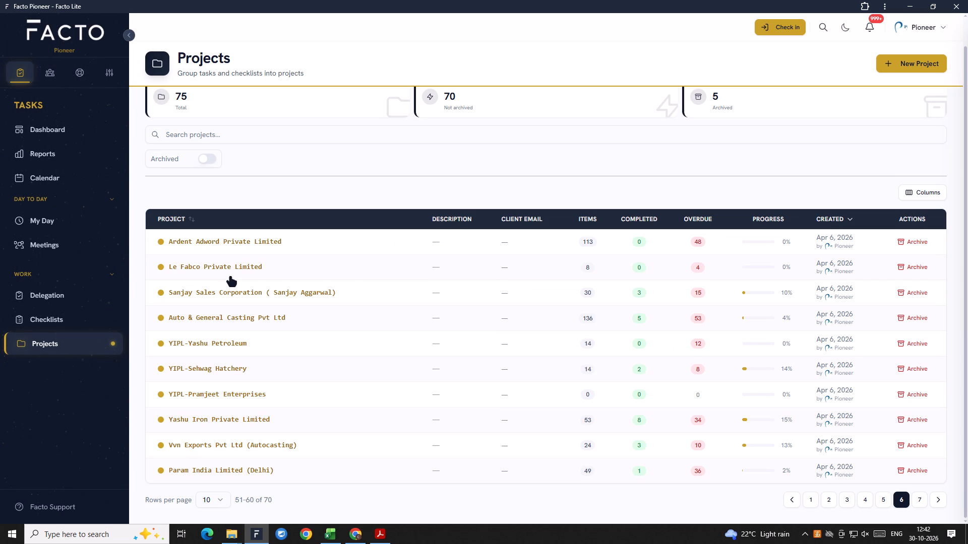
pyautogui.hotkey('alt', 'Tab')
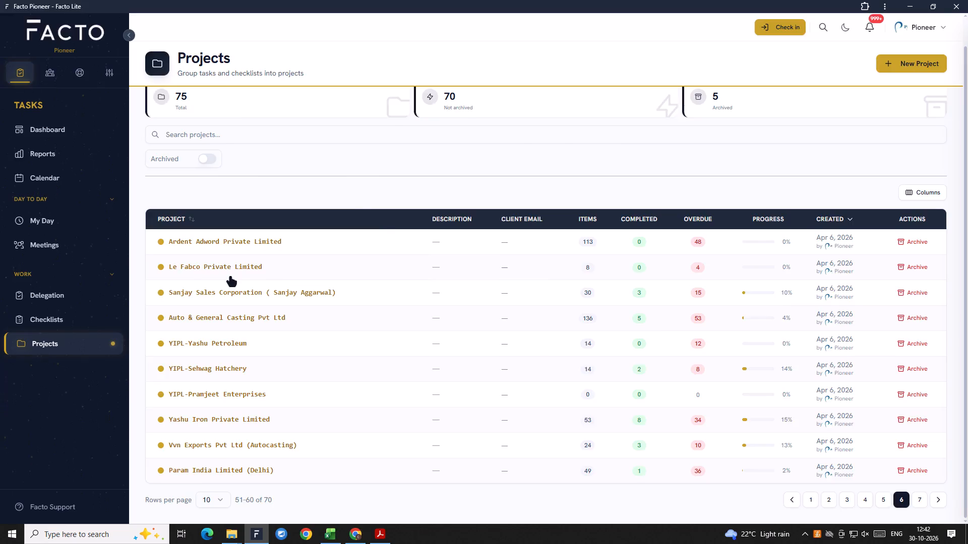
pyautogui.press('Up')
pyautogui.press('Up')
pyautogui.press('Down')
pyautogui.press('Down')
pyautogui.hotkey('ctrl', 'c')
pyautogui.press('Up')
pyautogui.press('Up')
pyautogui.hotkey('ctrl', 'v')
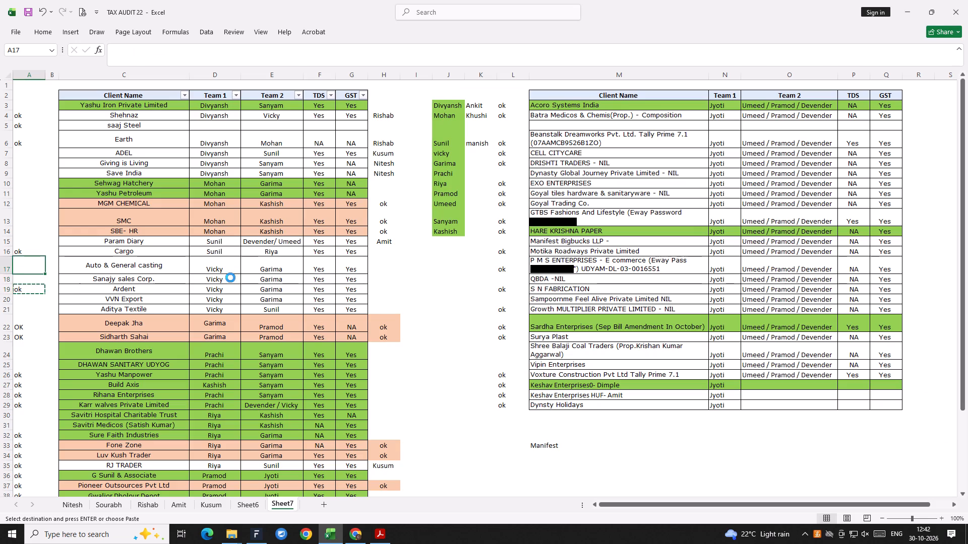
pyautogui.hotkey('ctrl', 'z')
pyautogui.press('Down')
pyautogui.hotkey('ctrl', 'v')
pyautogui.press('Escape')
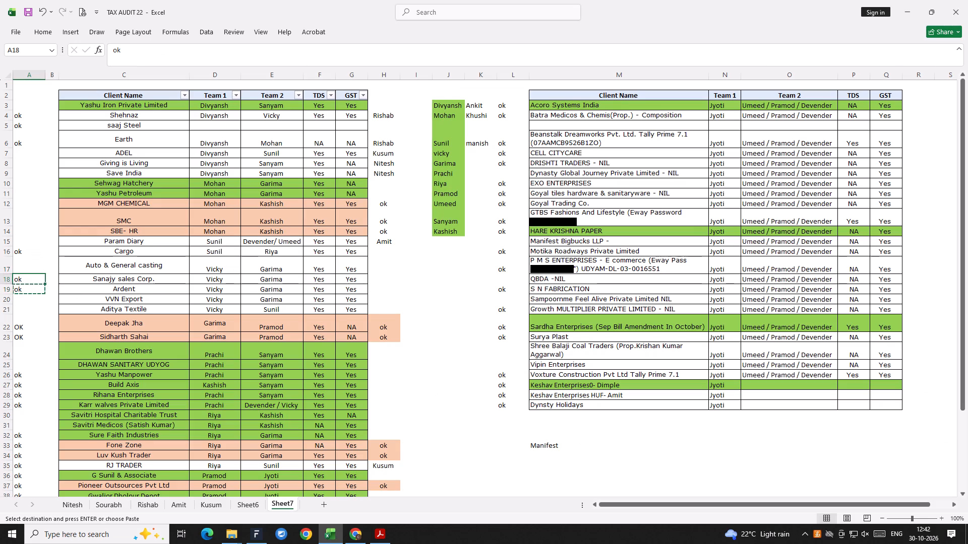
# Check the next project in Facto Lite and copy ok into A17 beside Auto & General casting in the workbook.
pyautogui.hotkey('alt', 'Tab')
pyautogui.hotkey('alt', 'Tab')
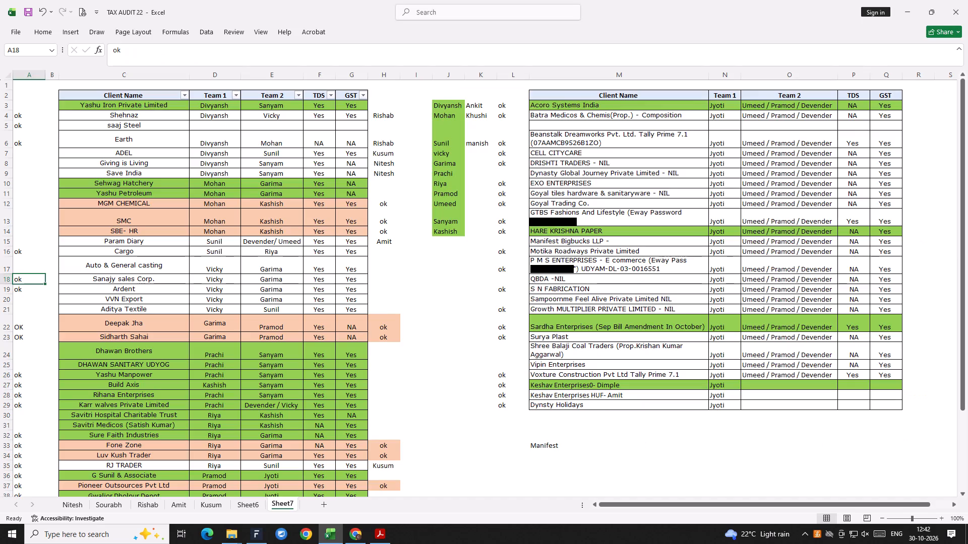
pyautogui.hotkey('ctrl', 'c')
pyautogui.press('Up')
pyautogui.hotkey('ctrl', 'v')
pyautogui.press('Escape')
# Check the YIPL-Yashu Petroleum project in Facto Lite and copy ok into A11 beside Yashu Petroleum in the workbook.
pyautogui.hotkey('alt', 'Tab')
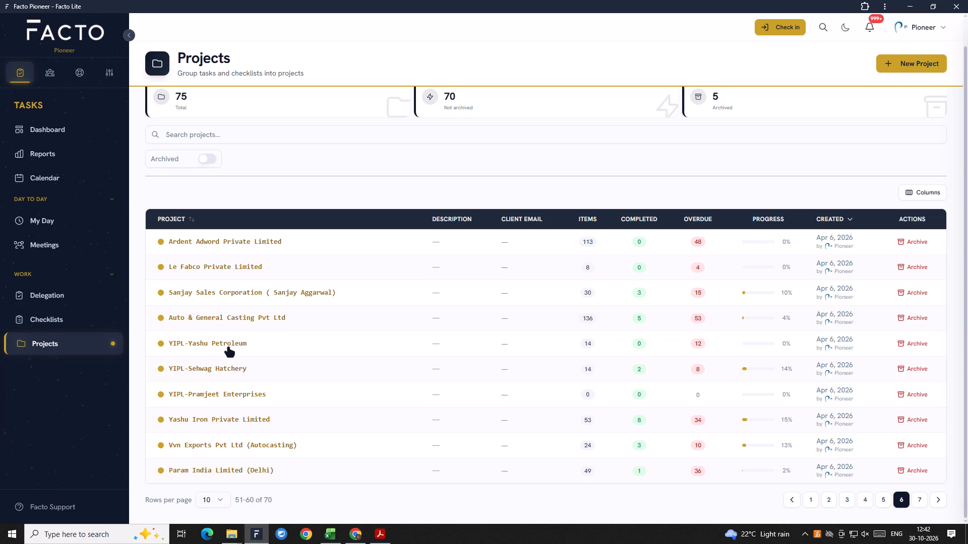
pyautogui.scroll(-1, 234, 357)
pyautogui.hotkey('alt', 'Tab')
pyautogui.press('Down')
pyautogui.press('Up')
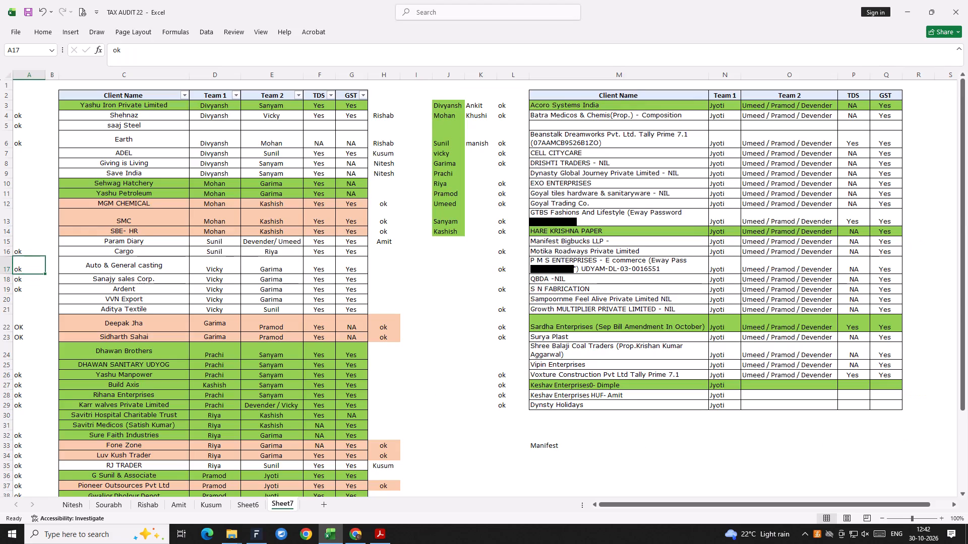
pyautogui.hotkey('ctrl', 'c')
pyautogui.click(35, 195)
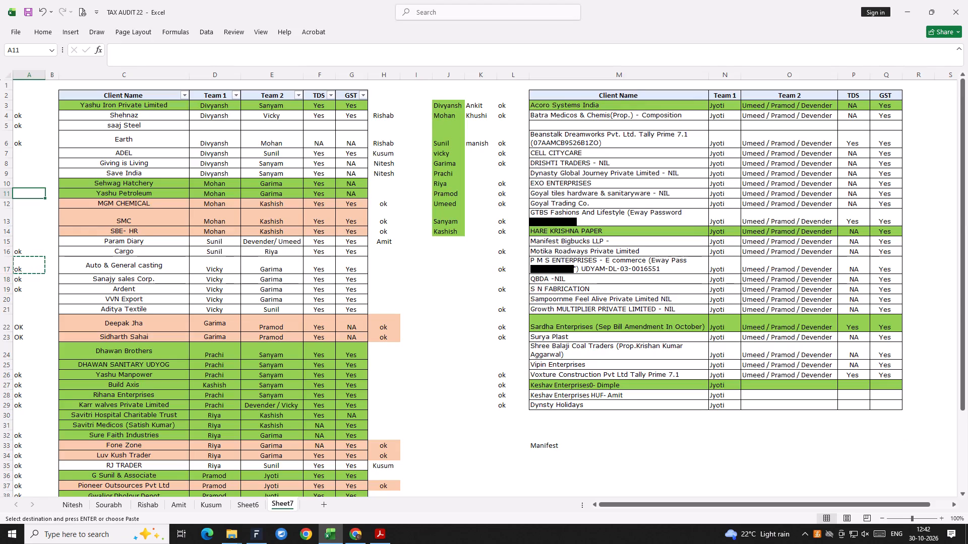
pyautogui.hotkey('ctrl', 'v')
pyautogui.press('Escape')
# Check the YIPL-Sehwag Hatchery project in Facto Lite and copy ok into A10 beside Sehwag Hatchery in the workbook.
pyautogui.hotkey('alt', 'Tab')
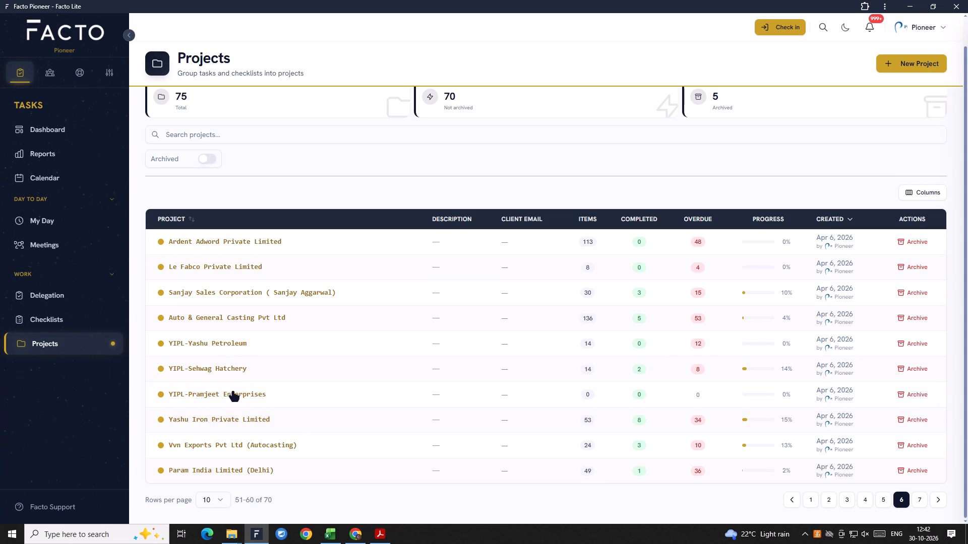
pyautogui.hotkey('alt', 'Tab')
pyautogui.press('Down')
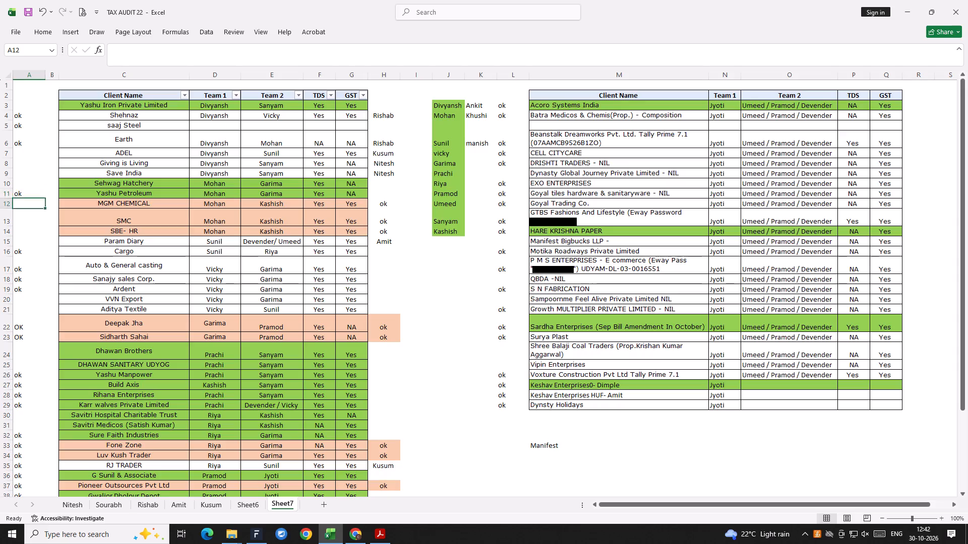
pyautogui.press('Up')
pyautogui.hotkey('ctrl', 'c')
pyautogui.press('Up')
pyautogui.hotkey('ctrl', 'v')
pyautogui.press('Escape')
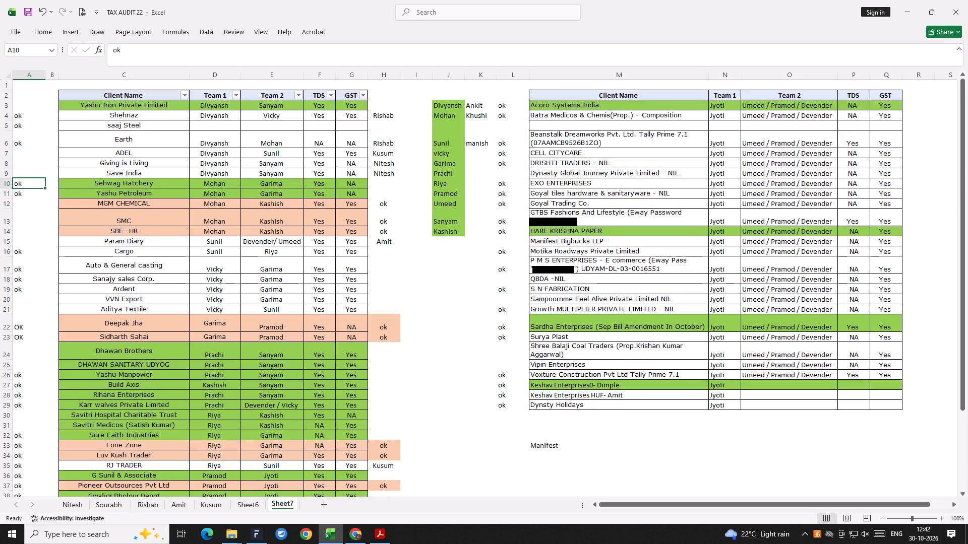
# Check the next projects on page 6 in Facto Lite and scan the workbook's first client table down to its last rows for matches.
pyautogui.hotkey('alt', 'Tab')
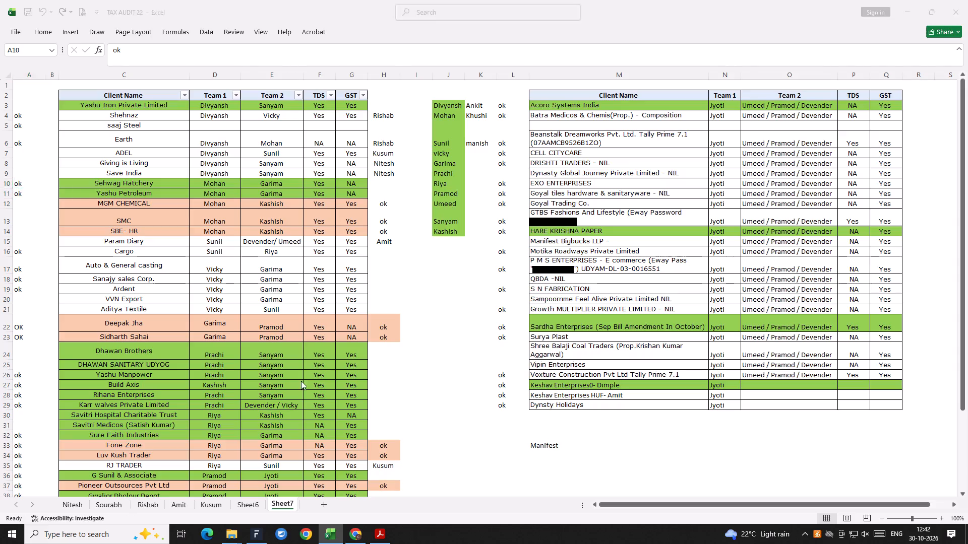
pyautogui.scroll(-2, 299, 396)
pyautogui.hotkey('alt', 'Tab')
pyautogui.press('Down')
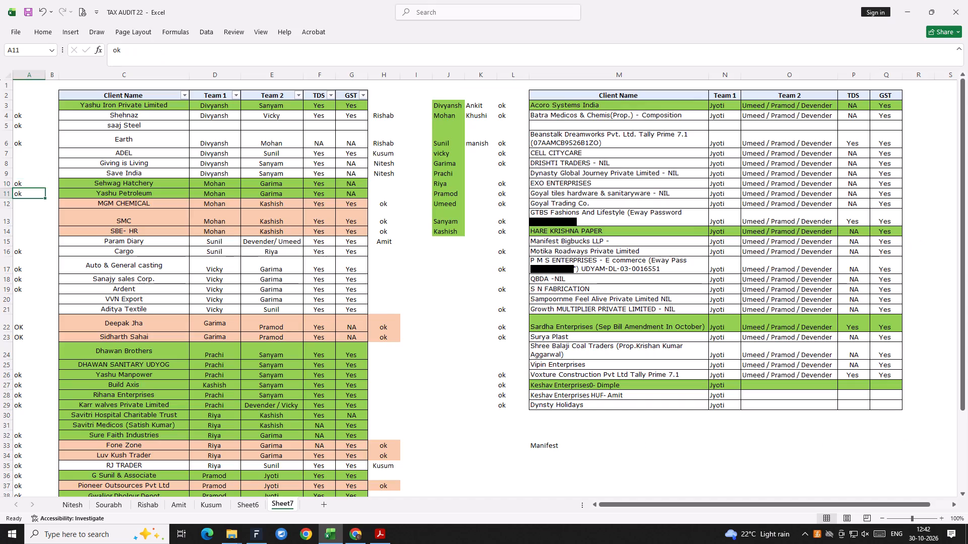
pyautogui.press('Up')
pyautogui.hotkey('ctrl', 'c')
pyautogui.press('Down')
pyautogui.press('Escape')
pyautogui.press('Up')
pyautogui.hotkey('ctrl', 'c')
pyautogui.press('Down')
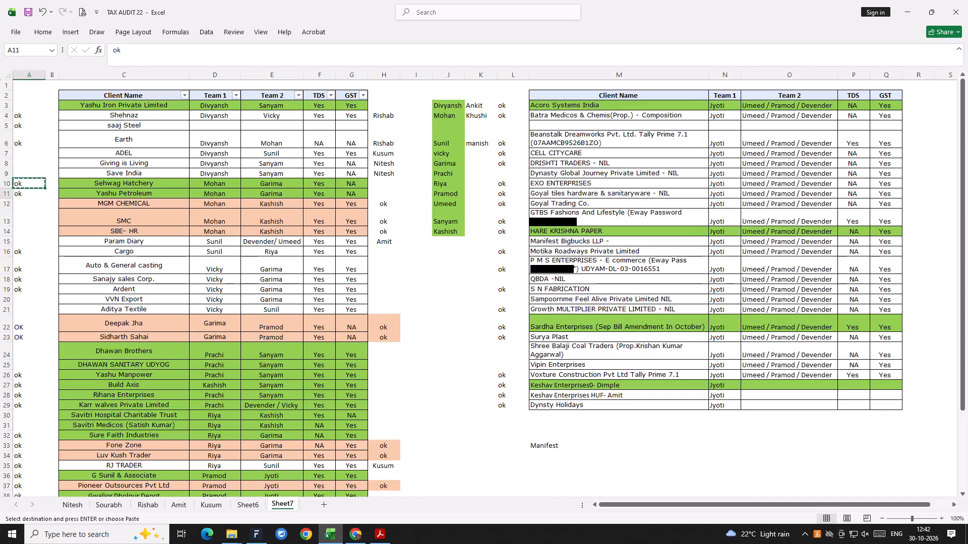
pyautogui.press('Down')
pyautogui.press('Down')
pyautogui.press('Down')
pyautogui.press('Down')
pyautogui.press('Down')
pyautogui.press('Down')
pyautogui.press('Down')
pyautogui.press('Down')
pyautogui.press('Down')
pyautogui.press('Down')
pyautogui.press('Down')
pyautogui.press('Up')
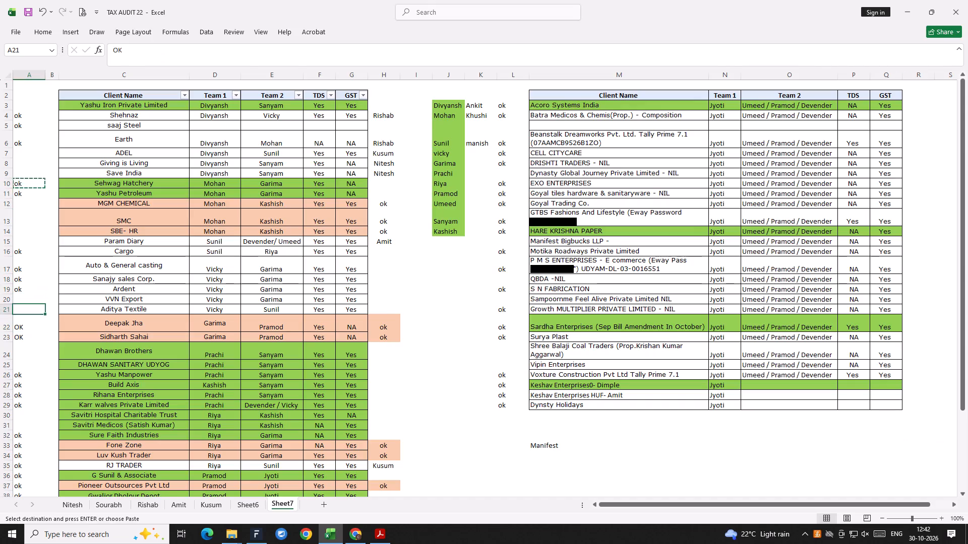
pyautogui.press('Down')
pyautogui.press('Down')
pyautogui.press('Down')
pyautogui.press('Down')
pyautogui.press('Down')
pyautogui.press('Down')
pyautogui.press('Down')
pyautogui.press('Down')
pyautogui.press('Up')
pyautogui.press('Up')
pyautogui.press('Up')
pyautogui.press('Up')
pyautogui.press('Up')
pyautogui.press('Up')
pyautogui.press('Up')
pyautogui.press('Up')
pyautogui.press('Up')
pyautogui.press('Up')
pyautogui.press('Up')
pyautogui.press('Up')
pyautogui.press('Up')
pyautogui.press('Up')
pyautogui.press('Up')
pyautogui.press('Up')
pyautogui.press('Up')
pyautogui.press('Up')
pyautogui.press('Up')
pyautogui.press('Up')
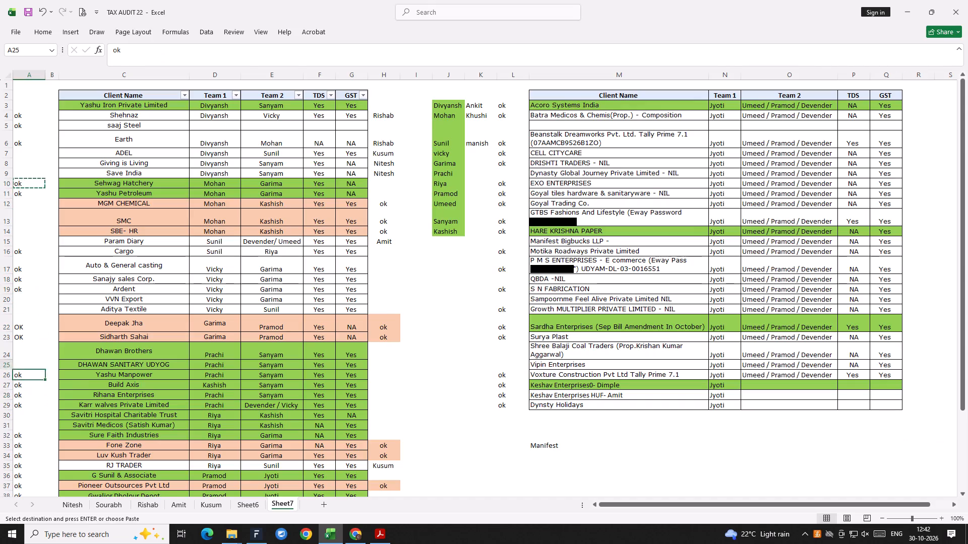
pyautogui.press('Down')
pyautogui.press('Down')
pyautogui.press('Down')
pyautogui.press('Down')
pyautogui.press('Down')
pyautogui.press('Down')
pyautogui.press('Down')
pyautogui.press('Down')
pyautogui.press('Down')
pyautogui.press('Down')
pyautogui.press('Down')
pyautogui.press('Down')
pyautogui.press('Down')
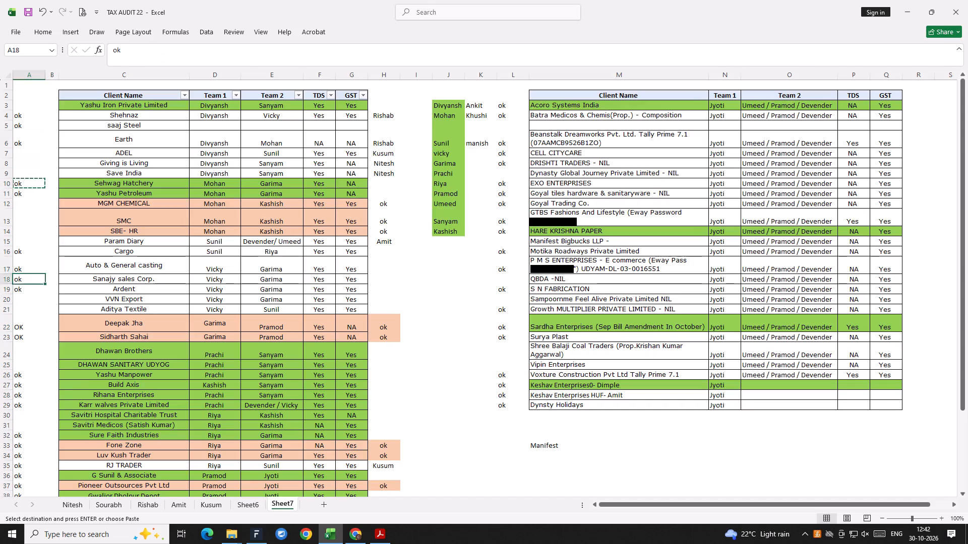
pyautogui.press('Down')
pyautogui.press('Down')
pyautogui.press('Down')
pyautogui.press('Down')
pyautogui.press('Down')
pyautogui.press('Down')
pyautogui.press('Down')
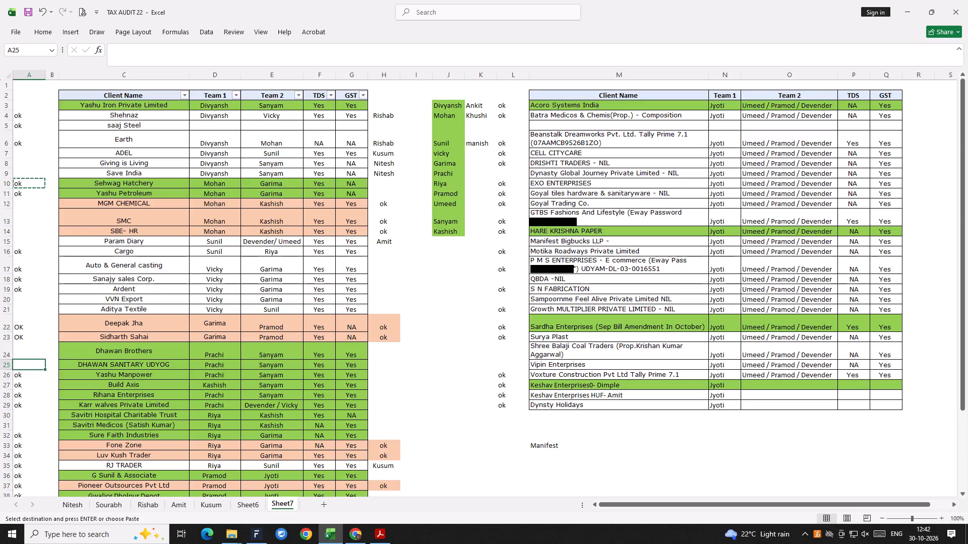
pyautogui.press('Down')
pyautogui.press('Down')
pyautogui.press('Down')
pyautogui.press('Up')
pyautogui.press('Right')
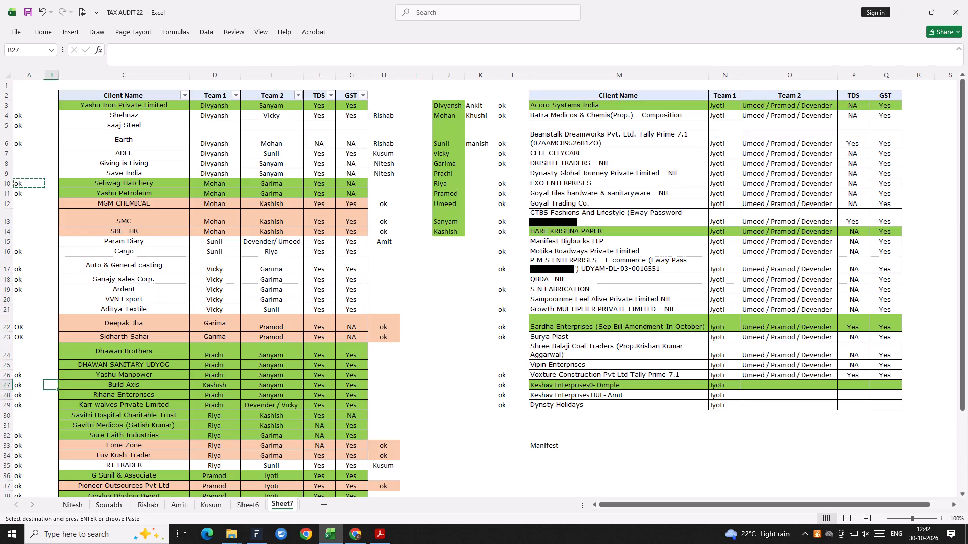
pyautogui.press('Down')
pyautogui.press('Down')
pyautogui.press('Down')
pyautogui.press('Left')
pyautogui.press('Down')
pyautogui.press('Down')
pyautogui.press('Down')
pyautogui.press('Down')
pyautogui.press('Down')
pyautogui.press('Down')
pyautogui.press('Down')
pyautogui.press('Down')
pyautogui.press('Down')
pyautogui.press('Down')
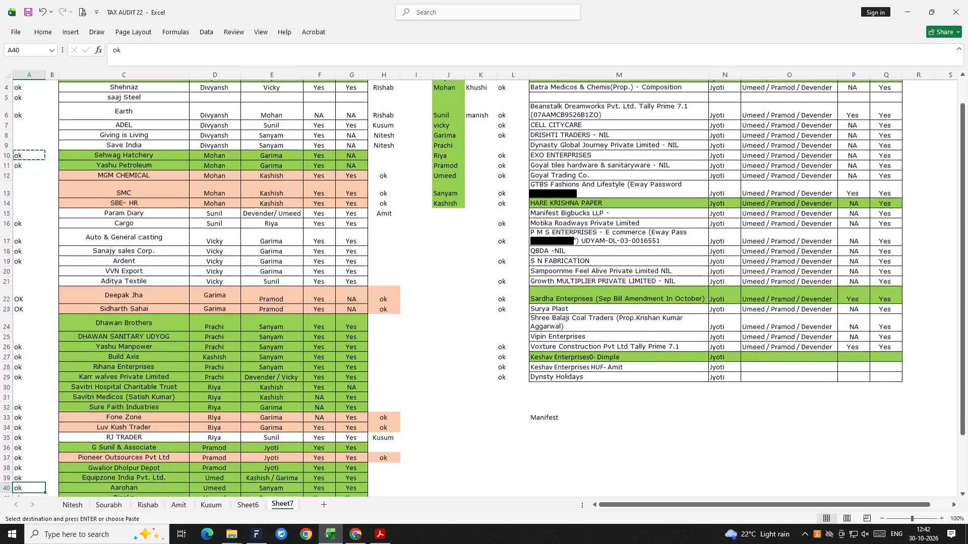
pyautogui.press('Down')
pyautogui.press('Down')
pyautogui.press('Down')
pyautogui.press('Down')
pyautogui.press('Down')
pyautogui.press('Down')
pyautogui.press('Down')
pyautogui.press('Down')
pyautogui.press('Up')
pyautogui.press('Up')
pyautogui.press('Up')
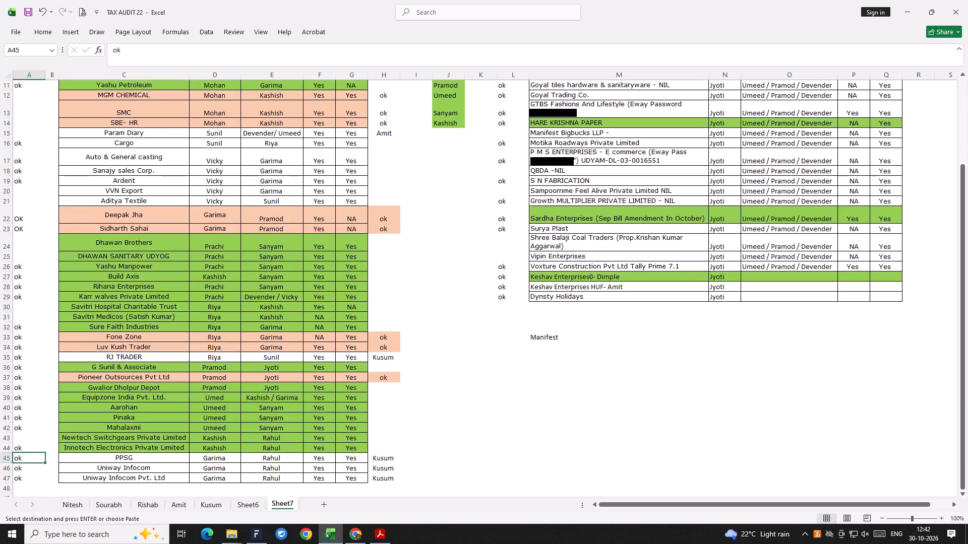
# Search the sheet for iron and copy ok into A3 beside Yashu Iron Private Limited.
pyautogui.press('Escape')
pyautogui.press('Right')
pyautogui.hotkey('ctrl', 'f')
pyautogui.write('iron')
pyautogui.press('Return')
pyautogui.press('Escape')
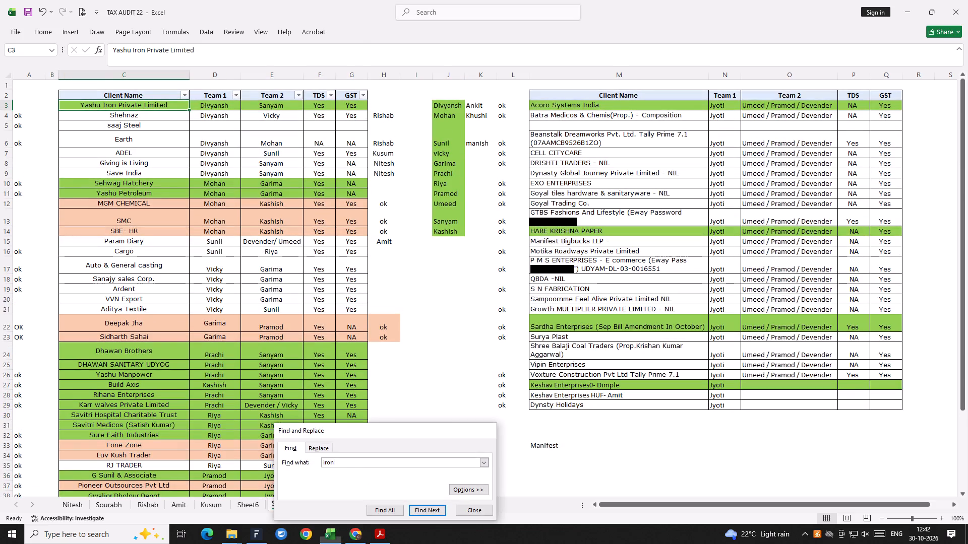
pyautogui.press('Left')
pyautogui.press('Left')
pyautogui.press('Right')
pyautogui.press('Left')
pyautogui.press('Down')
pyautogui.hotkey('ctrl', 'c')
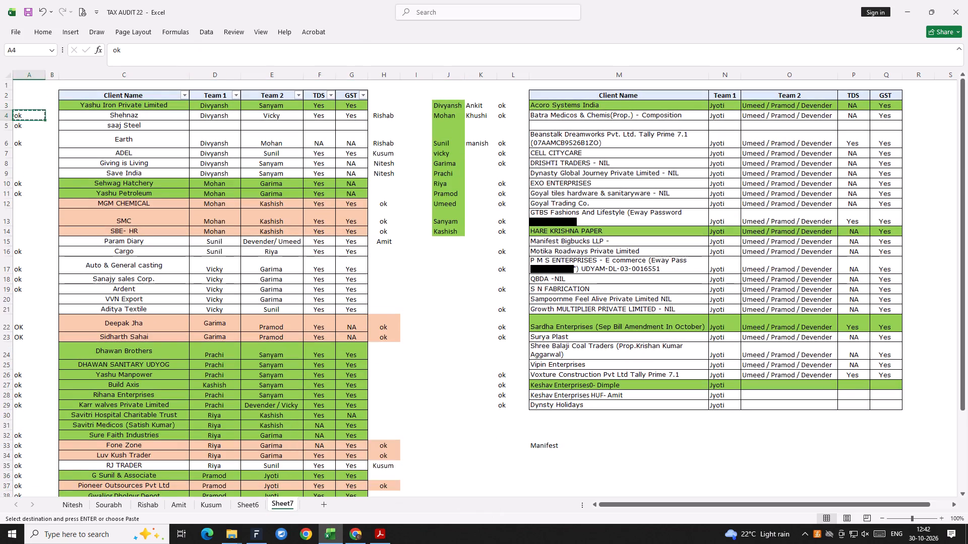
pyautogui.press('Up')
pyautogui.hotkey('ctrl', 'v')
pyautogui.press('Escape')
# Check the Vvn Exports Pvt Ltd (Autocasting) project in Facto Lite and copy ok into A20 beside VVN Export in the workbook.
pyautogui.hotkey('alt', 'Tab')
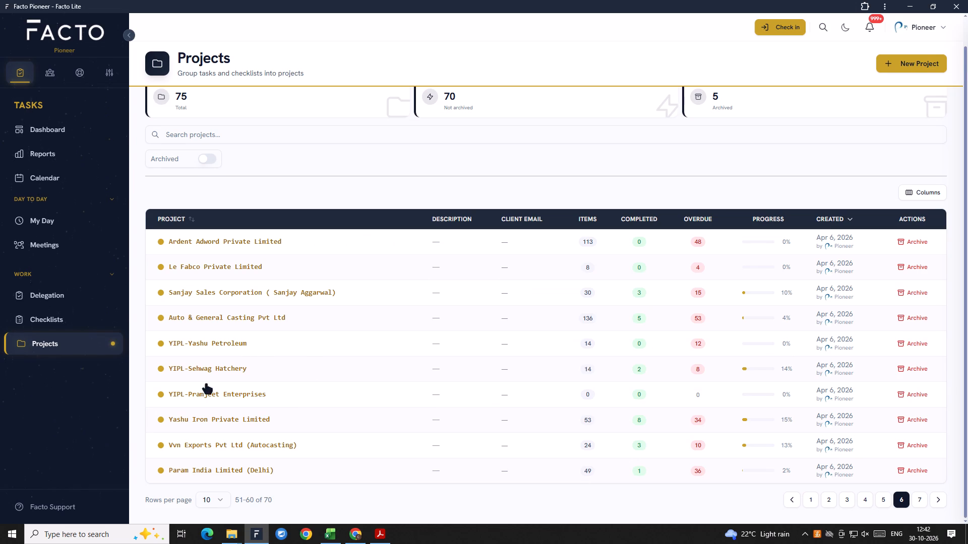
pyautogui.hotkey('alt', 'Tab')
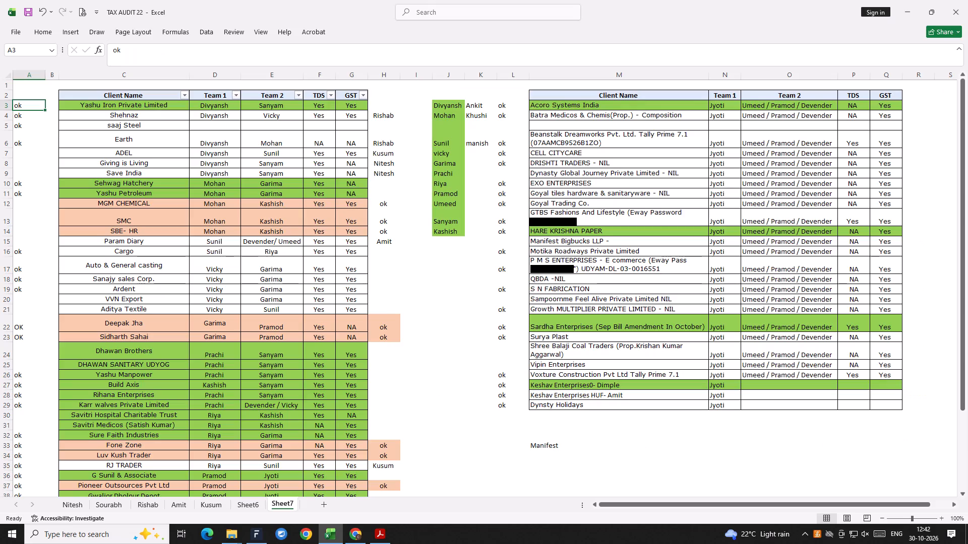
pyautogui.hotkey('ctrl', 'c')
pyautogui.press('Down')
pyautogui.press('Down')
pyautogui.press('Down')
pyautogui.press('Down')
pyautogui.press('Down')
pyautogui.press('Down')
pyautogui.press('Down')
pyautogui.press('Down')
pyautogui.press('Down')
pyautogui.press('Down')
pyautogui.press('Down')
pyautogui.press('Down')
pyautogui.press('Down')
pyautogui.press('Down')
pyautogui.press('Down')
pyautogui.press('Down')
pyautogui.press('Down')
pyautogui.press('Down')
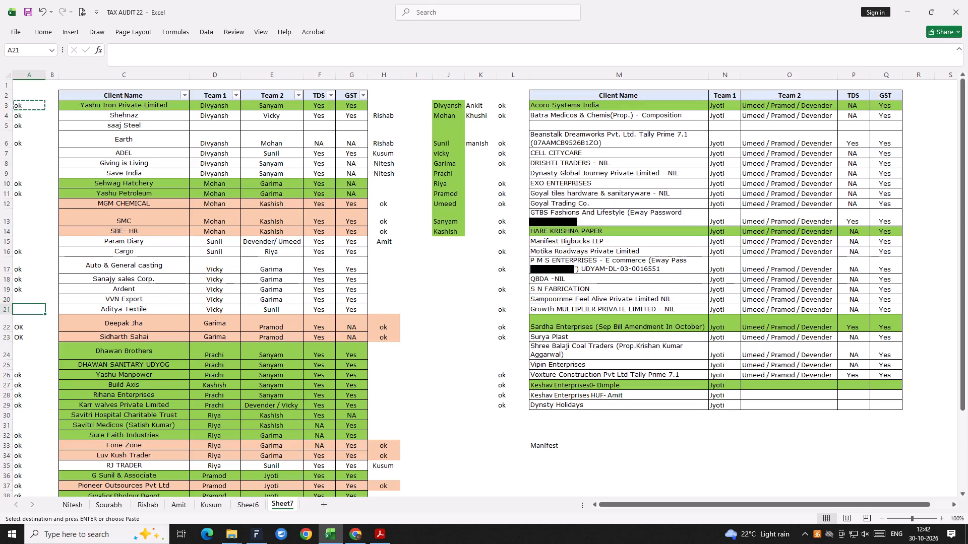
pyautogui.press('Up')
pyautogui.hotkey('ctrl', 'v')
pyautogui.press('Escape')
# Check the Param India Limited (Delhi) project in Facto Lite, insert a row above Cargo in the workbook and enter Param India in C16.
pyautogui.hotkey('alt', 'Tab')
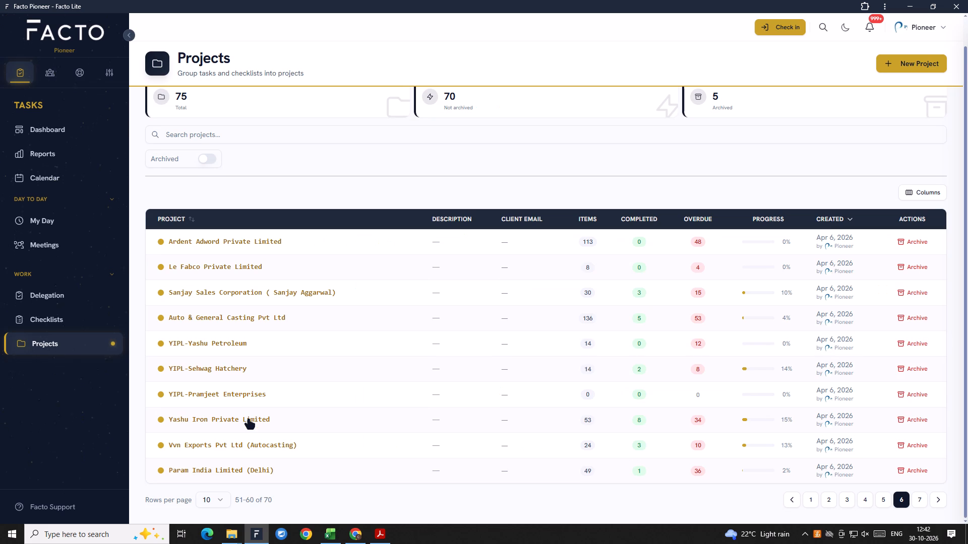
pyautogui.hotkey('alt', 'Tab')
pyautogui.hotkey('ctrl', 'c')
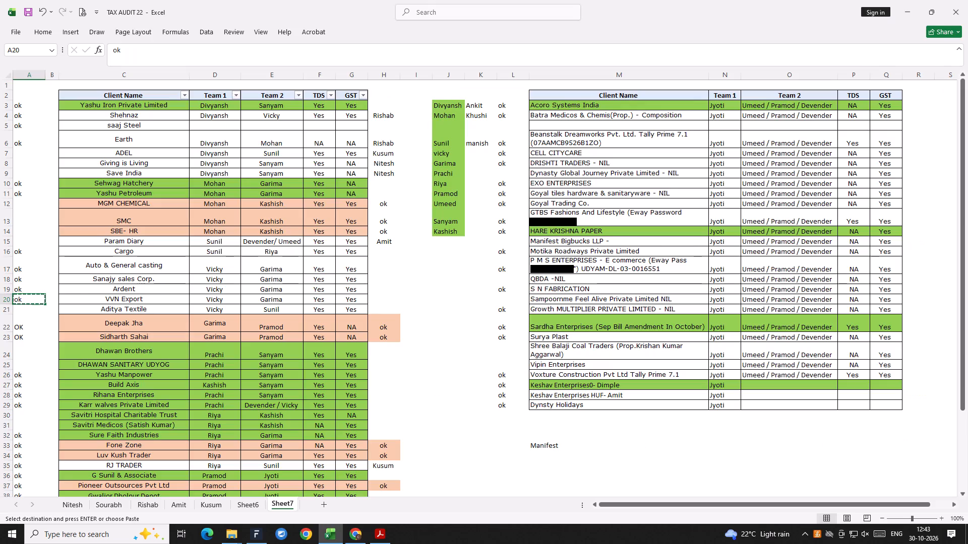
pyautogui.press('Up')
pyautogui.press('Up')
pyautogui.press('Up')
pyautogui.press('Up')
pyautogui.press('Up')
pyautogui.press('Escape')
pyautogui.press('Down')
pyautogui.hotkey('shift', 'space')
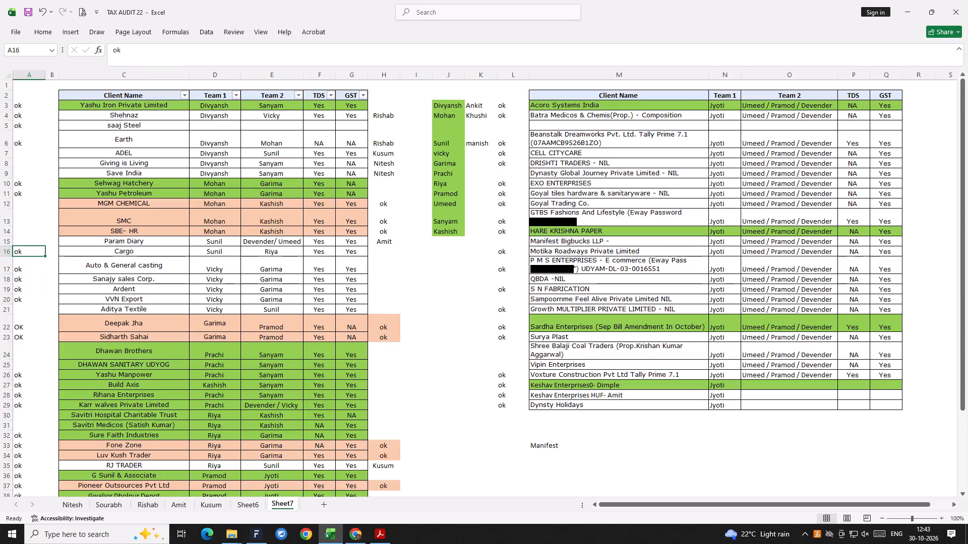
pyautogui.hotkey('ctrl', 'shift', '=')
pyautogui.press('Right')
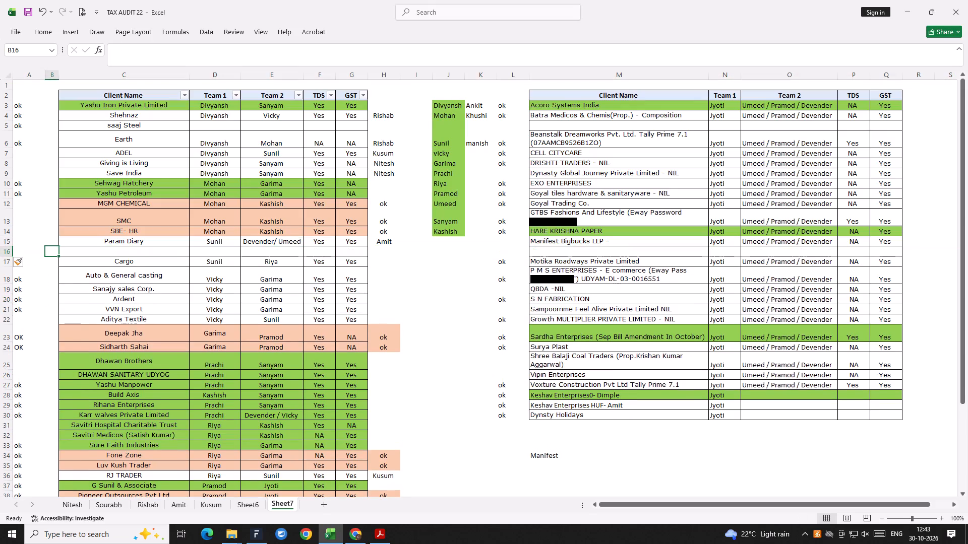
pyautogui.press('Right')
pyautogui.press('BackSpace')
pyautogui.press('BackSpace')
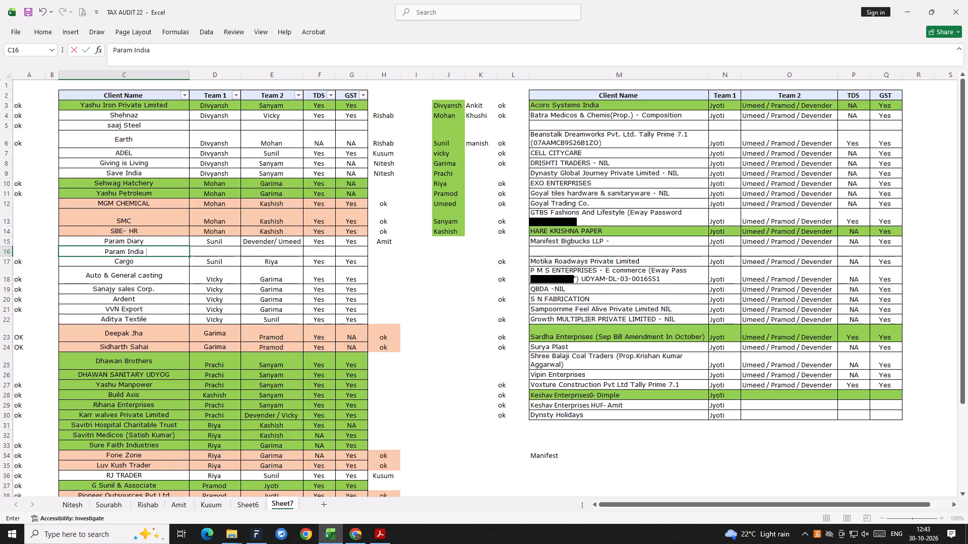
pyautogui.press('Return')
# Copy ok from the Cargo row into A16 beside Param India.
pyautogui.press('Left')
pyautogui.press('Left')
pyautogui.hotkey('ctrl', 'c')
pyautogui.press('Up')
pyautogui.hotkey('ctrl', 'v')
pyautogui.press('Escape')
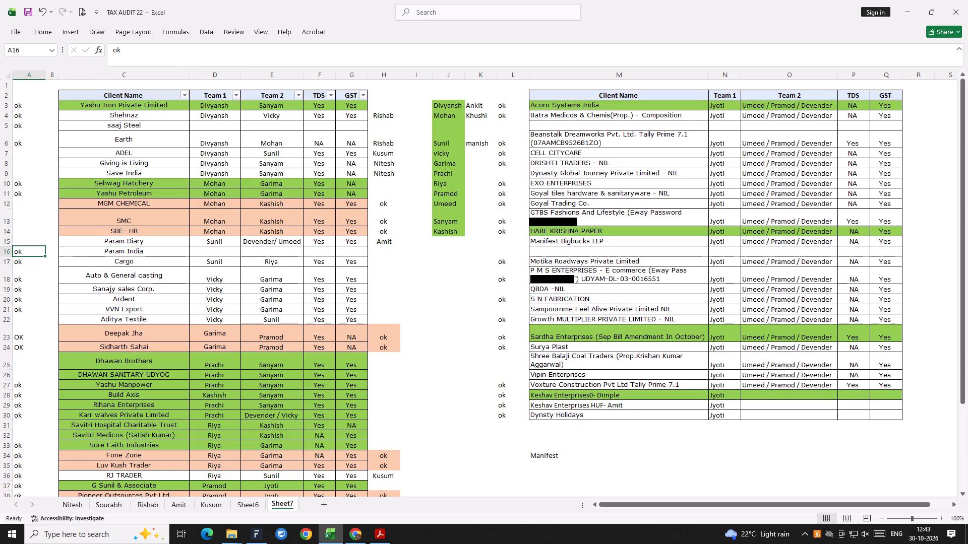
# Go to page 7 of the Facto Lite projects and copy ok into A15 beside Param Diary in the workbook.
pyautogui.hotkey('alt', 'Tab')
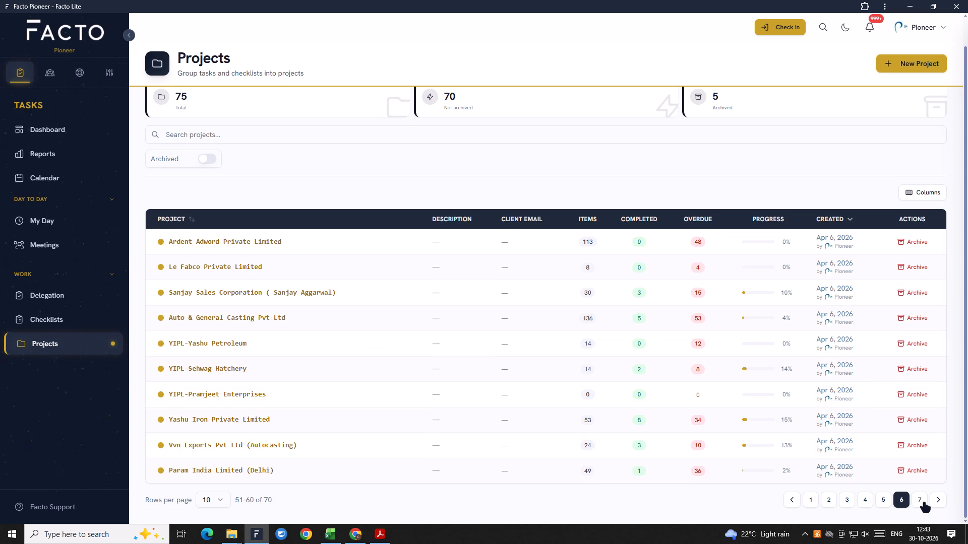
pyautogui.click(925, 503)
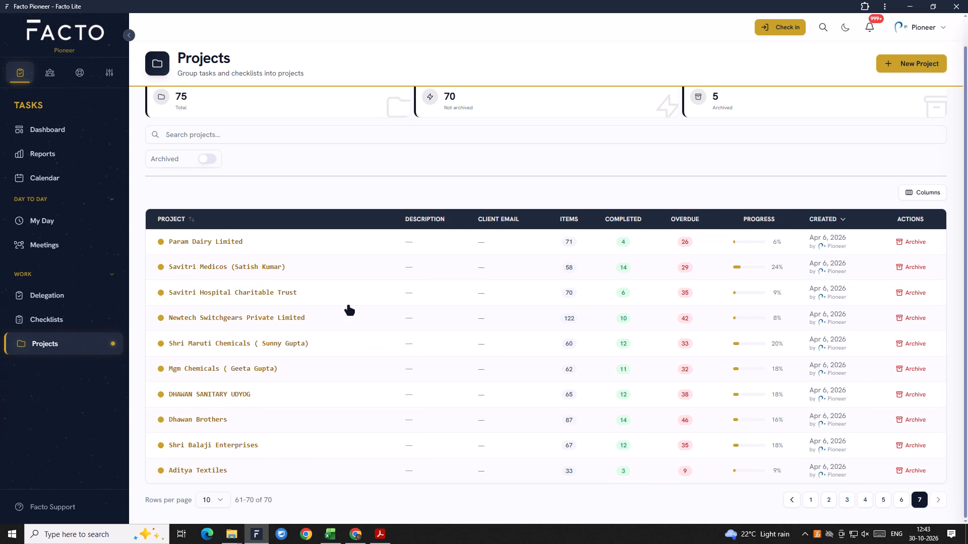
pyautogui.hotkey('alt', 'Tab')
pyautogui.hotkey('ctrl', 'c')
pyautogui.press('Up')
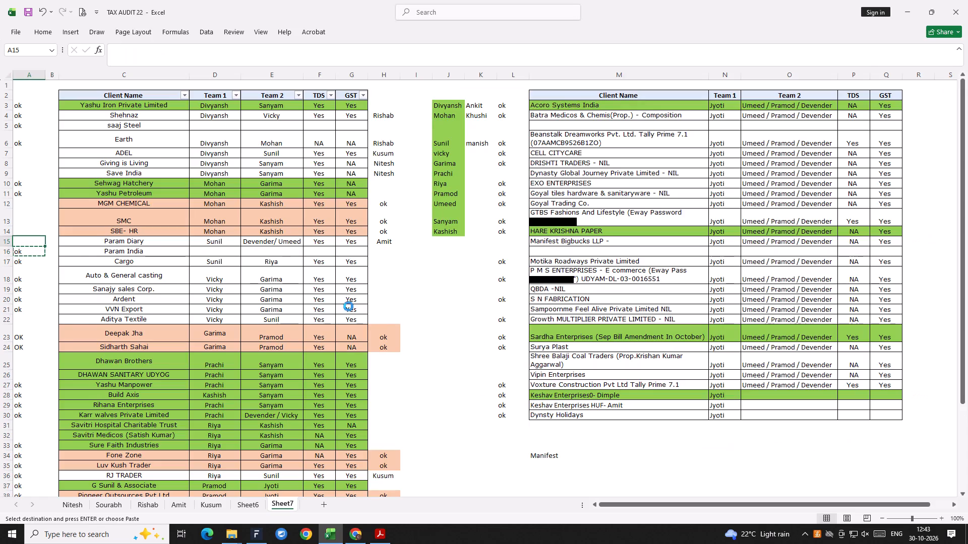
pyautogui.hotkey('ctrl', 'v')
pyautogui.press('Escape')
# Check the two Savitri projects in Facto Lite and copy ok into A31 and A32 beside Savitri Hospital Charitable Trust and Savitri Medicos.
pyautogui.hotkey('alt', 'Tab')
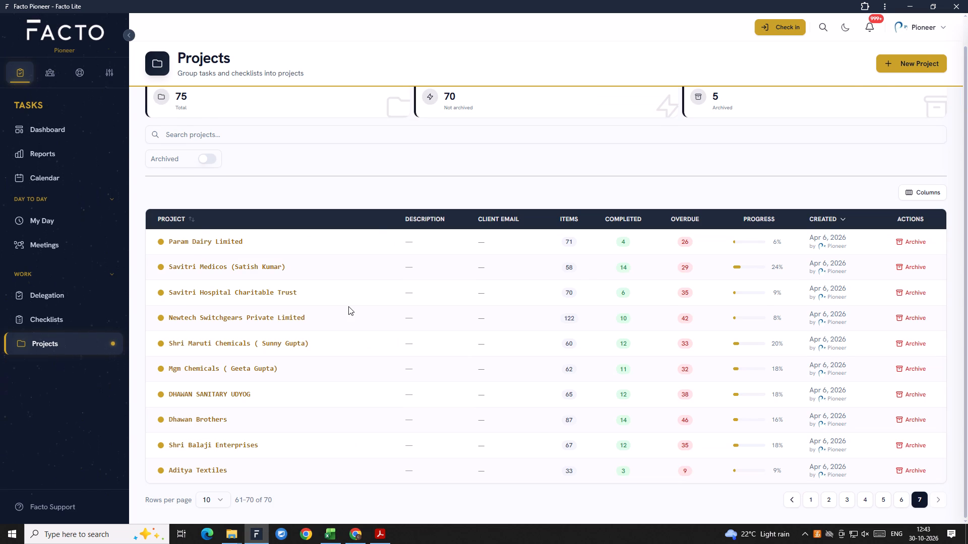
pyautogui.hotkey('alt', 'Tab')
pyautogui.hotkey('ctrl', 'c')
pyautogui.press('Down')
pyautogui.press('Down')
pyautogui.press('Down')
pyautogui.press('Down')
pyautogui.press('Down')
pyautogui.press('Down')
pyautogui.press('Down')
pyautogui.press('Down')
pyautogui.press('Down')
pyautogui.press('Down')
pyautogui.press('Down')
pyautogui.press('Down')
pyautogui.press('Down')
pyautogui.press('Down')
pyautogui.press('Down')
pyautogui.press('Down')
pyautogui.press('Down')
pyautogui.press('Down')
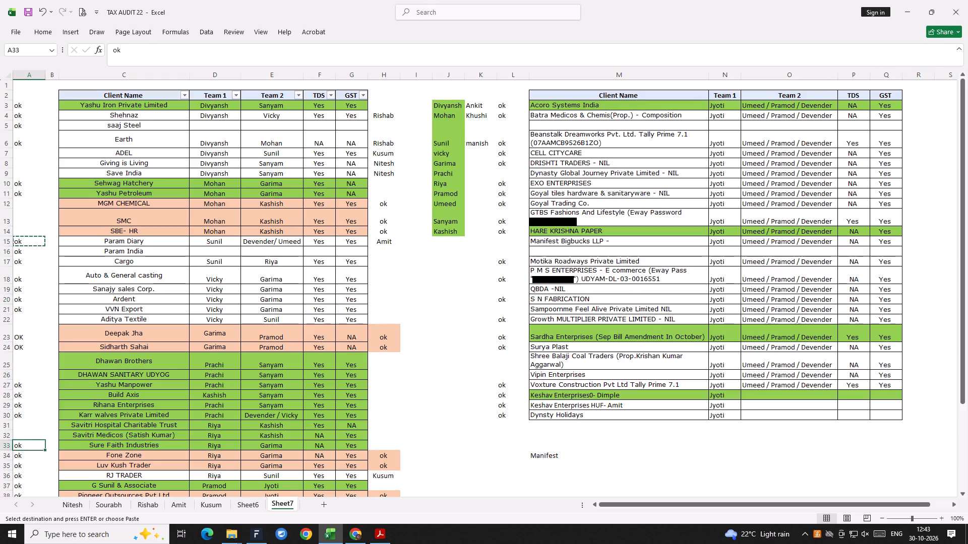
pyautogui.press('Up')
pyautogui.press('Up')
pyautogui.hotkey('ctrl', 'v')
pyautogui.press('Down')
pyautogui.hotkey('ctrl', 'v')
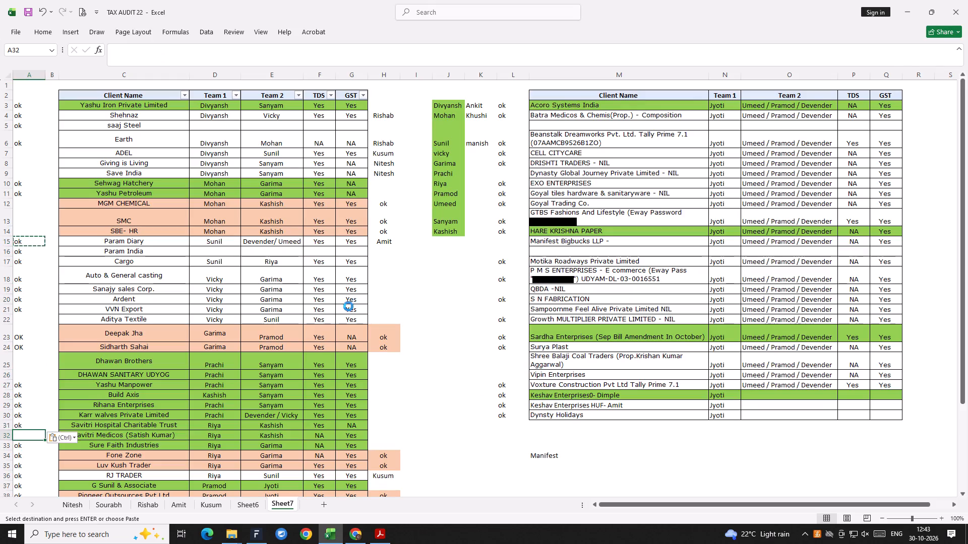
pyautogui.press('Escape')
# Check the Newtech Switchgears Private Limited project in Facto Lite and copy ok into A44 beside that client in the workbook.
pyautogui.hotkey('alt', 'Tab')
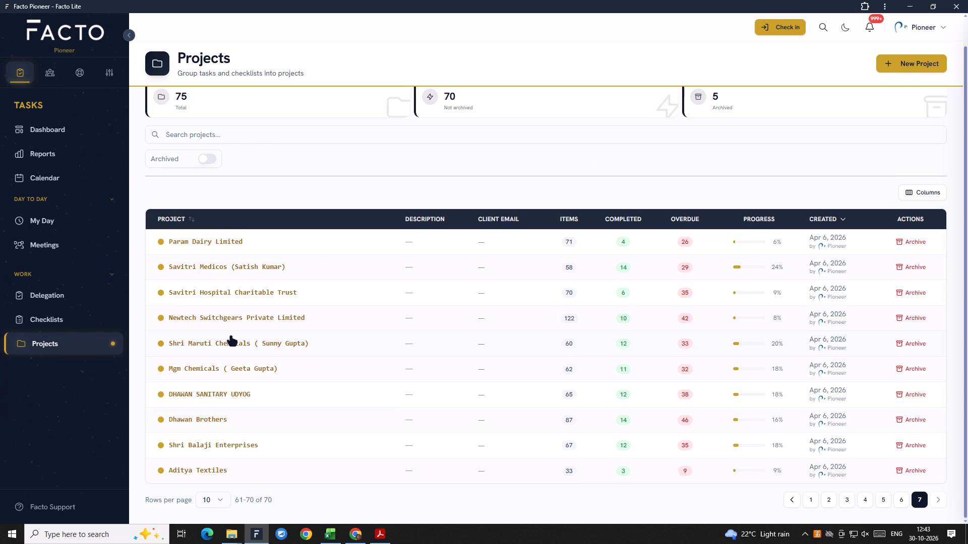
pyautogui.hotkey('alt', 'Tab')
pyautogui.hotkey('ctrl', 'c')
pyautogui.press('Up')
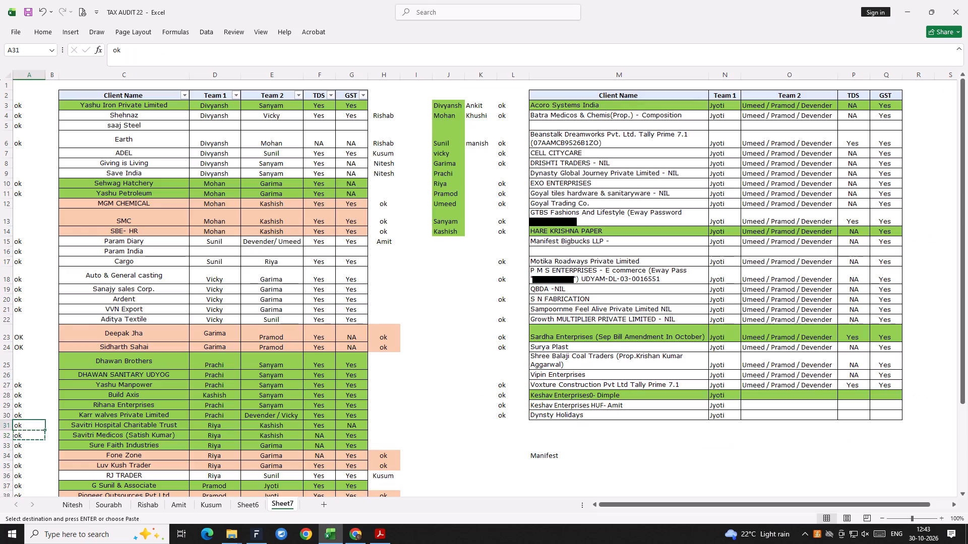
pyautogui.press('Down')
pyautogui.press('Down')
pyautogui.press('Down')
pyautogui.press('Down')
pyautogui.press('Down')
pyautogui.press('Down')
pyautogui.press('Down')
pyautogui.press('Down')
pyautogui.press('Down')
pyautogui.press('Down')
pyautogui.press('Down')
pyautogui.press('Down')
pyautogui.press('Down')
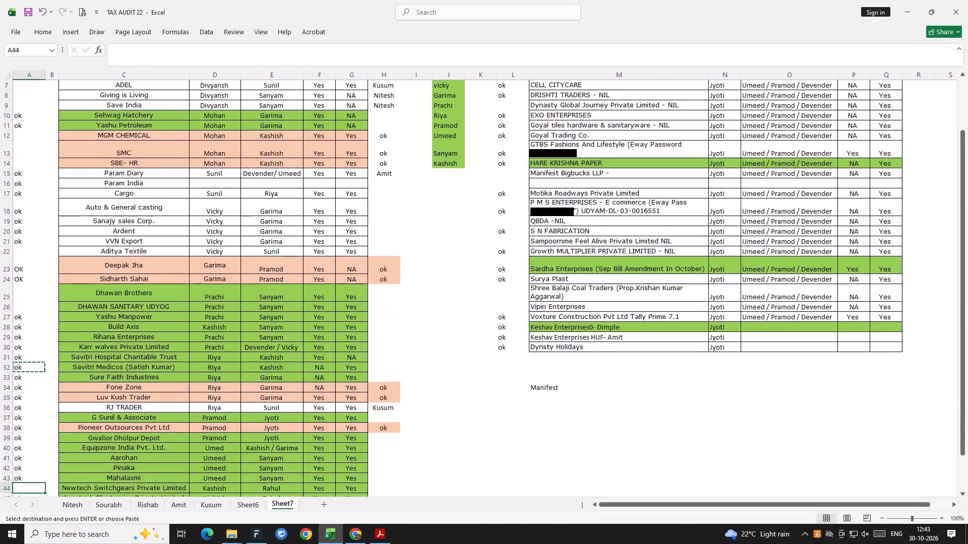
pyautogui.press('Down')
pyautogui.press('Up')
pyautogui.hotkey('ctrl', 'v')
pyautogui.press('Escape')
# Check the Shri Maruti Chemicals project in Facto Lite and copy ok into A13 beside SMC in the workbook.
pyautogui.hotkey('alt', 'Tab')
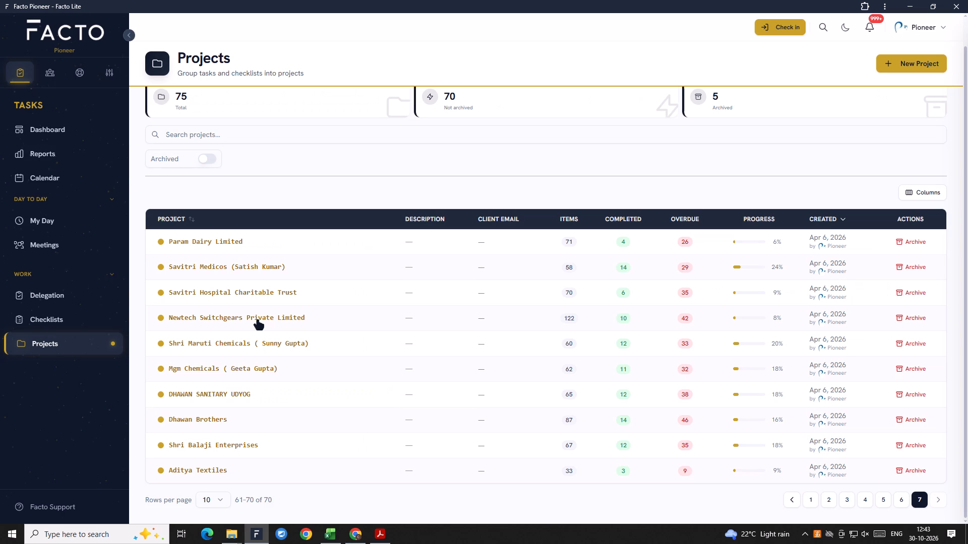
pyautogui.hotkey('alt', 'Tab')
pyautogui.press('Down')
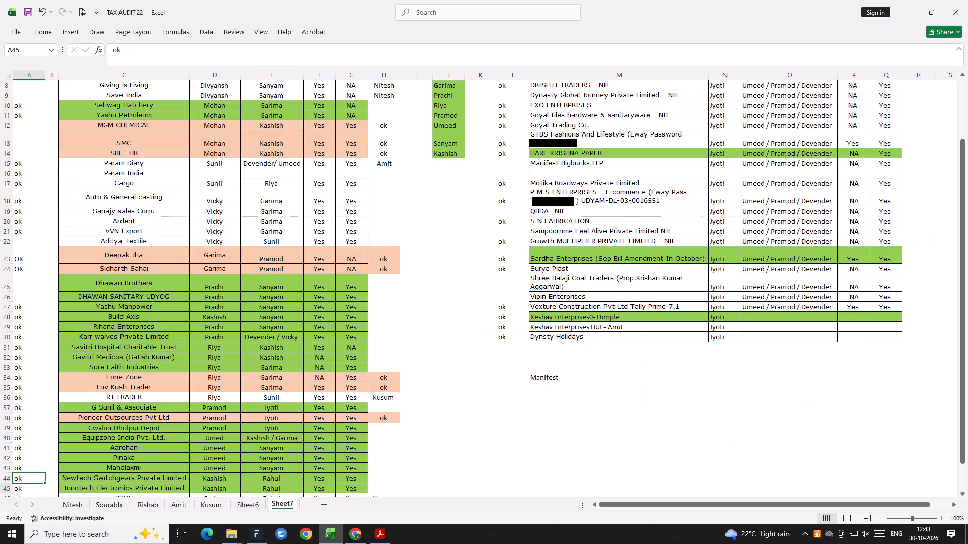
pyautogui.press('Up')
pyautogui.hotkey('ctrl', 'c')
pyautogui.press('Up')
pyautogui.press('Up')
pyautogui.press('Up')
pyautogui.press('Up')
pyautogui.press('Up')
pyautogui.press('Up')
pyautogui.press('Up')
pyautogui.press('Up')
pyautogui.press('Up')
pyautogui.press('Up')
pyautogui.press('Up')
pyautogui.press('Up')
pyautogui.press('Up')
pyautogui.press('Up')
pyautogui.press('Up')
pyautogui.press('Up')
pyautogui.press('Up')
pyautogui.press('Up')
pyautogui.press('Up')
pyautogui.press('Up')
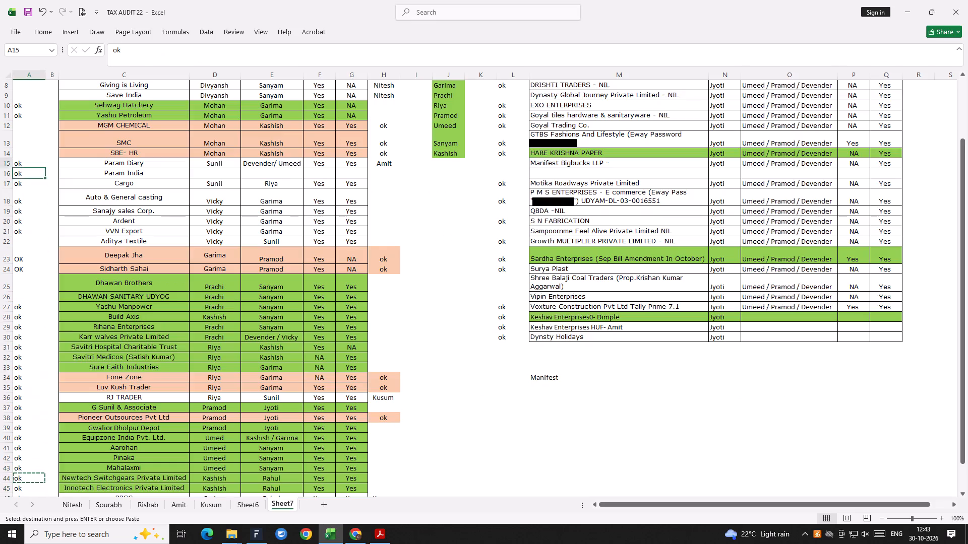
pyautogui.press('Down')
pyautogui.press('Up')
pyautogui.hotkey('ctrl', 'v')
# Check the Mgm Chemicals project in Facto Lite and copy ok into A12 beside MGM CHEMICAL in the workbook.
pyautogui.hotkey('alt', 'Tab')
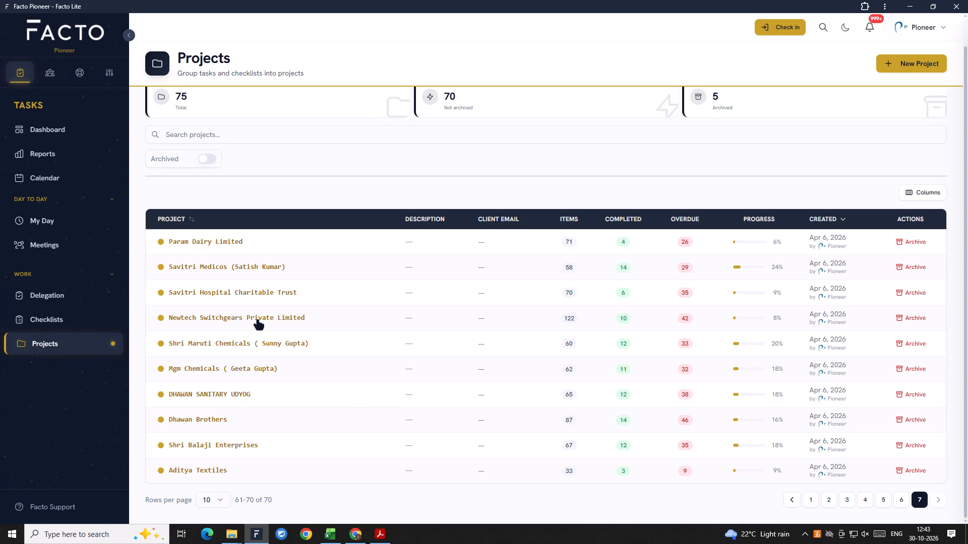
pyautogui.hotkey('alt', 'Tab')
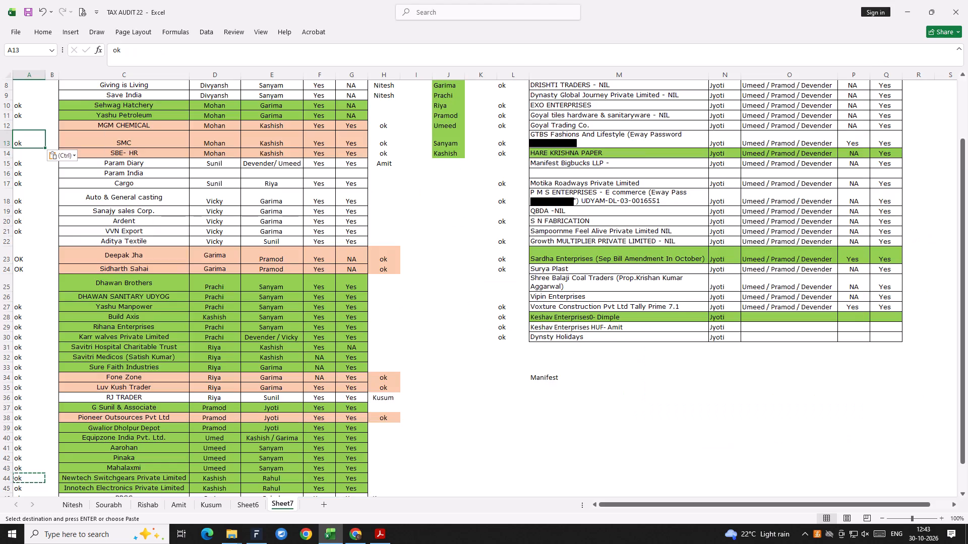
pyautogui.hotkey('ctrl', 'c')
pyautogui.press('Up')
pyautogui.hotkey('ctrl', 'v')
pyautogui.press('Escape')
# Check the Dhawan projects in Facto Lite and copy OK from A24 into A25 and A26 beside Dhawan Brothers and DHAWAN SANITARY UDYOG.
pyautogui.hotkey('alt', 'Tab')
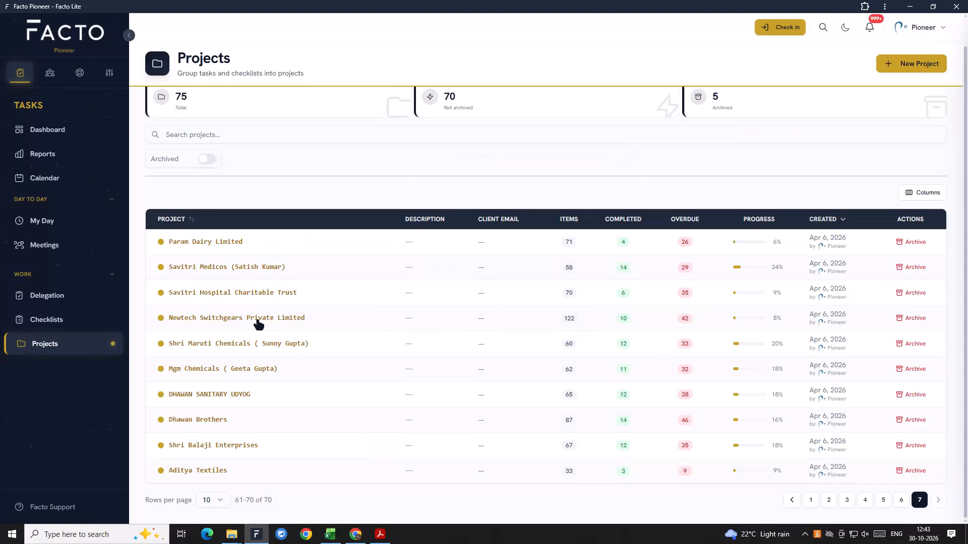
pyautogui.hotkey('alt', 'Tab')
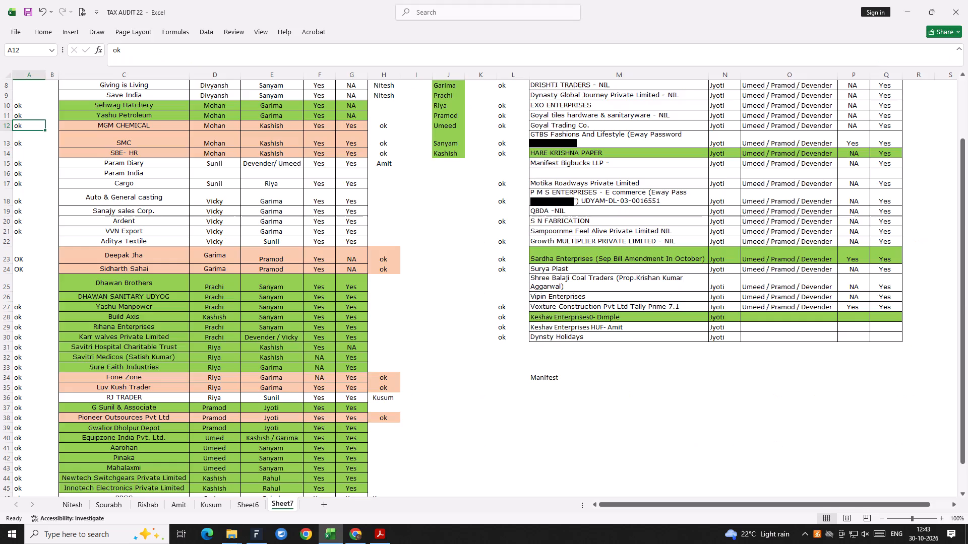
pyautogui.press('Down')
pyautogui.press('Up')
pyautogui.hotkey('ctrl', 'c')
pyautogui.press('Up')
pyautogui.press('Up')
pyautogui.press('Up')
pyautogui.press('Up')
pyautogui.press('Up')
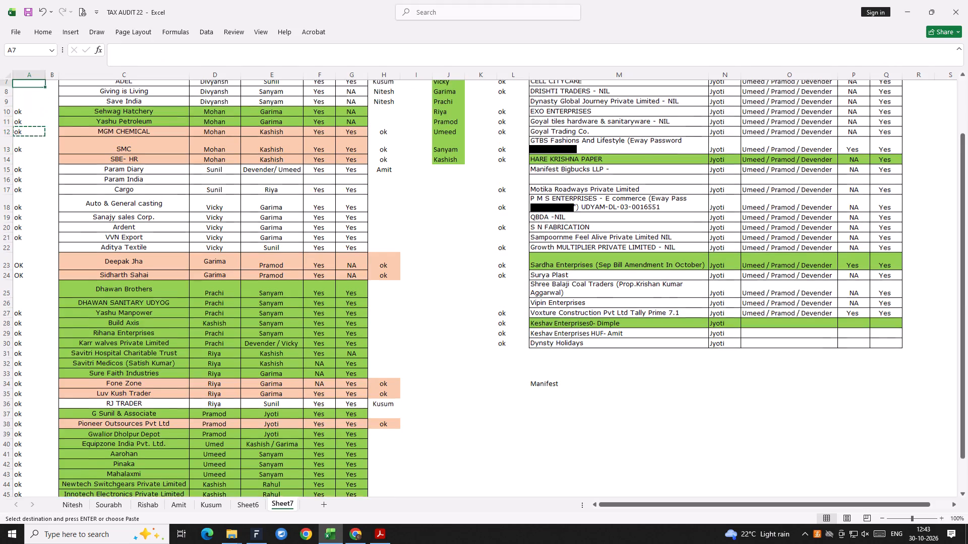
pyautogui.press('Up')
pyautogui.press('Down')
pyautogui.press('Down')
pyautogui.press('Down')
pyautogui.press('Down')
pyautogui.press('Down')
pyautogui.press('Down')
pyautogui.press('Down')
pyautogui.press('Down')
pyautogui.press('Down')
pyautogui.press('Down')
pyautogui.press('Down')
pyautogui.press('Down')
pyautogui.press('Down')
pyautogui.press('Down')
pyautogui.press('Down')
pyautogui.press('Down')
pyautogui.press('Down')
pyautogui.press('Down')
pyautogui.press('Down')
pyautogui.press('Down')
pyautogui.press('Down')
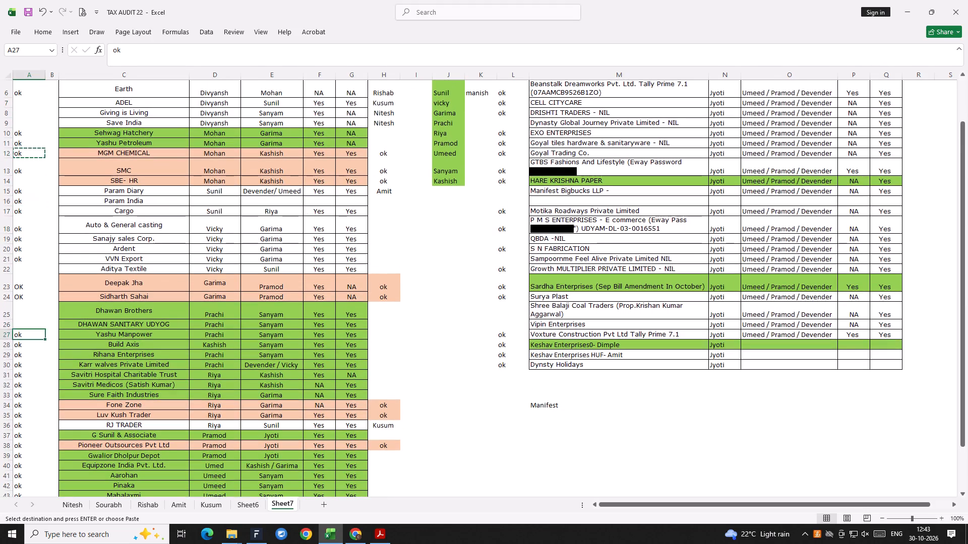
pyautogui.press('Up')
pyautogui.press('Up')
pyautogui.press('c')
pyautogui.press('Escape')
pyautogui.press('Up')
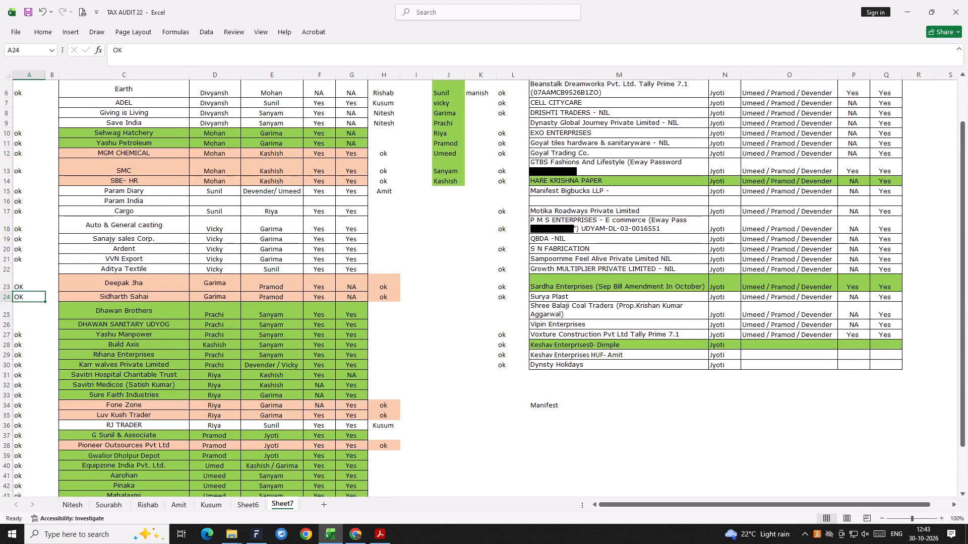
pyautogui.hotkey('ctrl', 'c')
pyautogui.press('Down')
pyautogui.hotkey('ctrl', 'v')
pyautogui.press('Down')
pyautogui.hotkey('ctrl', 'v')
pyautogui.press('Escape')
# Check the Shri Balaji Enterprises project in Facto Lite and copy ok from A13 into A14 beside SBE- HR in the workbook.
pyautogui.hotkey('alt', 'Tab')
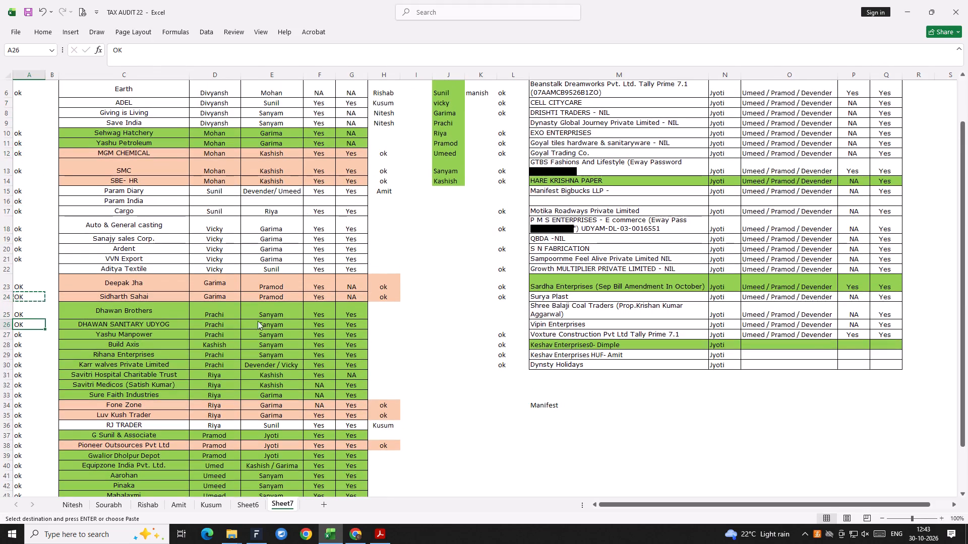
pyautogui.scroll(-1, 239, 447)
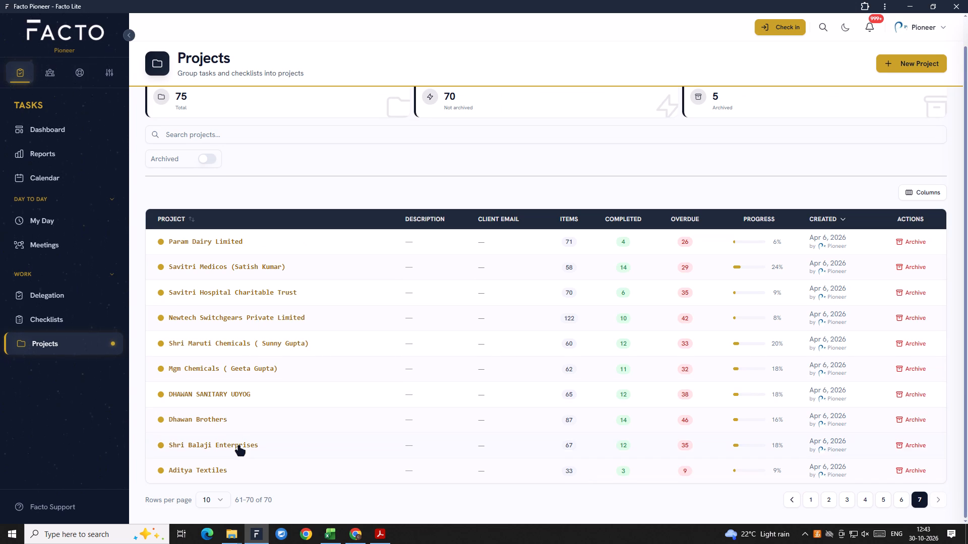
pyautogui.hotkey('alt', 'Tab')
pyautogui.scroll(3, 106, 230)
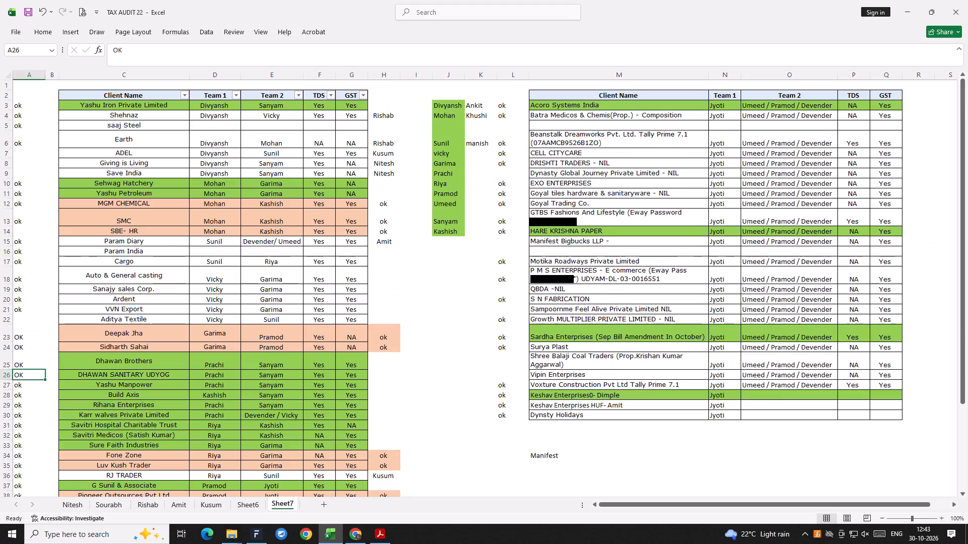
pyautogui.click(69, 139)
pyautogui.press('Down')
pyautogui.press('Down')
pyautogui.press('Down')
pyautogui.press('Down')
pyautogui.press('Down')
pyautogui.press('Down')
pyautogui.press('Down')
pyautogui.press('Down')
pyautogui.press('Down')
pyautogui.press('Up')
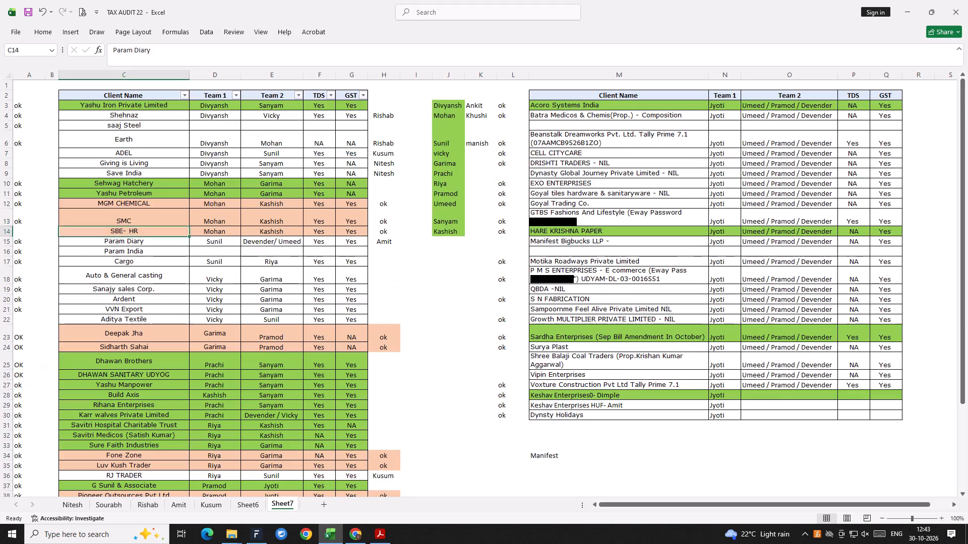
pyautogui.press('Up')
pyautogui.press('Down')
pyautogui.hotkey('ctrl', 'c')
pyautogui.press('Escape')
pyautogui.press('Left')
pyautogui.press('Up')
pyautogui.press('Left')
pyautogui.press('Left')
pyautogui.hotkey('ctrl', 'c')
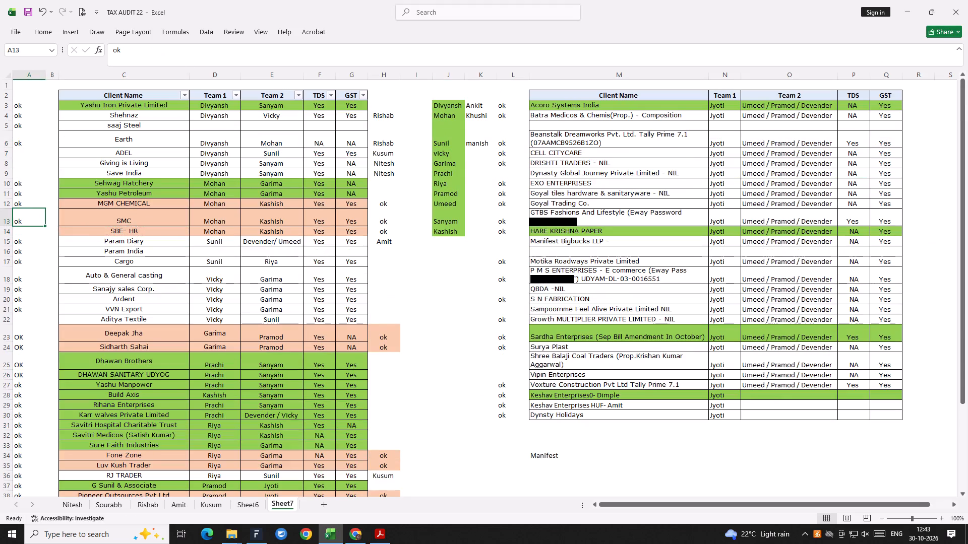
pyautogui.press('Down')
pyautogui.hotkey('ctrl', 'v')
pyautogui.press('Escape')
# Look through the first client table down to its last rows for the remaining Aditya Textiles project.
pyautogui.press('Down')
pyautogui.press('Down')
pyautogui.press('Down')
pyautogui.press('Down')
pyautogui.press('Down')
pyautogui.press('Down')
pyautogui.press('Down')
pyautogui.press('Down')
pyautogui.press('Down')
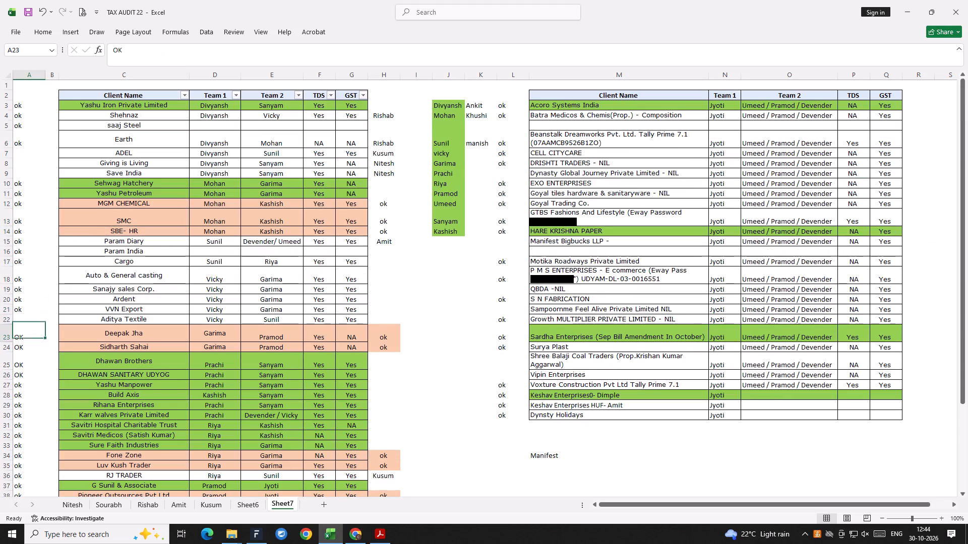
pyautogui.press('Down')
pyautogui.press('Down')
pyautogui.press('Down')
pyautogui.press('Down')
pyautogui.press('Down')
pyautogui.press('Down')
pyautogui.press('Down')
pyautogui.press('Down')
pyautogui.press('Down')
pyautogui.press('Down')
pyautogui.press('Down')
pyautogui.press('Down')
pyautogui.press('Down')
pyautogui.press('Down')
pyautogui.press('Down')
pyautogui.press('Down')
pyautogui.press('Down')
pyautogui.press('Down')
pyautogui.press('Down')
pyautogui.press('Down')
pyautogui.press('Down')
pyautogui.press('Down')
pyautogui.press('Down')
pyautogui.press('Down')
pyautogui.press('Down')
pyautogui.press('Down')
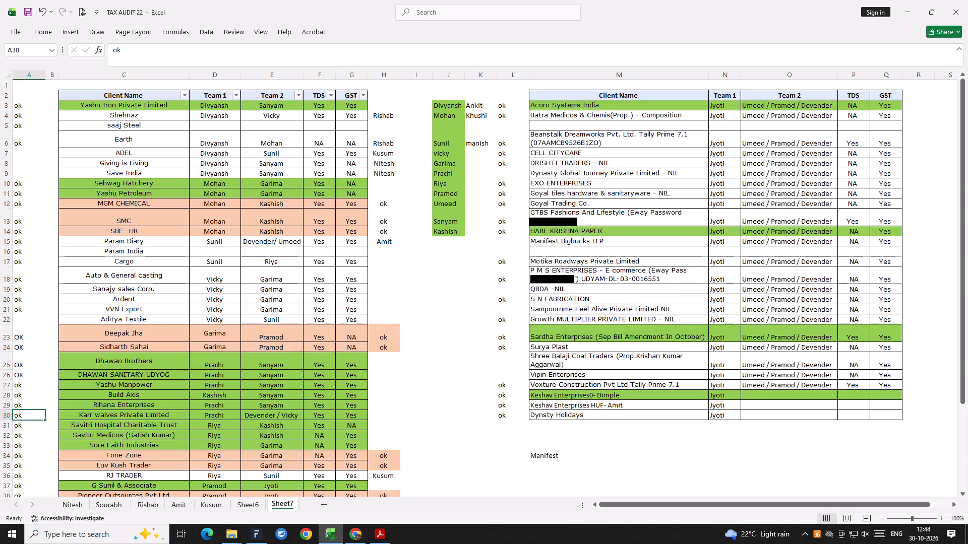
pyautogui.press('Down')
pyautogui.press('Down')
pyautogui.press('Down')
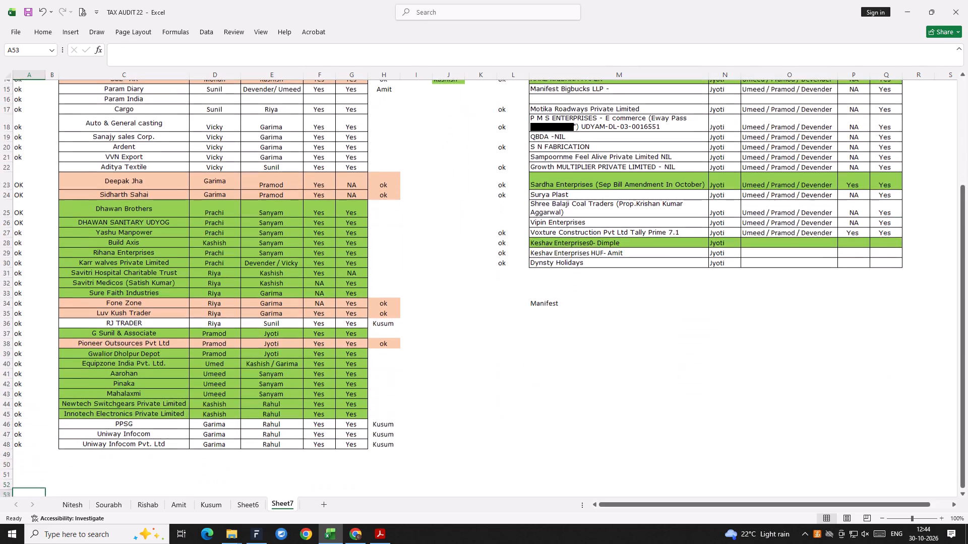
pyautogui.press('Up')
pyautogui.press('Up')
pyautogui.press('Up')
pyautogui.press('Up')
pyautogui.press('Up')
pyautogui.press('Up')
pyautogui.press('Up')
pyautogui.press('Up')
pyautogui.press('Up')
pyautogui.press('Up')
pyautogui.press('Up')
pyautogui.press('Up')
pyautogui.press('Up')
pyautogui.press('Up')
pyautogui.press('Up')
pyautogui.press('Up')
pyautogui.press('Up')
pyautogui.press('Up')
pyautogui.press('Up')
pyautogui.press('Up')
pyautogui.press('Up')
pyautogui.press('Up')
pyautogui.press('Up')
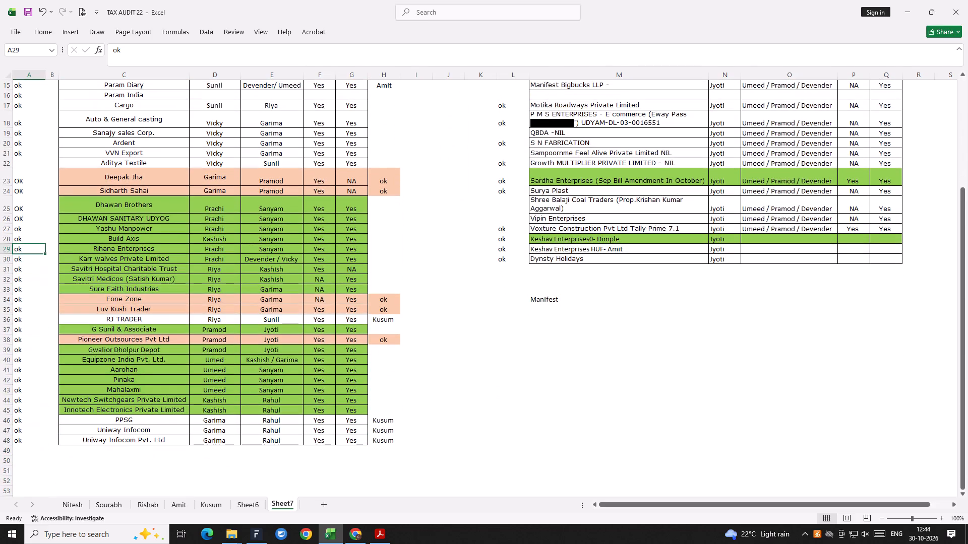
# Find adity in the sheet and copy ok from A21 into A22 beside Aditya Textile.
pyautogui.hotkey('ctrl', 'f')
pyautogui.write('adity')
pyautogui.press('Return')
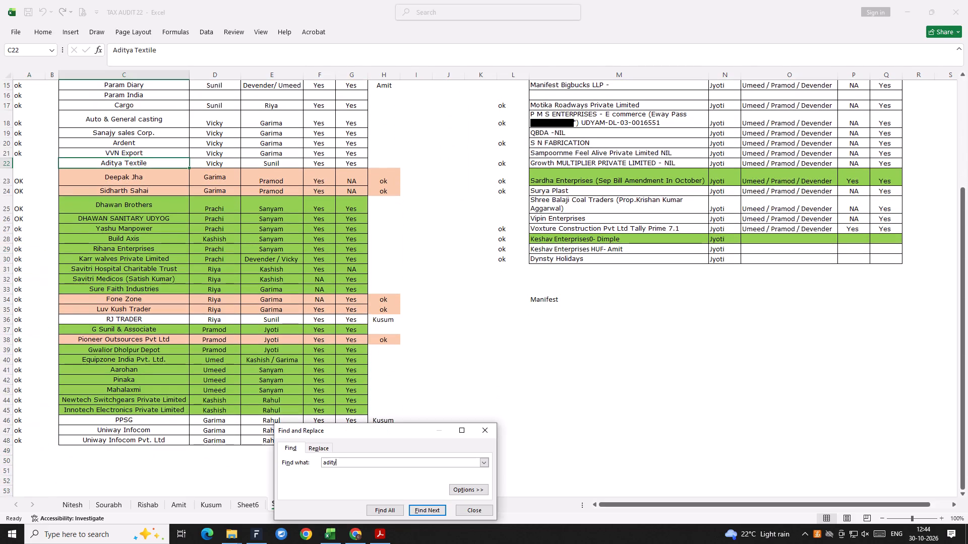
pyautogui.press('Escape')
pyautogui.press('Left')
pyautogui.press('Up')
pyautogui.press('Left')
pyautogui.hotkey('ctrl', 'c')
pyautogui.press('Down')
pyautogui.hotkey('ctrl', 'v')
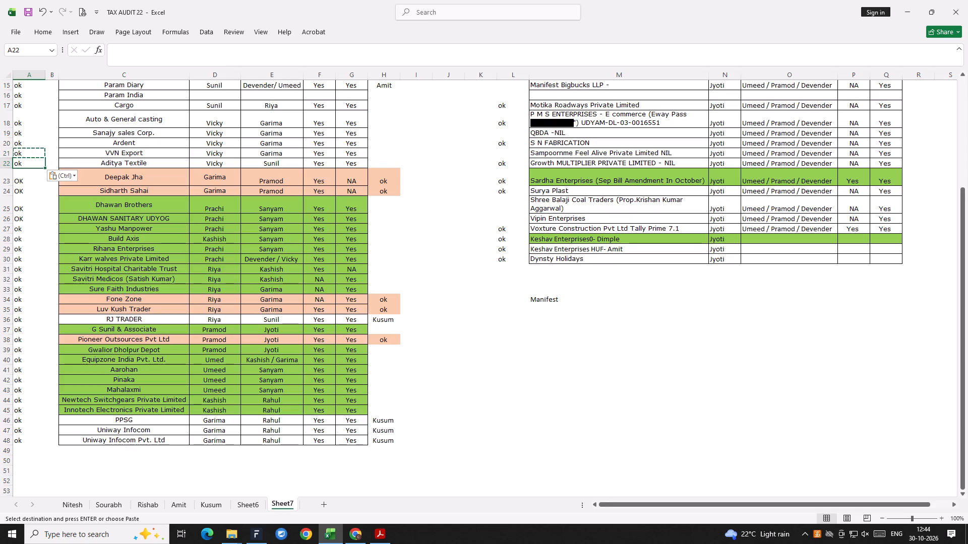
pyautogui.press('Escape')
# Remove the fill colour from the first client table's data cells, C3 to G48.
pyautogui.scroll(4, 89, 222)
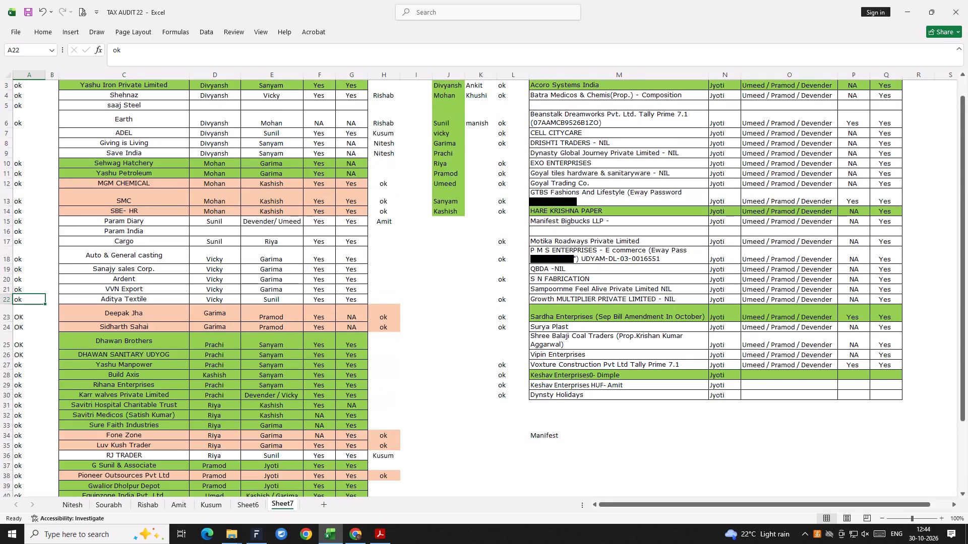
pyautogui.scroll(4, 374, 193)
pyautogui.click(108, 124)
pyautogui.press('Up')
pyautogui.press('Up')
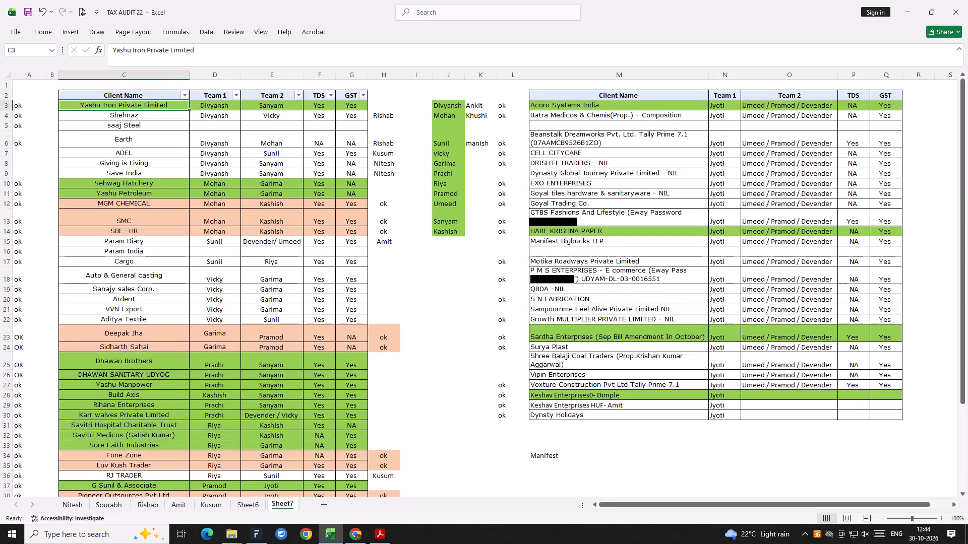
pyautogui.hotkey('shift', 'Down')
pyautogui.hotkey('shift', 'Down')
pyautogui.hotkey('shift', 'Down')
pyautogui.hotkey('shift', 'Right')
pyautogui.hotkey('shift', 'Right')
pyautogui.hotkey('shift', 'Right')
pyautogui.hotkey('shift', 'Right')
pyautogui.hotkey('ctrl', 'shift', 'Down')
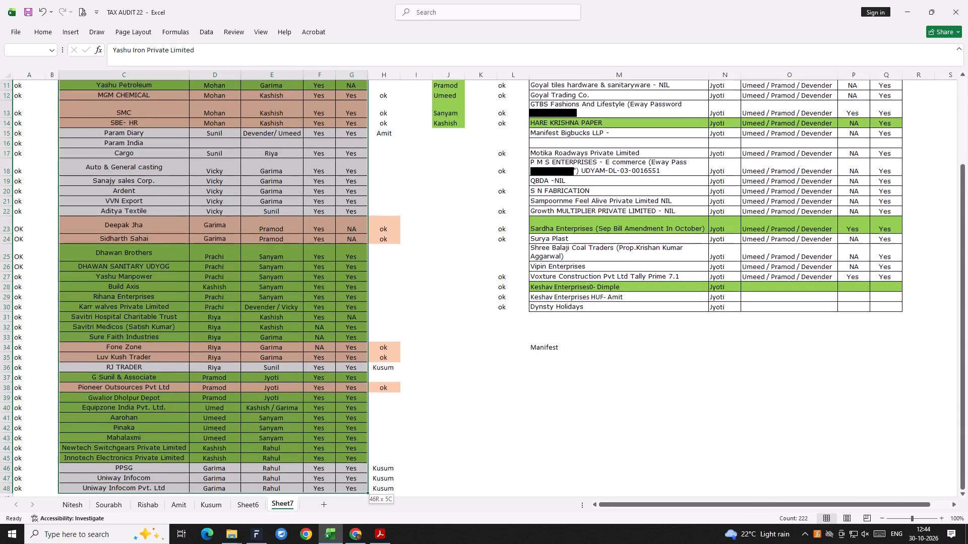
pyautogui.hotkey('alt', 'h')
pyautogui.hotkey('alt', 'h')
pyautogui.hotkey('alt', 'n')
# Examine the top rows of the first client table for clients without an ok mark.
pyautogui.press('Right')
pyautogui.press('Right')
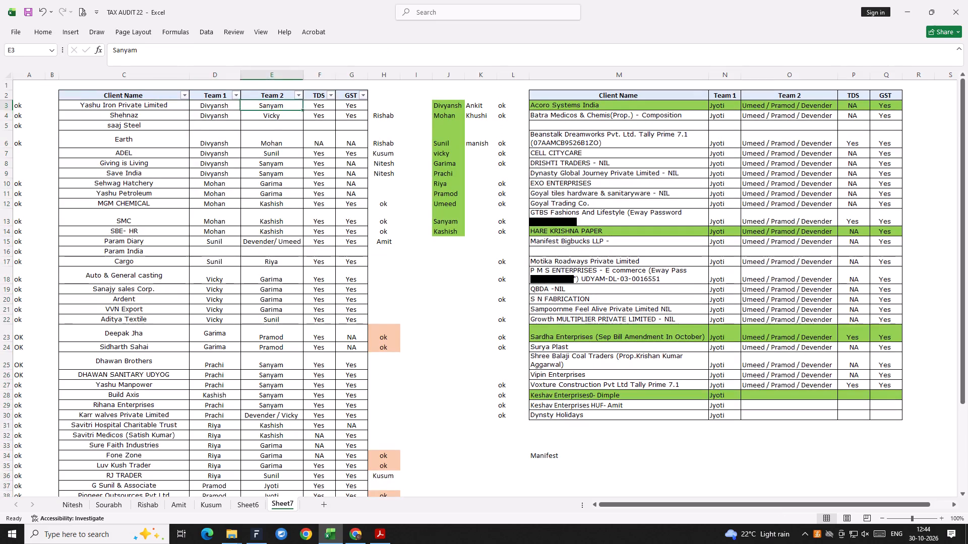
pyautogui.press('Right')
pyautogui.press('Right')
pyautogui.press('Left')
pyautogui.press('Down')
pyautogui.press('Left')
pyautogui.press('Left')
pyautogui.press('Left')
pyautogui.press('Left')
pyautogui.press('Down')
pyautogui.press('Down')
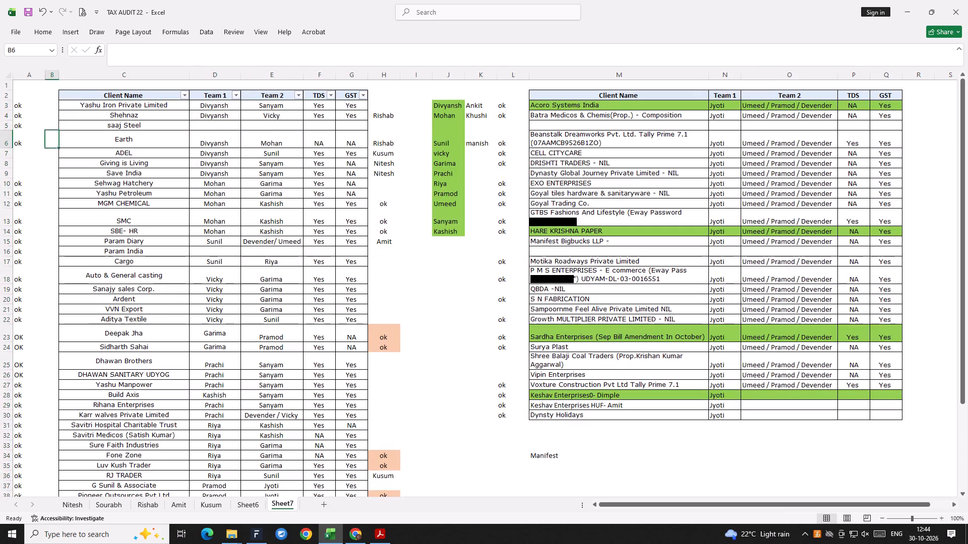
pyautogui.press('Right')
pyautogui.press('Up')
pyautogui.press('Up')
pyautogui.press('Down')
pyautogui.press('Down')
pyautogui.press('Left')
pyautogui.press('Left')
pyautogui.press('Down')
pyautogui.press('Down')
pyautogui.press('Right')
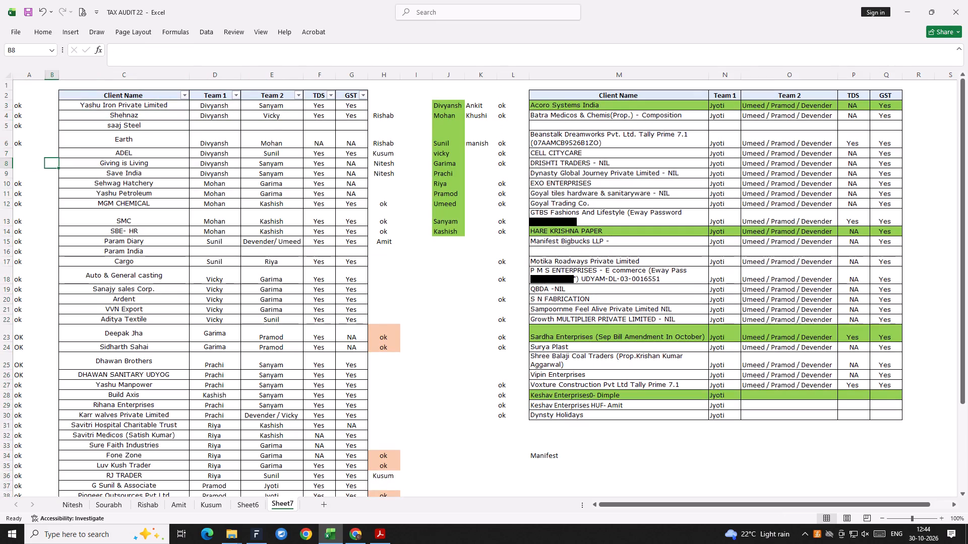
pyautogui.press('Up')
pyautogui.press('Right')
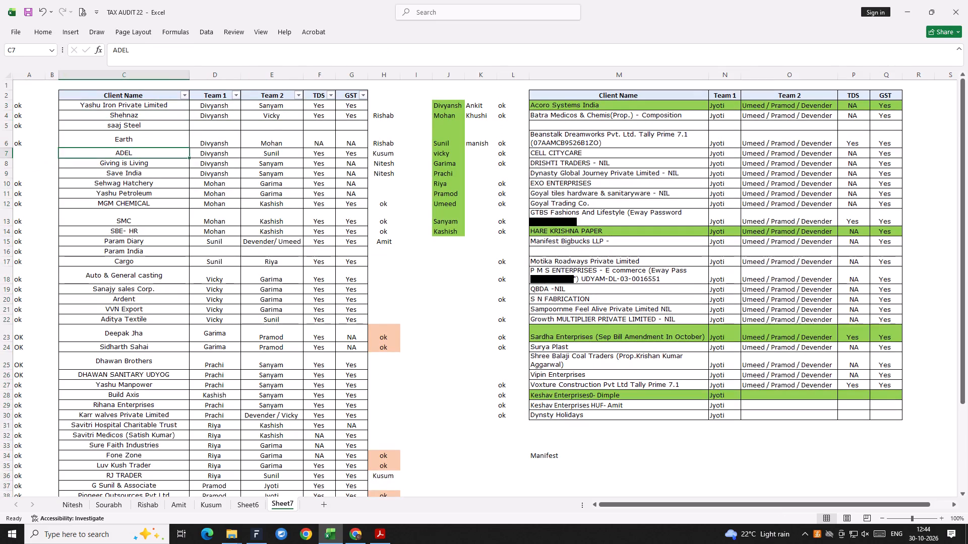
# Move the Giving is Living and Save India entries from C8:G9 to M35, below Manifest.
pyautogui.press('Down')
pyautogui.hotkey('shift', 'Down')
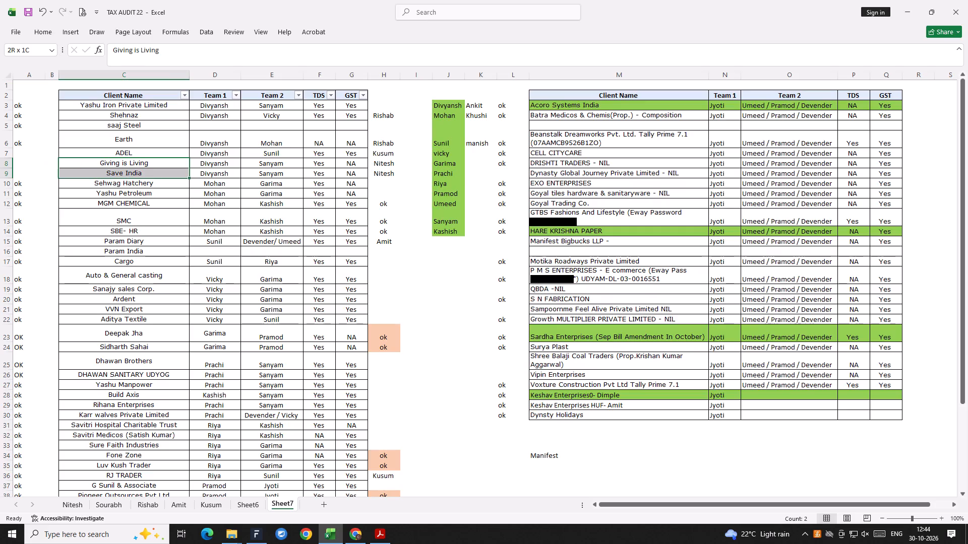
pyautogui.hotkey('shift', 'Right')
pyautogui.hotkey('shift', 'Right')
pyautogui.hotkey('shift', 'Right')
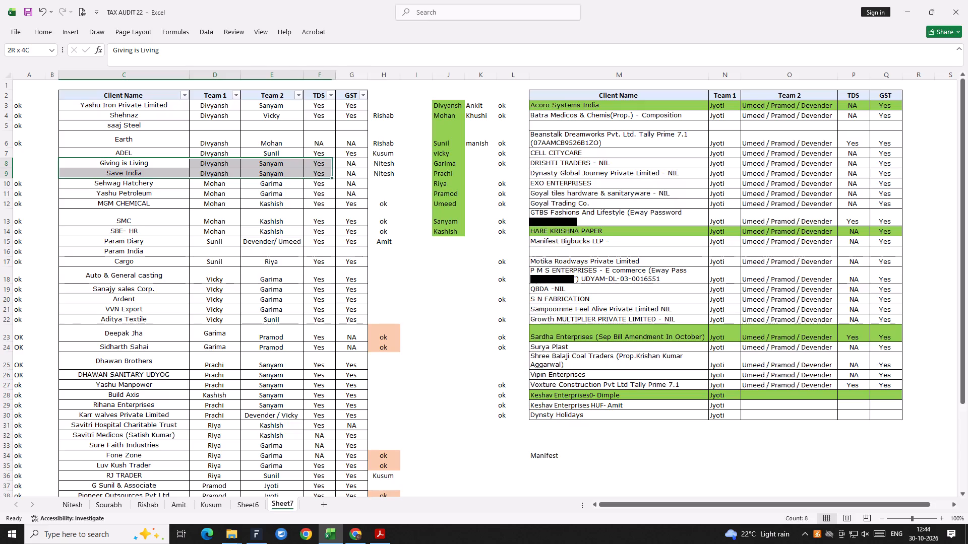
pyautogui.hotkey('shift', 'Right')
pyautogui.hotkey('ctrl', 'x')
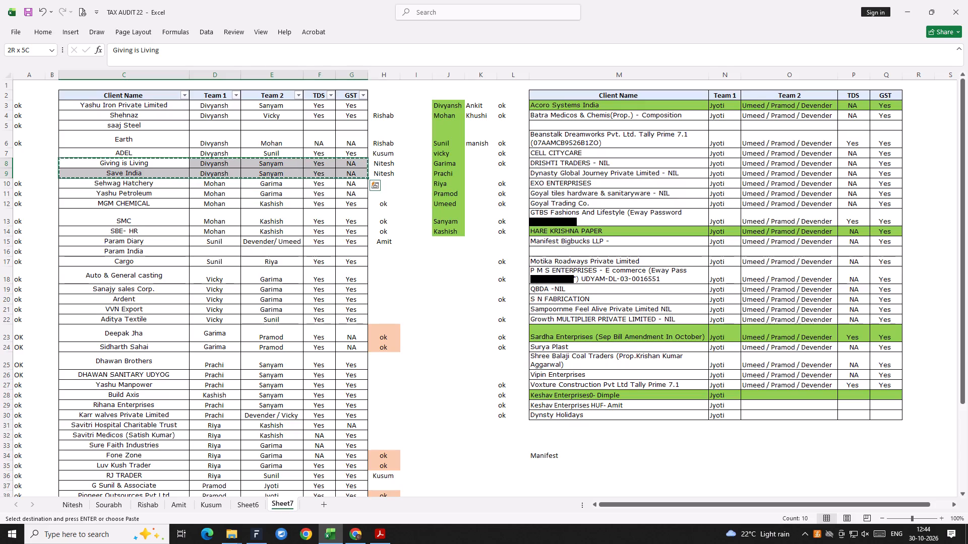
pyautogui.click(571, 457)
pyautogui.click(555, 464)
pyautogui.hotkey('ctrl', 'v')
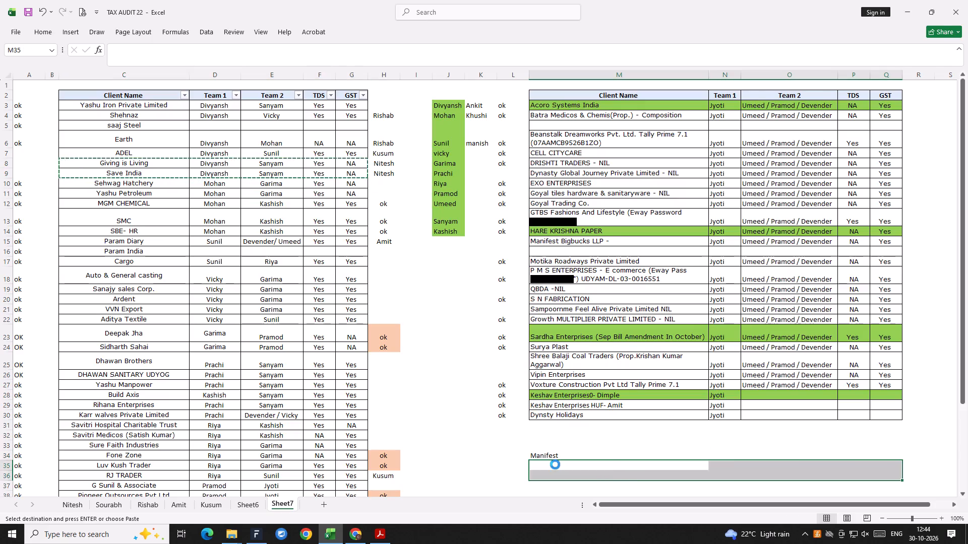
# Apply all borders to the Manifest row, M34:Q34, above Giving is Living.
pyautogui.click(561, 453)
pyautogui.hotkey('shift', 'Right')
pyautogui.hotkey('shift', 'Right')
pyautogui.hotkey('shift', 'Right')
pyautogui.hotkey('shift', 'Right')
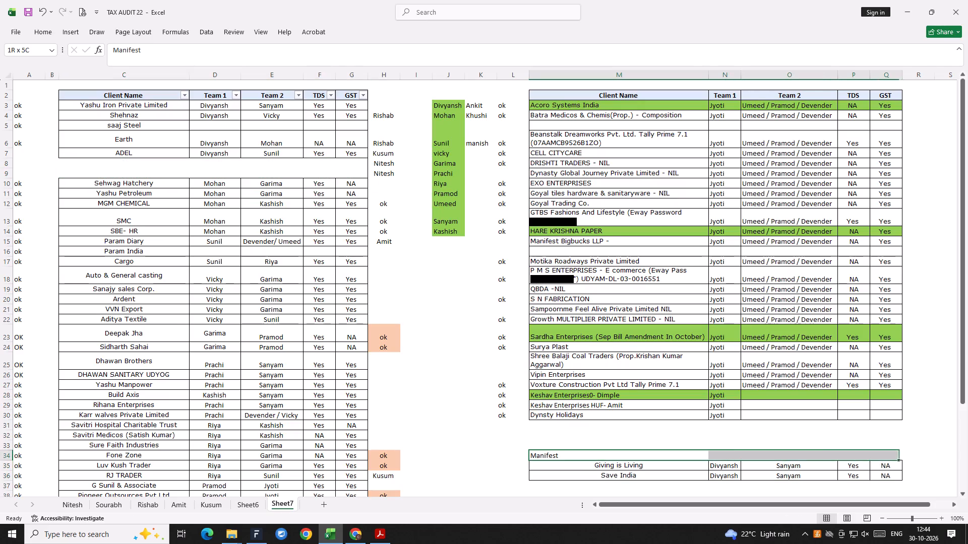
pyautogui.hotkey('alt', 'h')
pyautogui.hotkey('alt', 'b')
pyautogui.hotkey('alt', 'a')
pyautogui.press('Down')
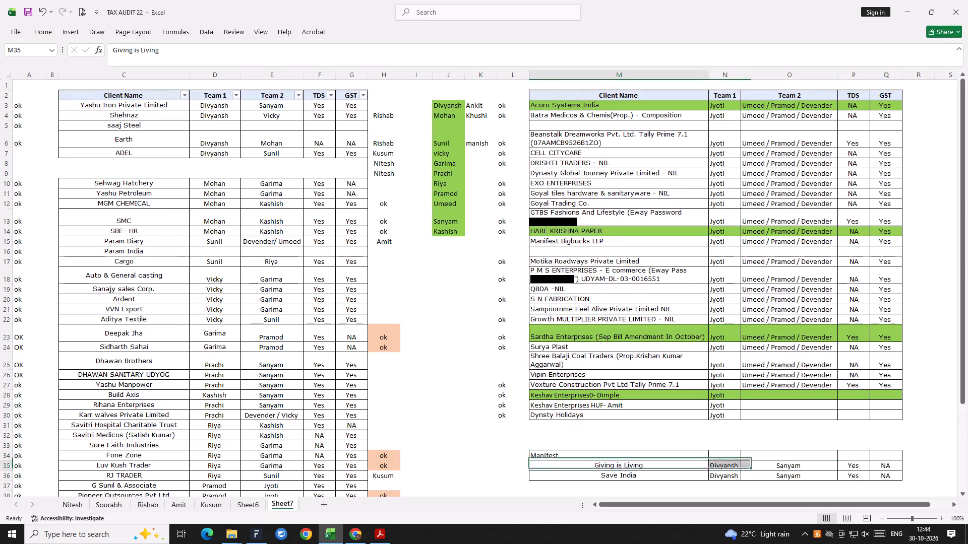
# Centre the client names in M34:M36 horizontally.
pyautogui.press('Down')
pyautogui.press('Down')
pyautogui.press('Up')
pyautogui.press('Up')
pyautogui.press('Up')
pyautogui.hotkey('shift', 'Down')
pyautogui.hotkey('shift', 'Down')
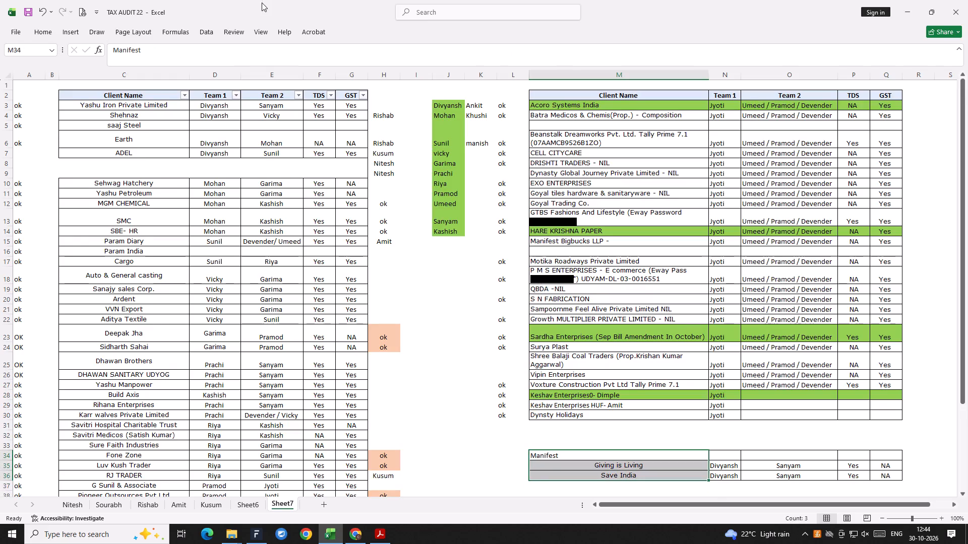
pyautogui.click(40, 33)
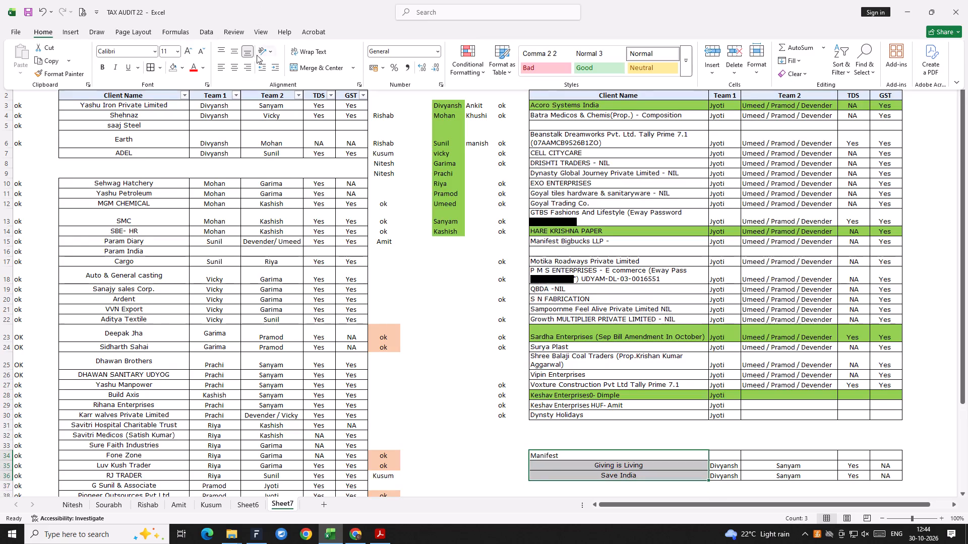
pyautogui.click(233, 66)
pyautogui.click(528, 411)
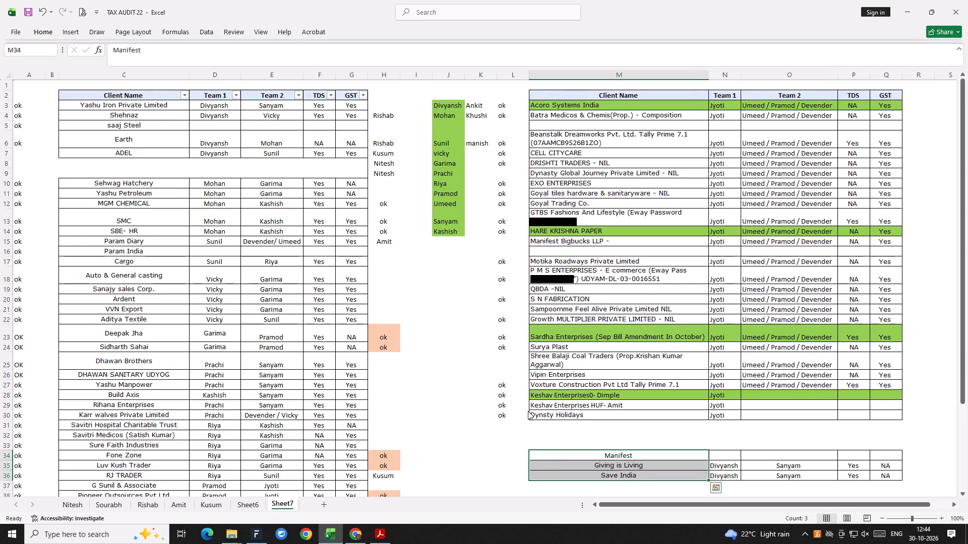
# Apply all borders to the empty row M31:Q31 below Dynsty Holidays in the second client table.
pyautogui.click(557, 425)
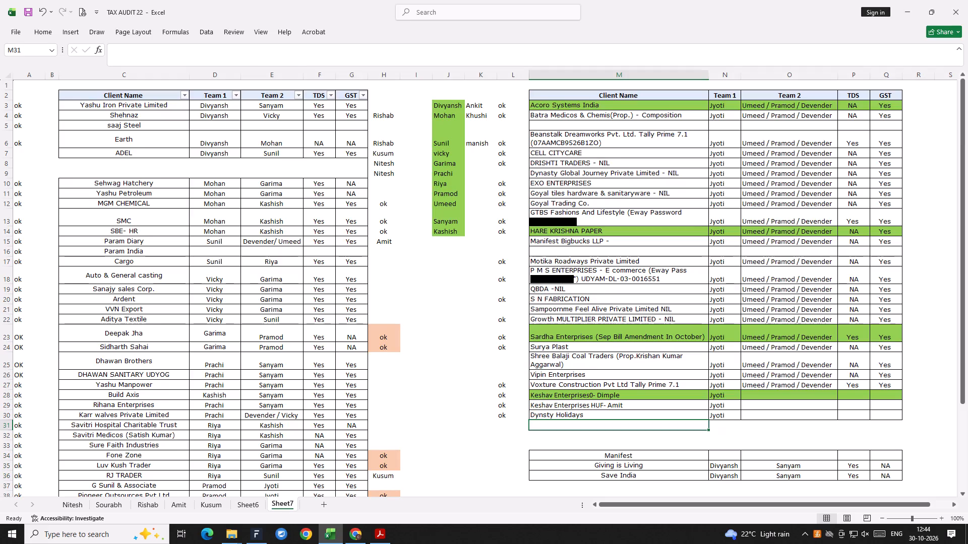
pyautogui.hotkey('shift', 'Right')
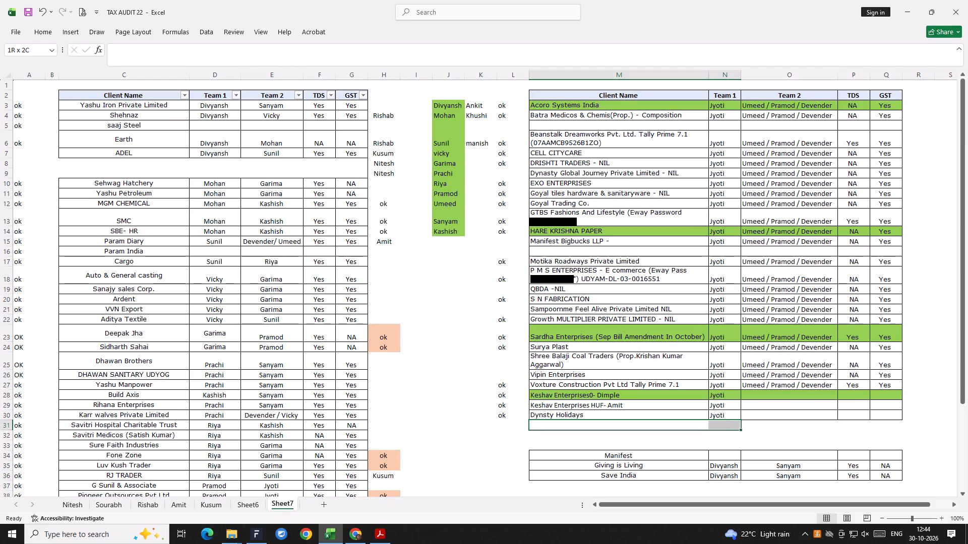
pyautogui.hotkey('shift', 'Right')
pyautogui.hotkey('shift', 'Right')
pyautogui.hotkey('shift', 'Right')
pyautogui.hotkey('alt', 'h')
pyautogui.hotkey('alt', 'b')
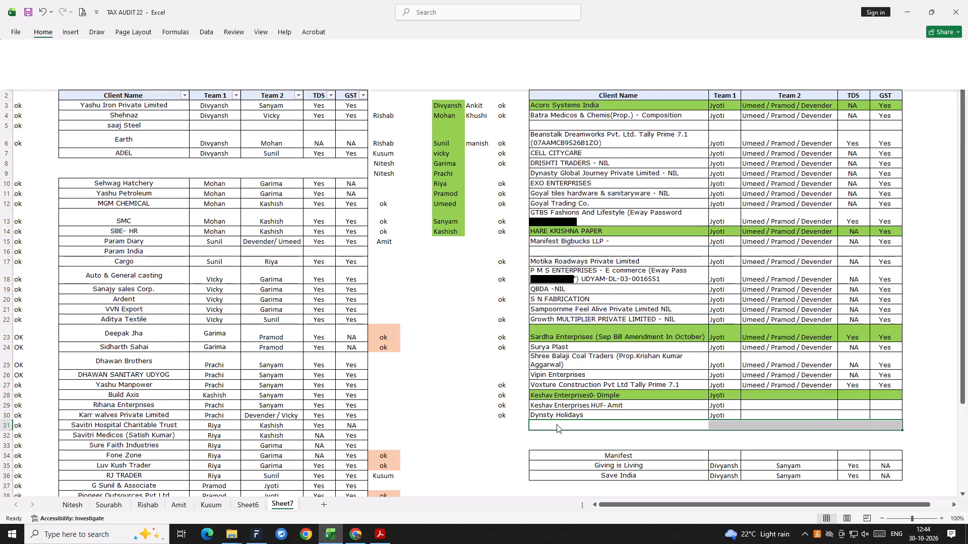
pyautogui.hotkey('alt', 'a')
# Enter Manifet as the client name in M31, below Dynsty Holidays.
pyautogui.press('Down')
pyautogui.press('Left')
pyautogui.press('Up')
pyautogui.press('Right')
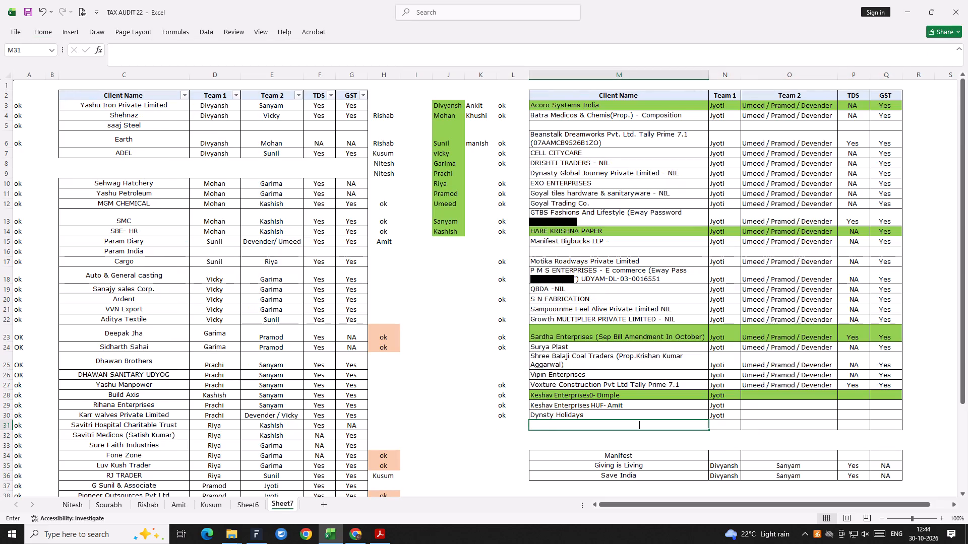
pyautogui.write('nifesh')
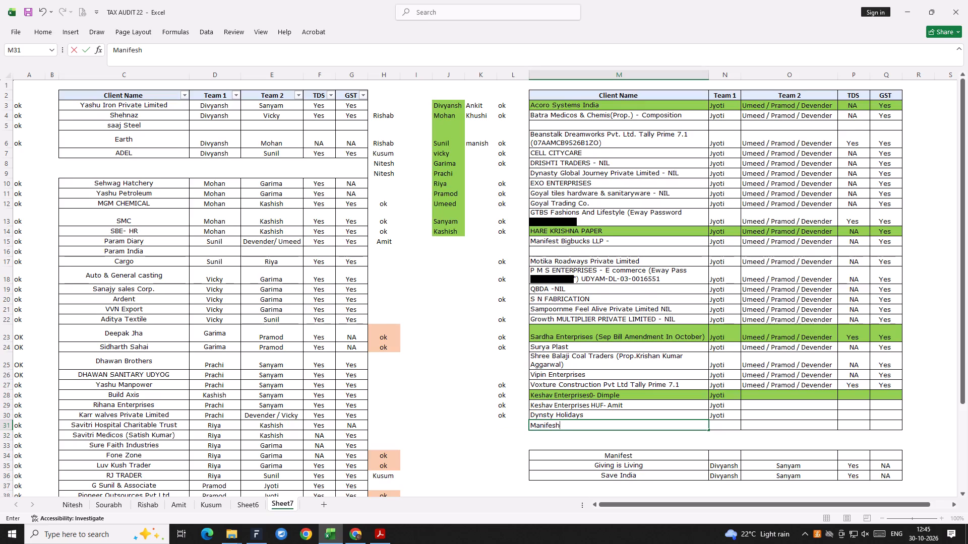
pyautogui.press('BackSpace')
pyautogui.press('BackSpace')
pyautogui.press('t')
pyautogui.press('Return')
# Copy the Team 1 entry Jyoti from N30 into N31 for the Manifet row.
pyautogui.press('Up')
pyautogui.press('Right')
pyautogui.press('Up')
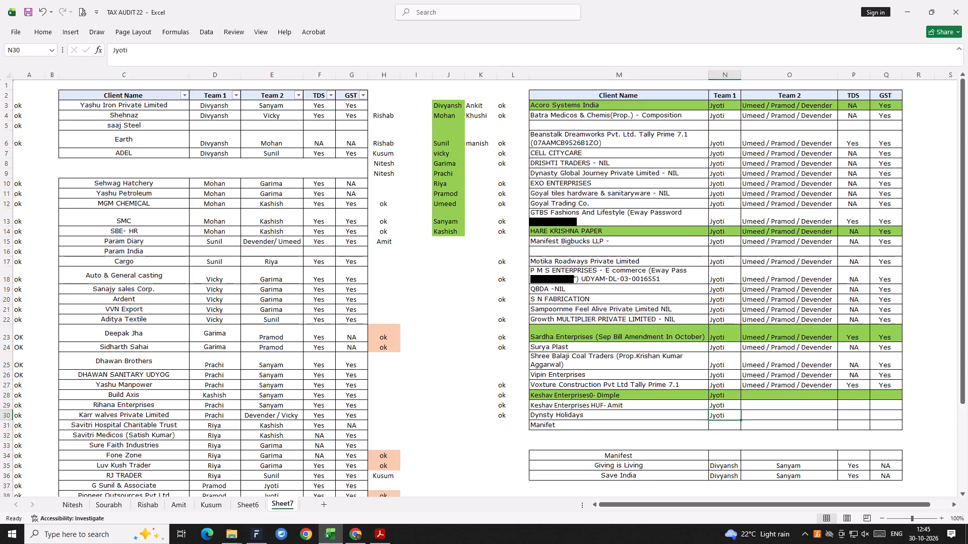
pyautogui.hotkey('ctrl', 'c')
pyautogui.press('Down')
pyautogui.hotkey('ctrl', 'v')
pyautogui.press('Escape')
# Copy the ok mark from L30 into L31 beside Manifet.
pyautogui.press('Left')
pyautogui.press('Left')
pyautogui.press('Left')
pyautogui.press('Up')
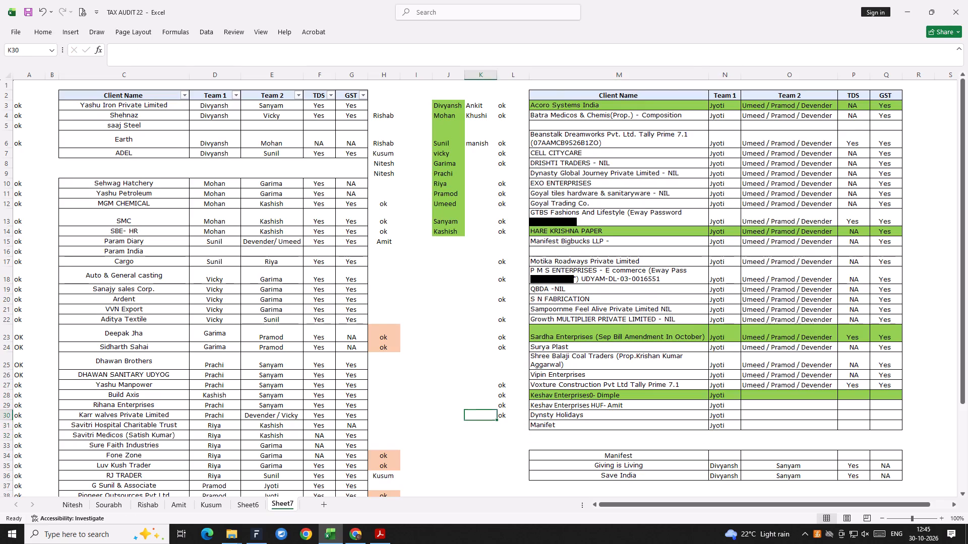
pyautogui.press('Right')
pyautogui.press('Down')
pyautogui.press('Up')
pyautogui.hotkey('ctrl', 'c')
pyautogui.press('Down')
pyautogui.hotkey('ctrl', 'v')
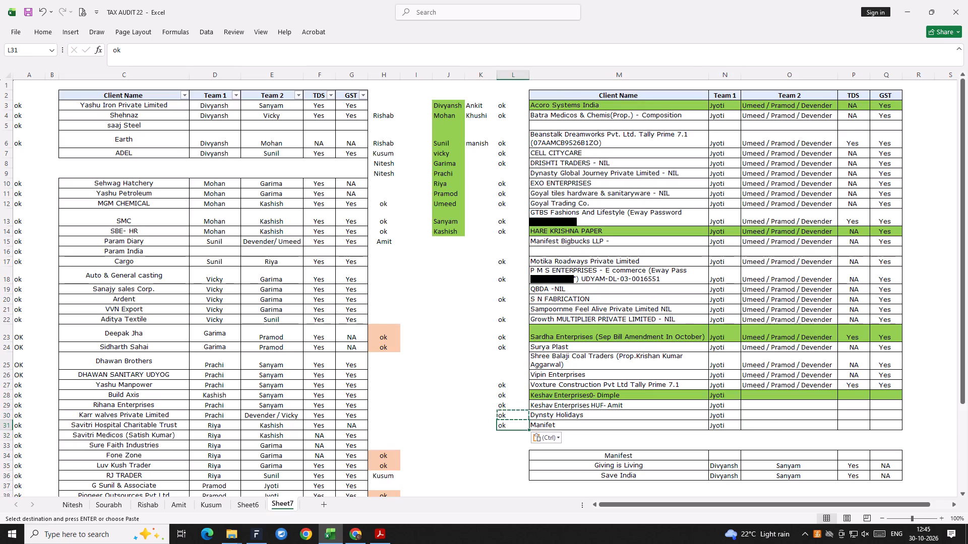
pyautogui.press('Right')
pyautogui.press('Down')
pyautogui.press('Escape')
pyautogui.press('Escape')
# Remove all borders from the Manifest row M34:Q34 in the separate list.
pyautogui.press('Down')
pyautogui.press('Down')
pyautogui.hotkey('shift', 'Right')
pyautogui.hotkey('shift', 'Right')
pyautogui.hotkey('shift', 'Right')
pyautogui.hotkey('shift', 'Right')
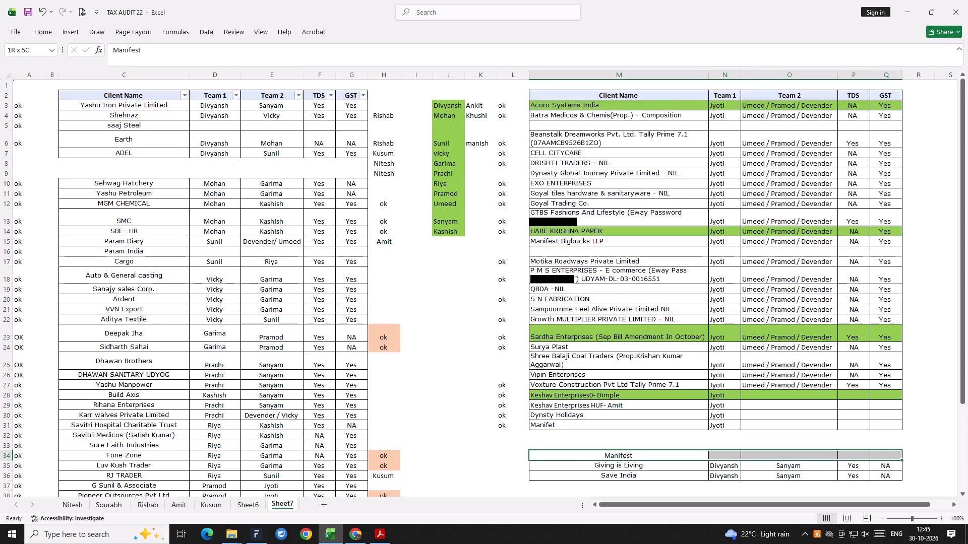
pyautogui.hotkey('alt', 'h')
pyautogui.hotkey('alt', 'b')
pyautogui.hotkey('alt', 'n')
# Apply all borders to the Giving is Living and Save India rows, M35:Q36.
pyautogui.press('Down')
pyautogui.hotkey('shift', 'Down')
pyautogui.hotkey('shift', 'Right')
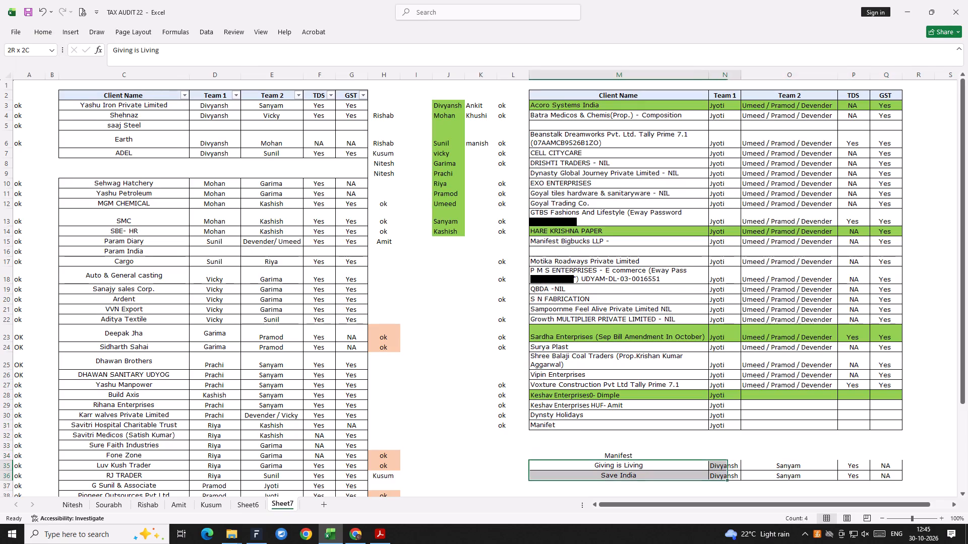
pyautogui.hotkey('shift', 'Right')
pyautogui.hotkey('shift', 'Right')
pyautogui.hotkey('shift', 'Right')
pyautogui.hotkey('alt', 'h')
pyautogui.hotkey('alt', 'b')
pyautogui.hotkey('alt', 'a')
# Delete the Manifest entry from M34 above the separate list.
pyautogui.press('Up')
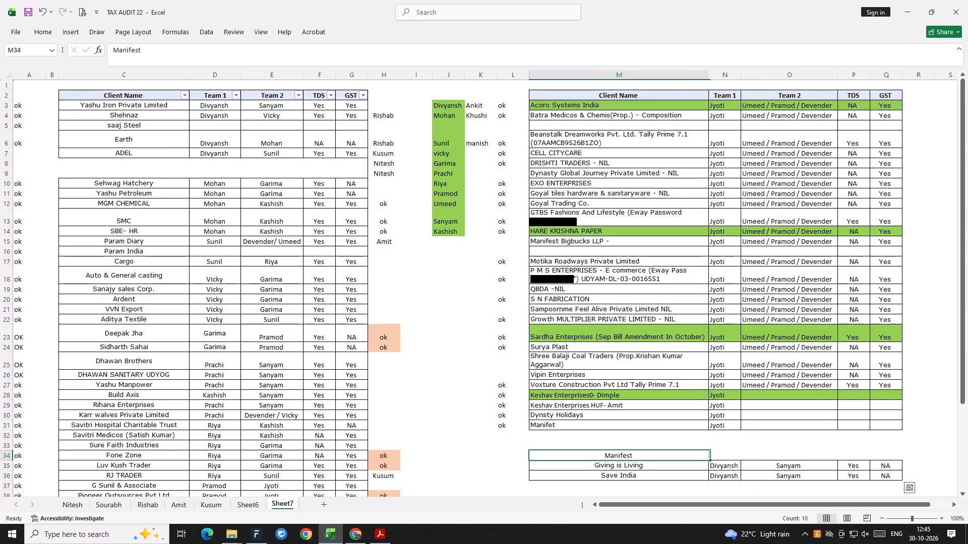
pyautogui.press('Delete')
pyautogui.press('Left')
pyautogui.press('Left')
pyautogui.press('Left')
# Close the gap in the first client table by moving A10:H48, from Sehwag Hatchery down, up to A8.
pyautogui.click(154, 158)
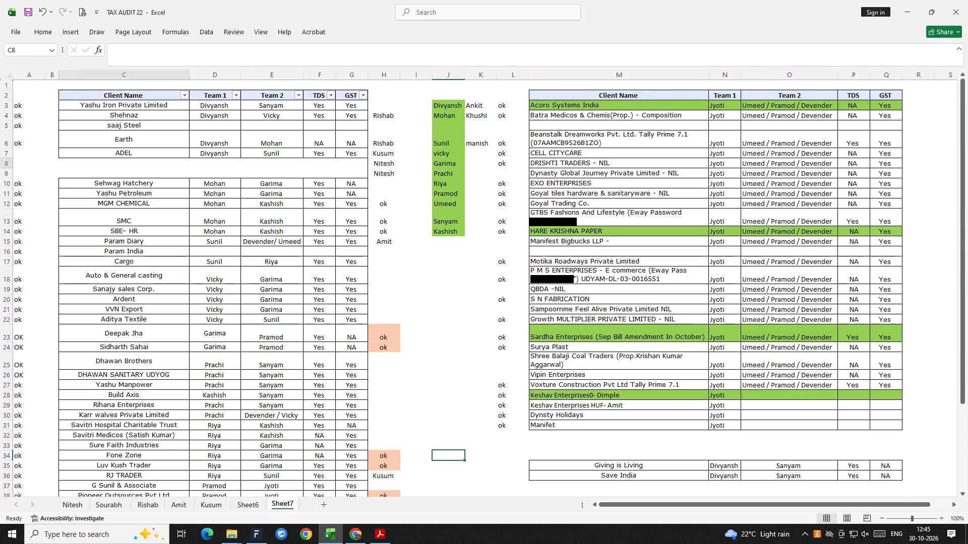
pyautogui.press('Down')
pyautogui.press('Down')
pyautogui.press('Left')
pyautogui.hotkey('shift', 'Right')
pyautogui.press('Left')
pyautogui.hotkey('shift', 'Right')
pyautogui.hotkey('shift', 'Right')
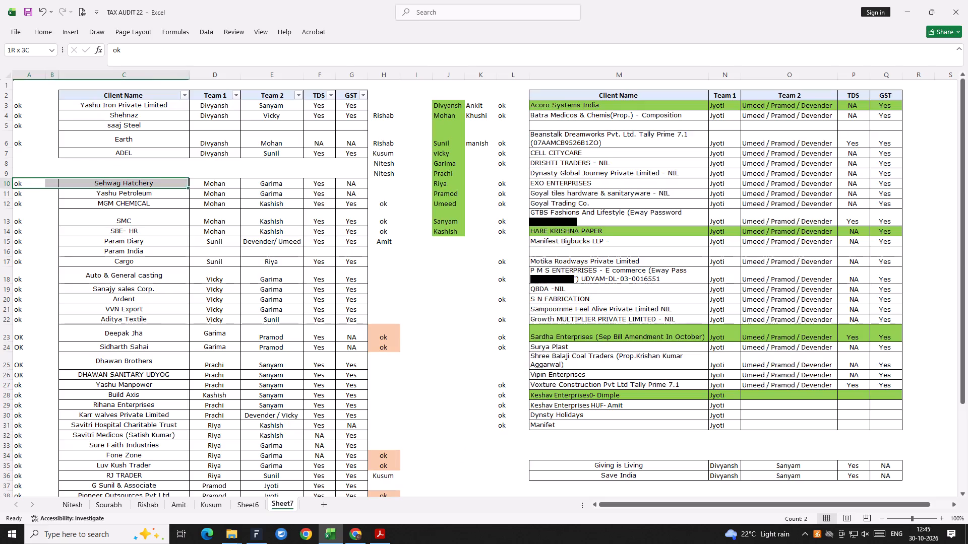
pyautogui.hotkey('shift', 'Right')
pyautogui.hotkey('shift', 'Right')
pyautogui.hotkey('shift', 'Right')
pyautogui.hotkey('shift', 'Right')
pyautogui.hotkey('ctrl', 'shift', 'Down')
pyautogui.hotkey('shift', 'Down')
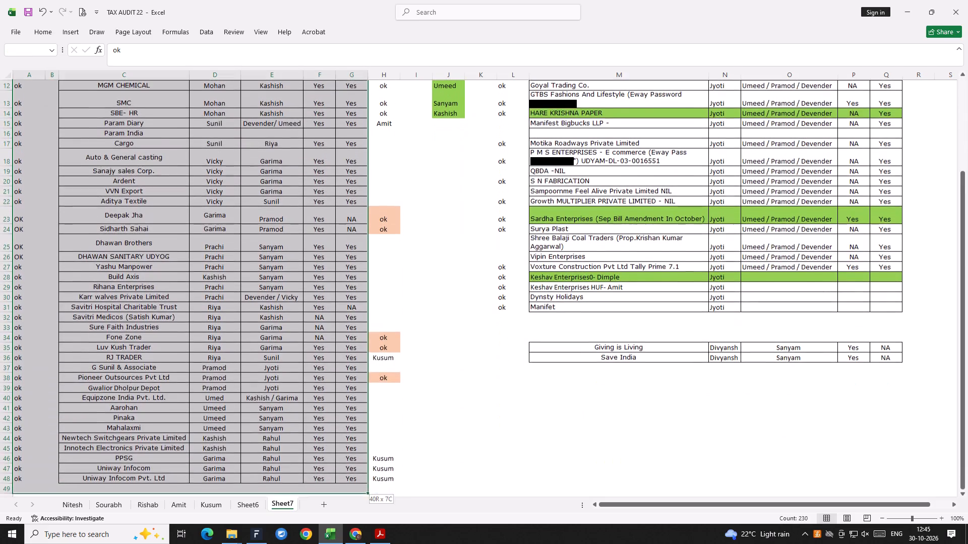
pyautogui.hotkey('shift', 'Up')
pyautogui.hotkey('shift', 'Right')
pyautogui.hotkey('ctrl', 'x')
pyautogui.press('Up')
pyautogui.press('Up')
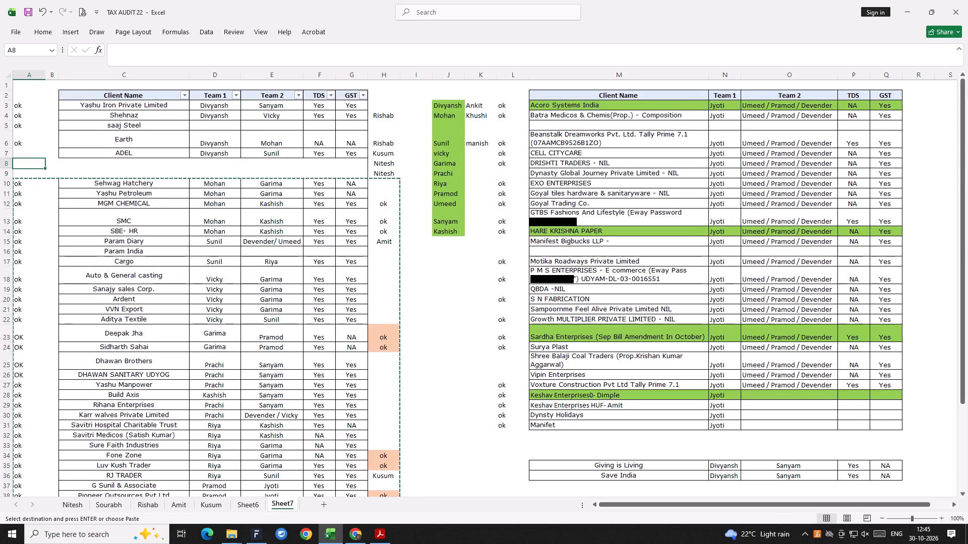
pyautogui.hotkey('ctrl', 'v')
# Examine the ok marks in column A beside the first client table's top rows, from Yashu Iron to Sehwag Hatchery.
pyautogui.press('Right')
pyautogui.press('Up')
pyautogui.press('Left')
pyautogui.press('Up')
pyautogui.press('Up')
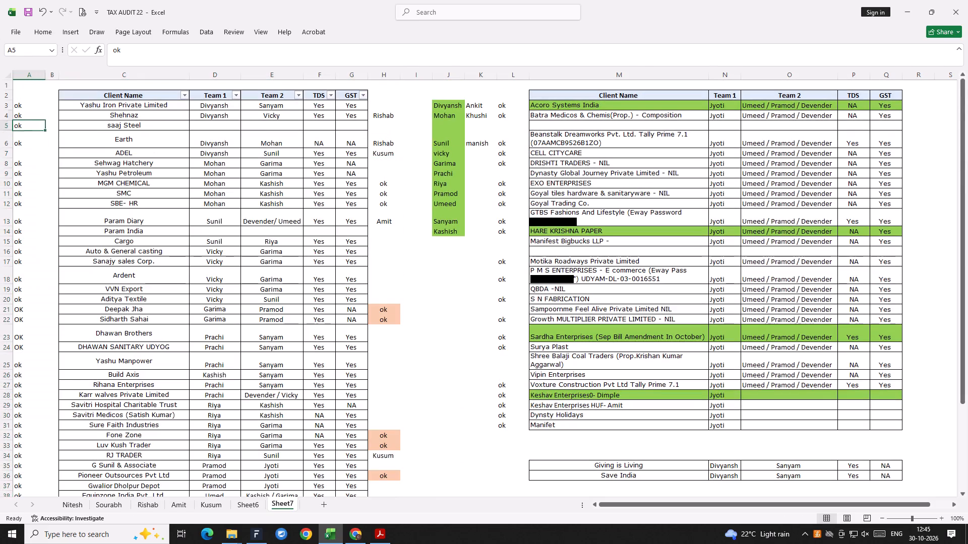
pyautogui.press('Up')
pyautogui.press('Up')
pyautogui.hotkey('shift', 'Down')
pyautogui.hotkey('shift', 'Down')
pyautogui.hotkey('shift', 'Down')
pyautogui.hotkey('shift', 'Down')
pyautogui.hotkey('shift', 'Down')
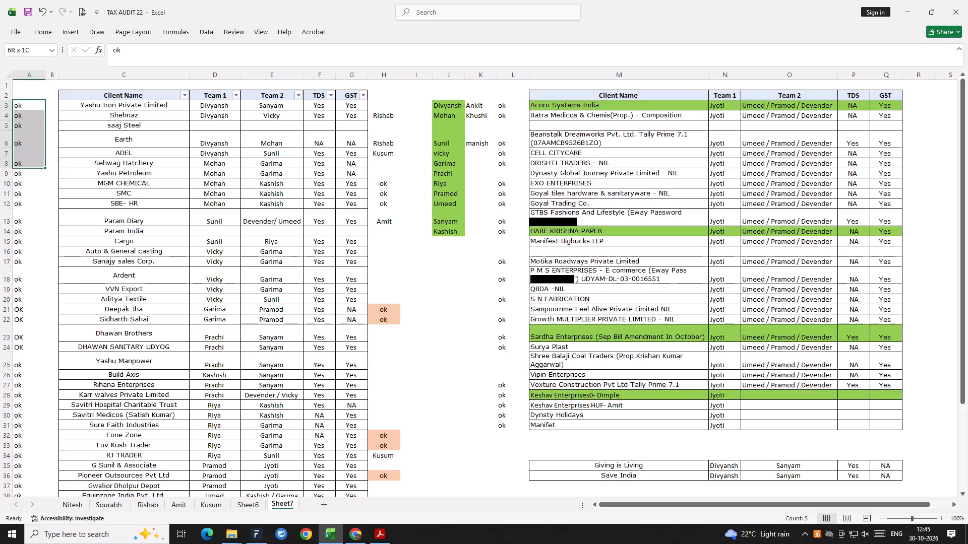
pyautogui.hotkey('shift', 'Right')
pyautogui.press('Right')
pyautogui.press('Down')
pyautogui.press('Right')
pyautogui.press('Down')
pyautogui.press('Down')
pyautogui.press('Left')
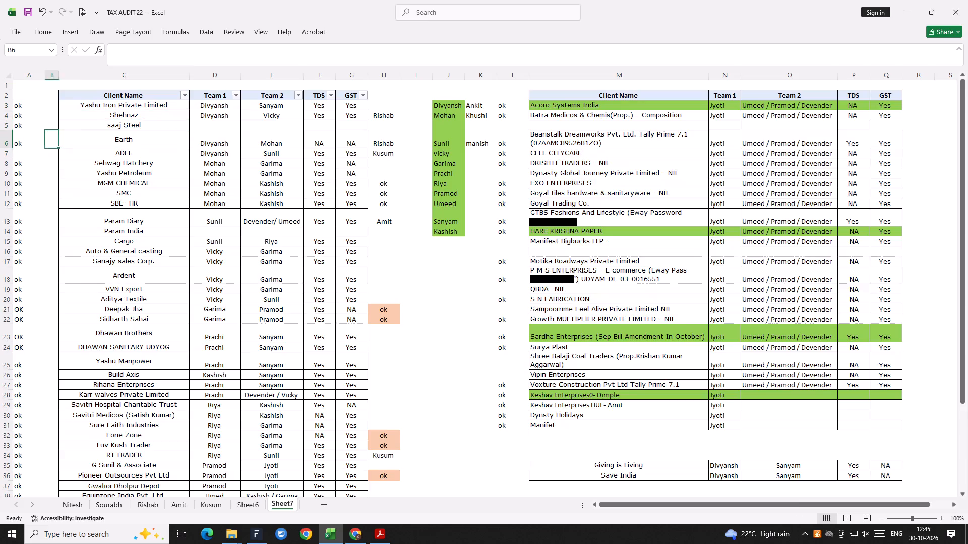
pyautogui.press('Left')
pyautogui.press('Down')
pyautogui.press('Right')
pyautogui.press('Up')
pyautogui.press('Right')
pyautogui.press('Right')
pyautogui.press('Left')
pyautogui.press('Left')
pyautogui.press('Left')
pyautogui.press('Right')
pyautogui.press('Right')
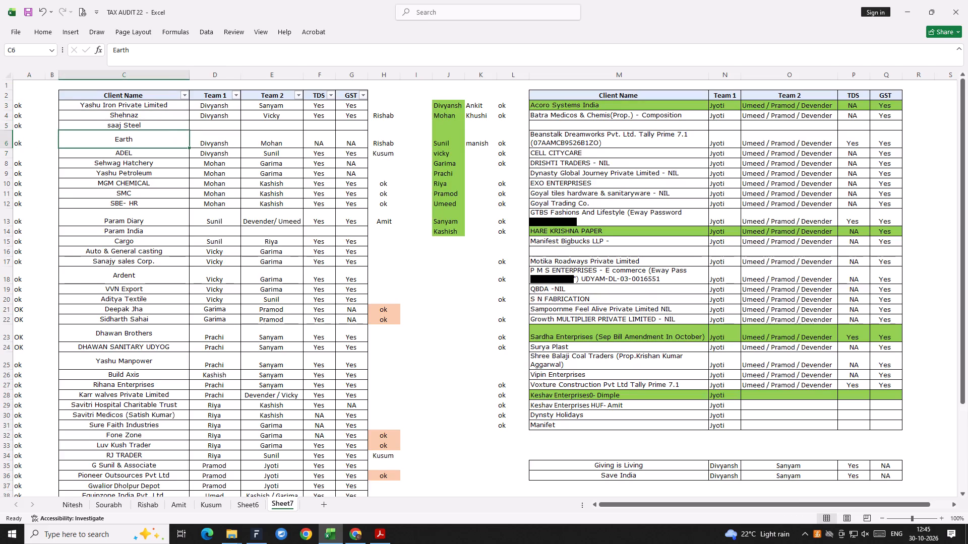
# Switch to Facto Lite and search the projects for ear to check the Earth client.
pyautogui.hotkey('alt', 'Tab')
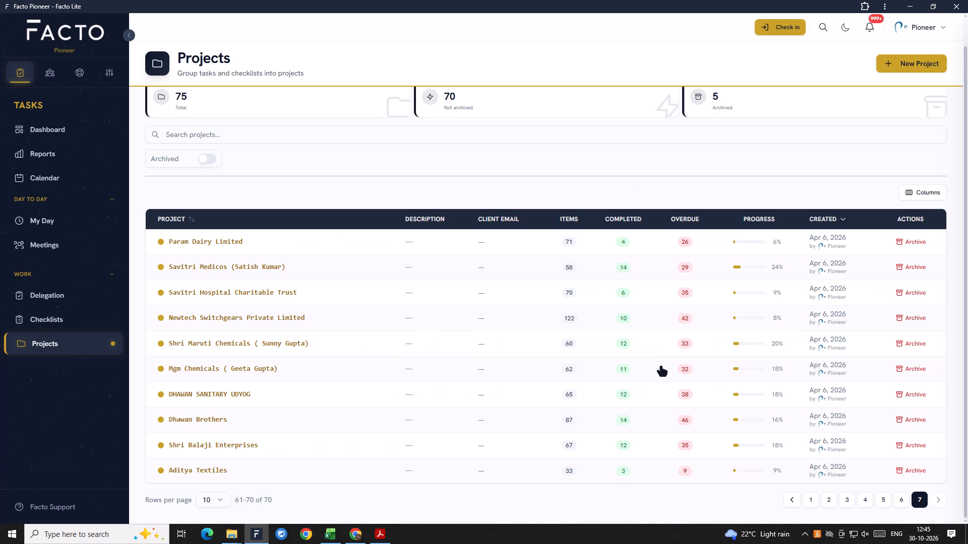
pyautogui.click(235, 134)
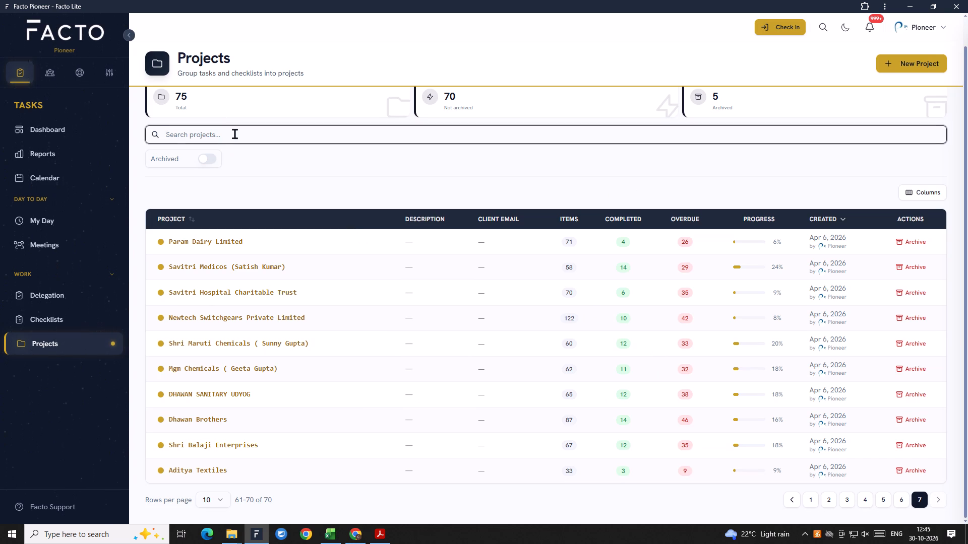
pyautogui.write('ear')
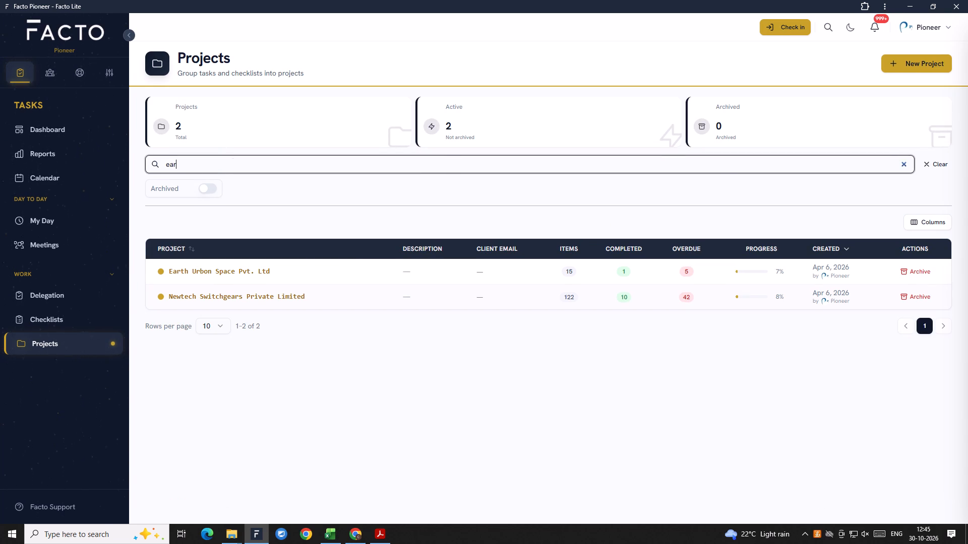
# Return to the Excel sheet and check the ADEL row in the first client table for an ok mark.
pyautogui.hotkey('alt', 'Tab')
pyautogui.press('Down')
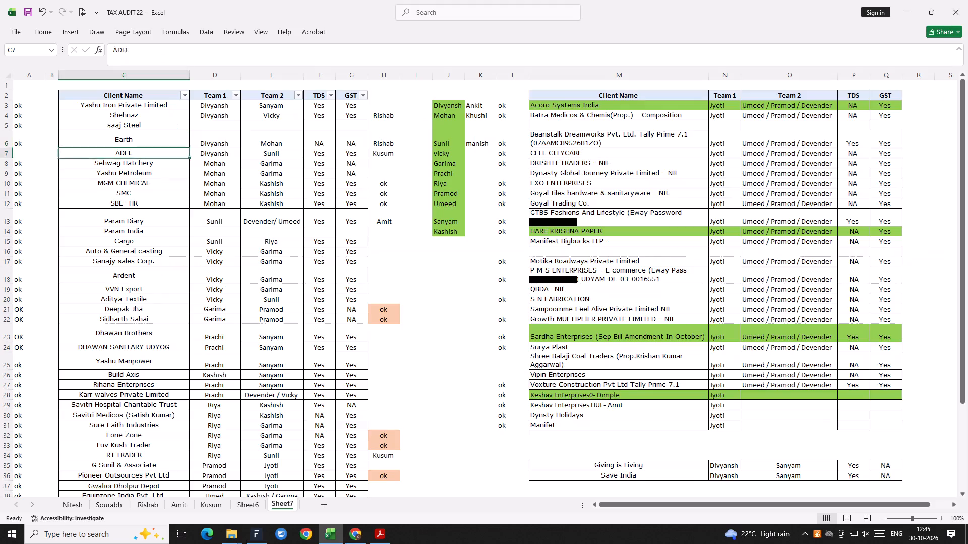
pyautogui.press('Left')
pyautogui.press('Up')
pyautogui.press('Left')
pyautogui.press('Down')
pyautogui.press('Down')
pyautogui.press('Up')
pyautogui.press('Right')
pyautogui.press('Right')
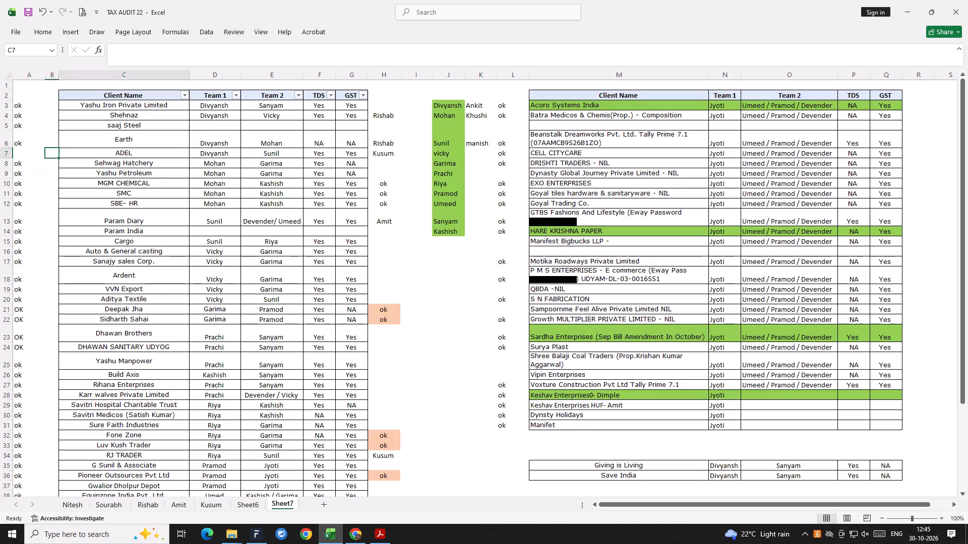
pyautogui.press('Left')
pyautogui.press('Right')
pyautogui.hotkey('shift', 'Right')
pyautogui.hotkey('shift', 'Right')
pyautogui.hotkey('shift', 'Right')
pyautogui.hotkey('shift', 'Right')
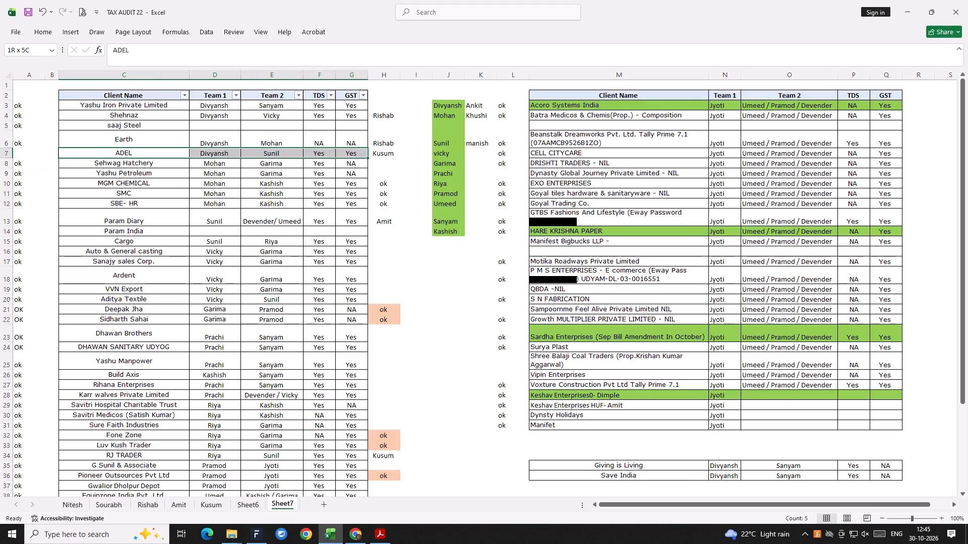
# Mark Manifest Bigbucks LLP as ok in L15 of the second client table by copying the mark from the row above.
pyautogui.scroll(-4, 174, 324)
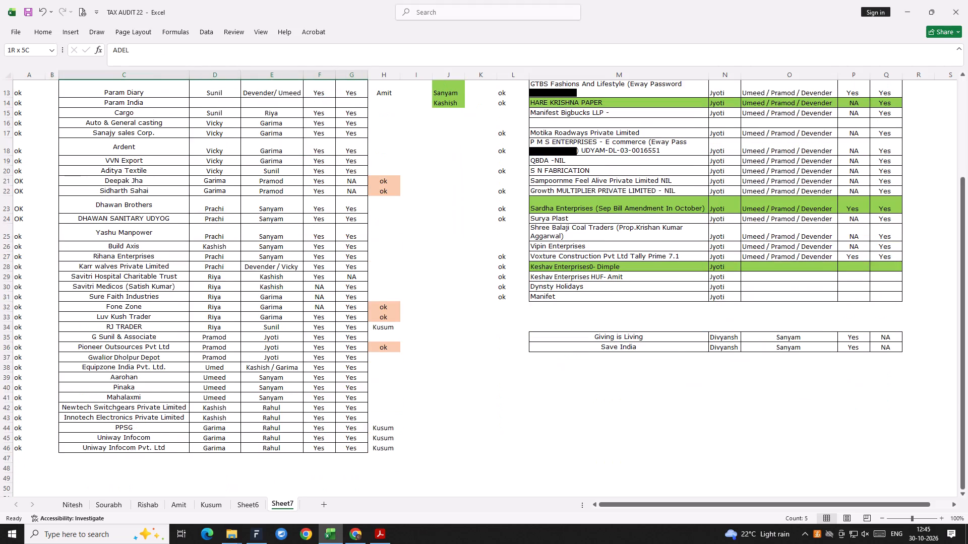
pyautogui.scroll(3, 538, 295)
pyautogui.click(562, 330)
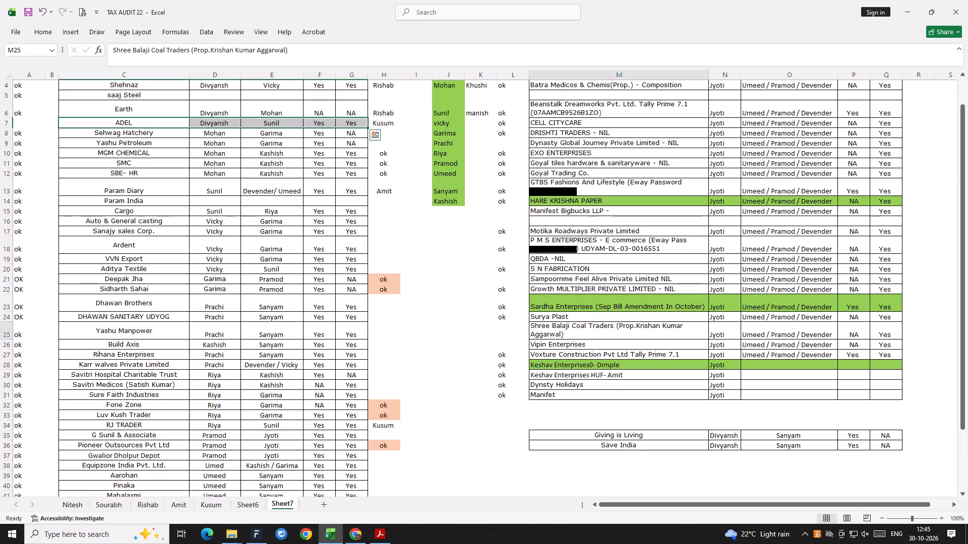
pyautogui.press('Left')
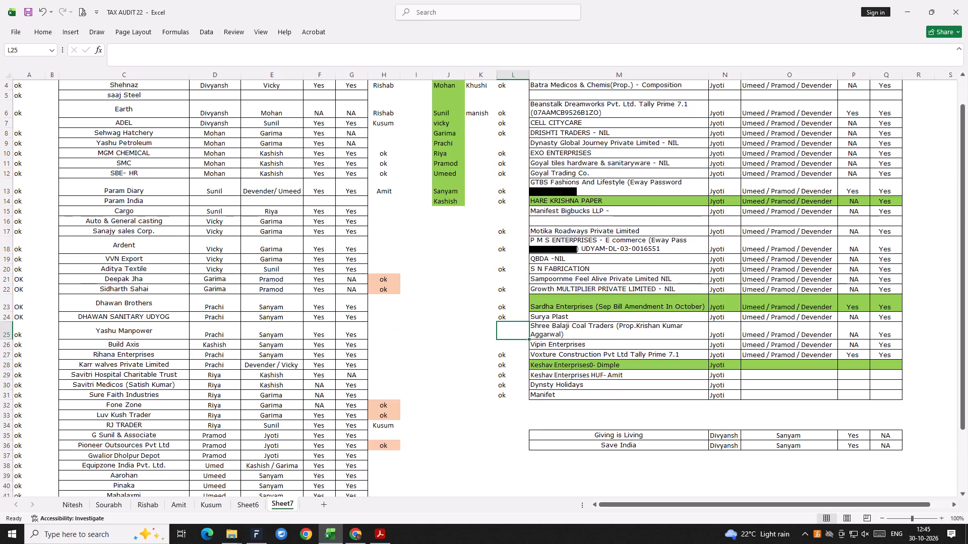
pyautogui.press('Down')
pyautogui.press('Right')
pyautogui.press('Up')
pyautogui.press('Up')
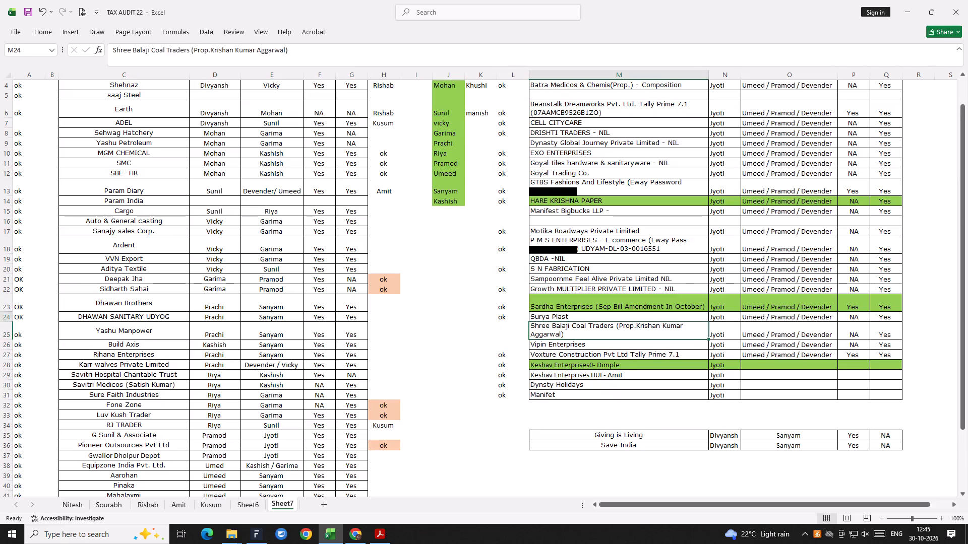
pyautogui.press('Up')
pyautogui.press('Up')
pyautogui.press('Up')
pyautogui.press('Up')
pyautogui.press('Up')
pyautogui.press('Up')
pyautogui.press('Up')
pyautogui.press('Up')
pyautogui.press('Up')
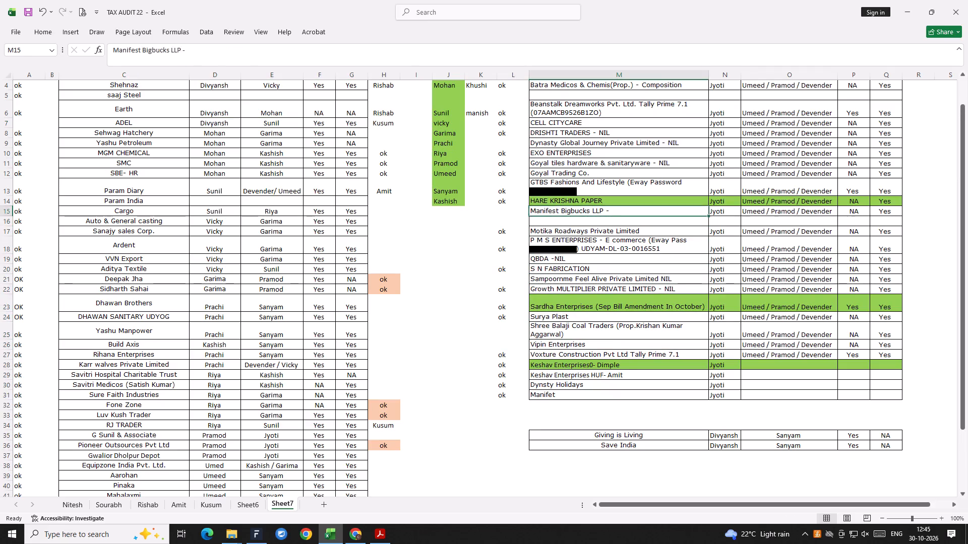
pyautogui.press('Left')
pyautogui.press('Up')
pyautogui.hotkey('ctrl', 'c')
pyautogui.press('Down')
pyautogui.hotkey('ctrl', 'v')
pyautogui.press('Escape')
# Remove the Manifet row L31:Q31 from the end of the second client table, clearing both its borders and contents.
pyautogui.press('Down')
pyautogui.press('Down')
pyautogui.press('Down')
pyautogui.press('Down')
pyautogui.press('Down')
pyautogui.press('Down')
pyautogui.press('Down')
pyautogui.press('Down')
pyautogui.press('Down')
pyautogui.press('Down')
pyautogui.press('Down')
pyautogui.press('Down')
pyautogui.press('Down')
pyautogui.press('Down')
pyautogui.press('Down')
pyautogui.press('Down')
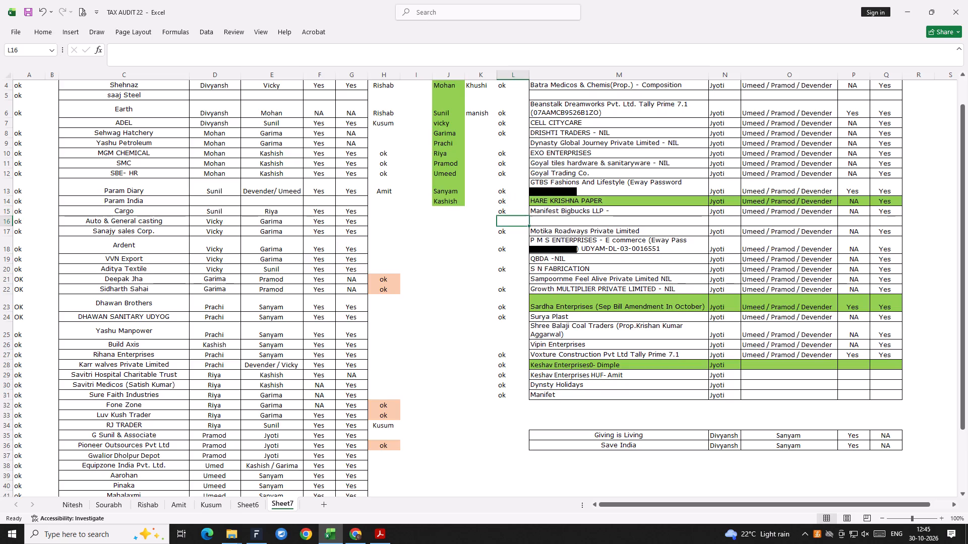
pyautogui.hotkey('shift', 'Right')
pyautogui.hotkey('shift', 'Right')
pyautogui.hotkey('shift', 'Right')
pyautogui.hotkey('shift', 'Right')
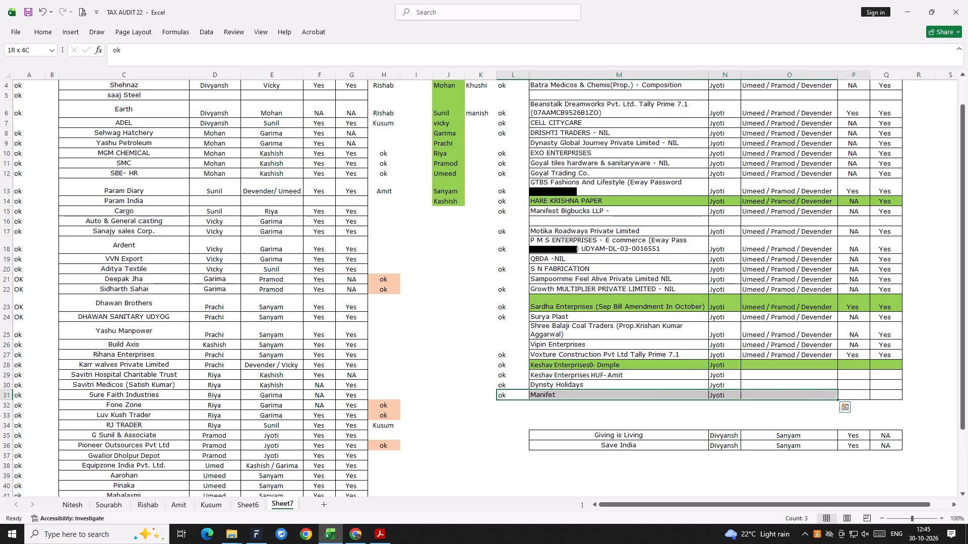
pyautogui.hotkey('shift', 'Right')
pyautogui.hotkey('alt', 'h')
pyautogui.hotkey('alt', 'b')
pyautogui.hotkey('alt', 'n')
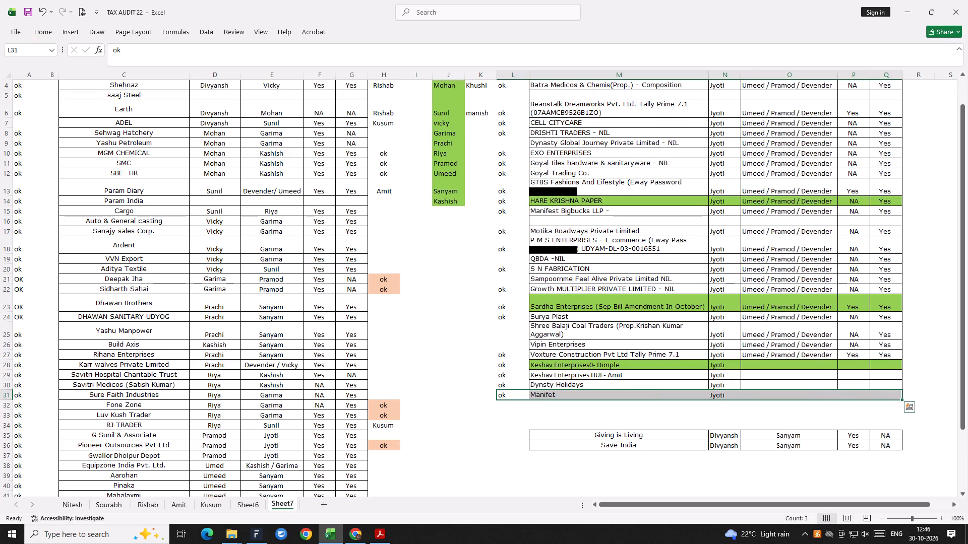
pyautogui.press('Delete')
# Apply all borders to the Dynsty Holidays row, M30:Q30, at the end of the second client table.
pyautogui.press('Up')
pyautogui.press('Right')
pyautogui.hotkey('shift', 'Right')
pyautogui.hotkey('shift', 'Right')
pyautogui.hotkey('shift', 'Right')
pyautogui.hotkey('shift', 'Right')
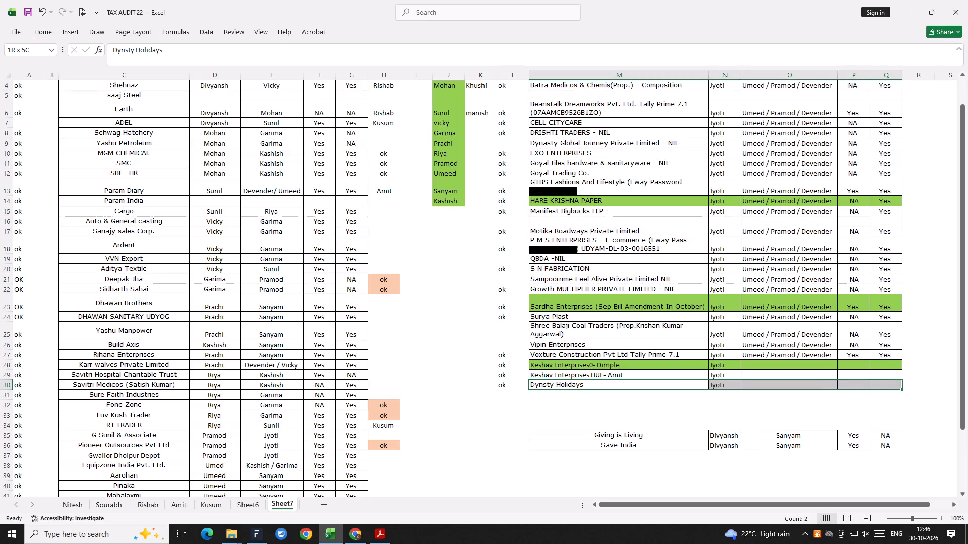
pyautogui.hotkey('alt', 'g')
pyautogui.hotkey('alt', 'h')
pyautogui.hotkey('alt', 'b')
pyautogui.hotkey('alt', 'a')
pyautogui.press('Escape')
pyautogui.press('Escape')
pyautogui.press('Escape')
pyautogui.press('Escape')
# Move the Dynasty Global Journey Private Limited - NIL row, M9:Q9, to M37 below Save India in the separate unmatched list.
pyautogui.press('Up')
pyautogui.press('Up')
pyautogui.press('Up')
pyautogui.press('Up')
pyautogui.press('Up')
pyautogui.press('Up')
pyautogui.press('Up')
pyautogui.press('Up')
pyautogui.press('Up')
pyautogui.press('Up')
pyautogui.press('Up')
pyautogui.press('Up')
pyautogui.press('Up')
pyautogui.press('Up')
pyautogui.press('Up')
pyautogui.press('Up')
pyautogui.press('Up')
pyautogui.press('Up')
pyautogui.press('Up')
pyautogui.press('Up')
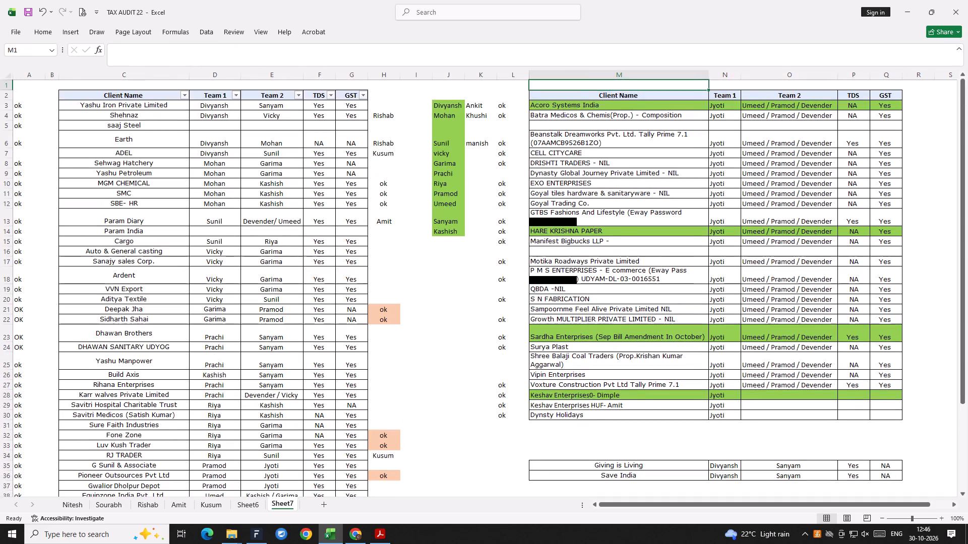
pyautogui.press('Down')
pyautogui.press('Down')
pyautogui.press('Down')
pyautogui.press('Down')
pyautogui.press('Down')
pyautogui.press('Down')
pyautogui.press('Down')
pyautogui.press('Down')
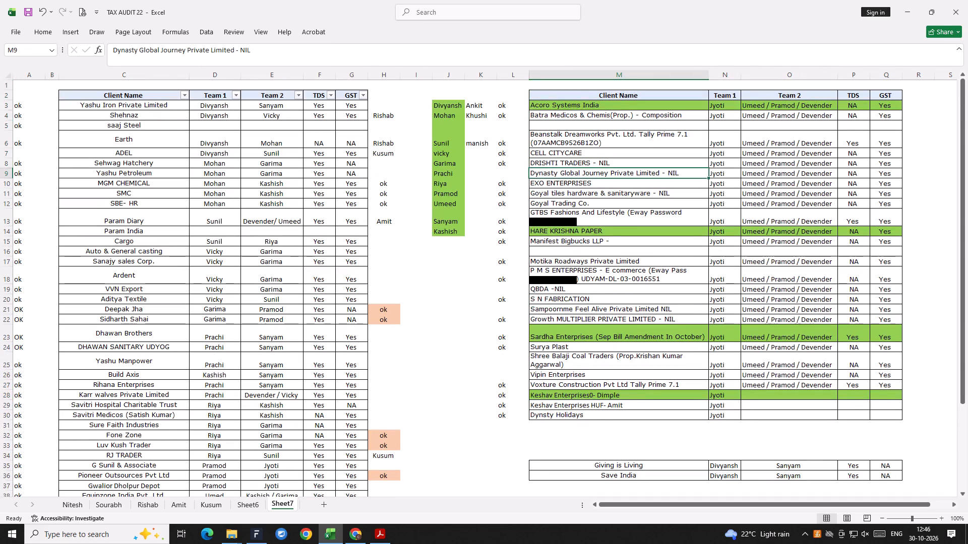
pyautogui.hotkey('shift', 'Right')
pyautogui.hotkey('shift', 'Right')
pyautogui.hotkey('shift', 'Right')
pyautogui.hotkey('shift', 'Right')
pyautogui.hotkey('ctrl', 'x')
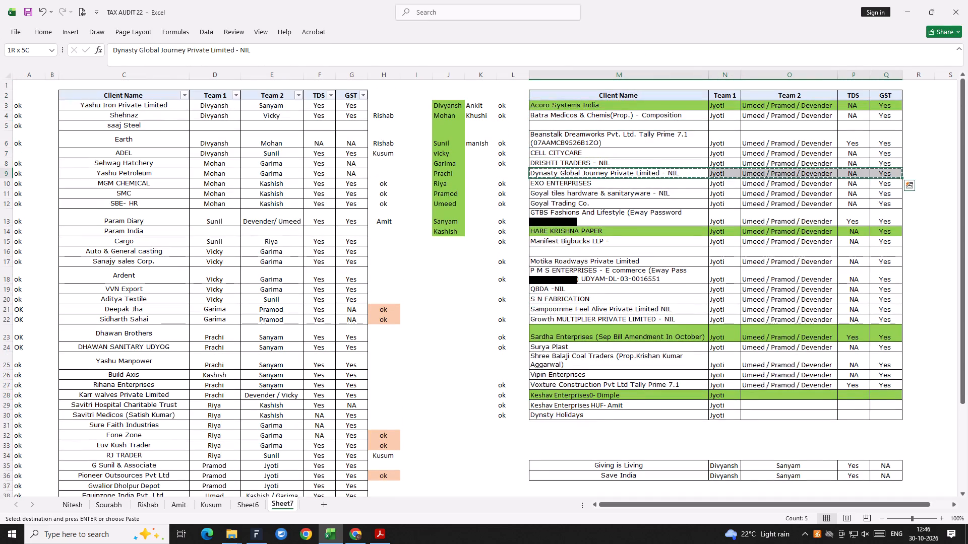
pyautogui.press('Down')
pyautogui.press('Down')
pyautogui.press('Down')
pyautogui.press('Down')
pyautogui.press('Down')
pyautogui.press('Down')
pyautogui.press('Down')
pyautogui.press('Down')
pyautogui.press('Down')
pyautogui.press('Down')
pyautogui.press('Down')
pyautogui.press('Down')
pyautogui.press('Down')
pyautogui.press('Down')
pyautogui.press('Down')
pyautogui.press('Down')
pyautogui.press('Down')
pyautogui.press('Down')
pyautogui.press('Down')
pyautogui.press('Down')
pyautogui.press('Up')
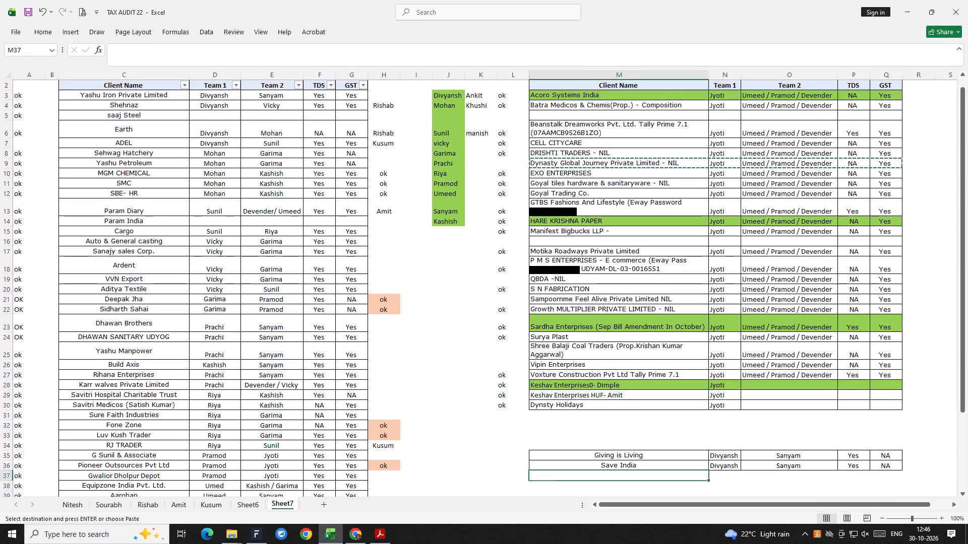
pyautogui.hotkey('ctrl', 'v')
pyautogui.press('Escape')
# Move the EXO ENTERPRISES through Manifest Bigbucks LLP rows, L10:Q15, up to L9 to close the gap in the second client table.
pyautogui.press('Up')
pyautogui.press('Up')
pyautogui.press('Up')
pyautogui.press('Up')
pyautogui.press('Up')
pyautogui.press('Up')
pyautogui.press('Up')
pyautogui.press('Up')
pyautogui.press('Up')
pyautogui.press('Up')
pyautogui.press('Up')
pyautogui.press('Up')
pyautogui.press('Up')
pyautogui.press('Up')
pyautogui.press('Up')
pyautogui.press('Up')
pyautogui.press('Up')
pyautogui.press('Up')
pyautogui.press('Up')
pyautogui.press('Up')
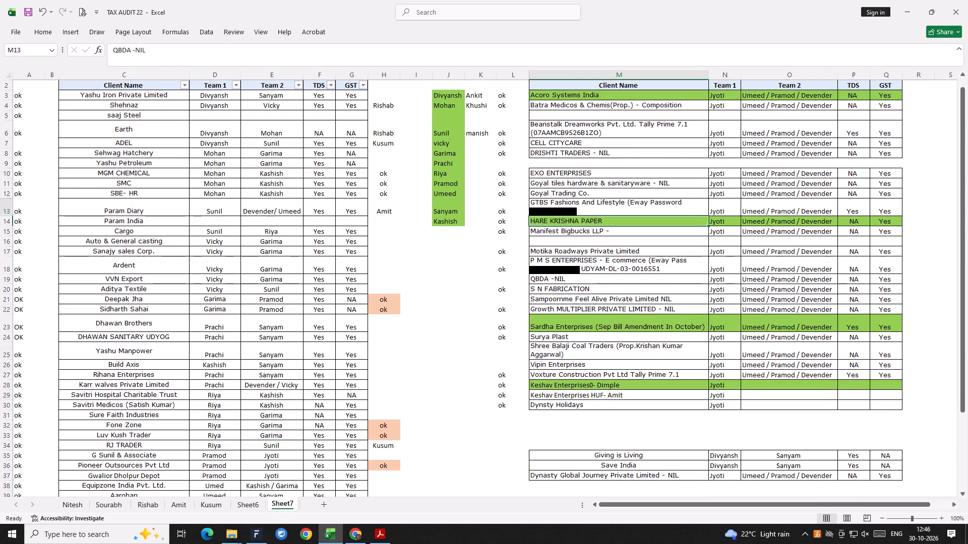
pyautogui.press('Down')
pyautogui.press('Down')
pyautogui.press('Down')
pyautogui.press('Down')
pyautogui.press('Up')
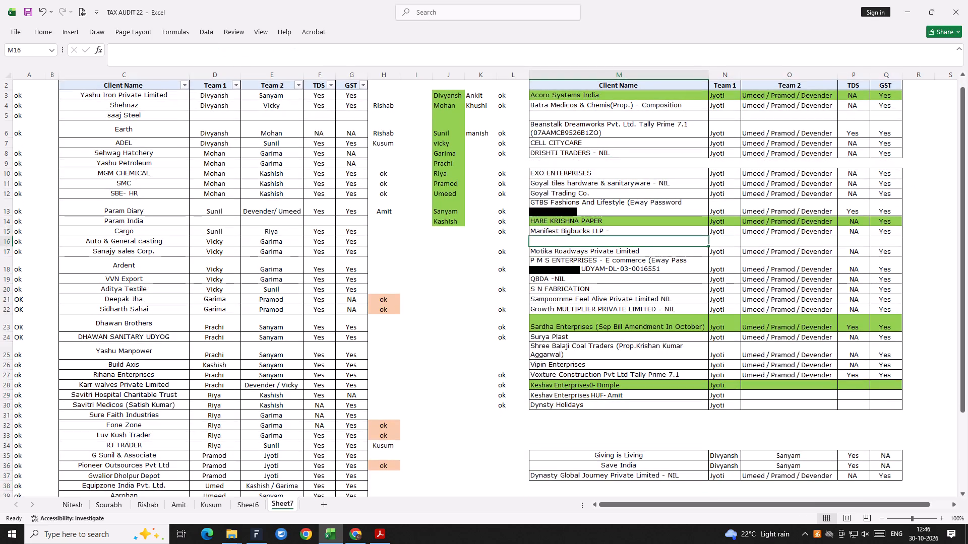
pyautogui.press('Up')
pyautogui.press('Up')
pyautogui.press('Up')
pyautogui.press('Up')
pyautogui.press('Left')
pyautogui.press('Up')
pyautogui.press('Up')
pyautogui.hotkey('shift', 'Down')
pyautogui.hotkey('shift', 'Down')
pyautogui.hotkey('shift', 'Down')
pyautogui.hotkey('shift', 'Down')
pyautogui.hotkey('shift', 'Down')
pyautogui.hotkey('shift', 'Right')
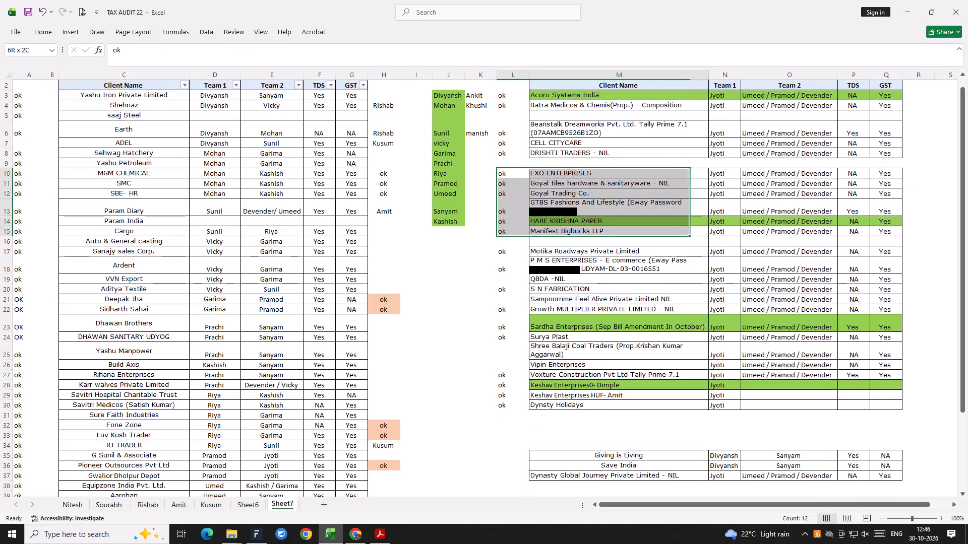
pyautogui.hotkey('shift', 'Right')
pyautogui.hotkey('shift', 'Right')
pyautogui.hotkey('shift', 'Right')
pyautogui.hotkey('shift', 'Right')
pyautogui.hotkey('ctrl', 'x')
pyautogui.press('Up')
pyautogui.hotkey('ctrl', 'v')
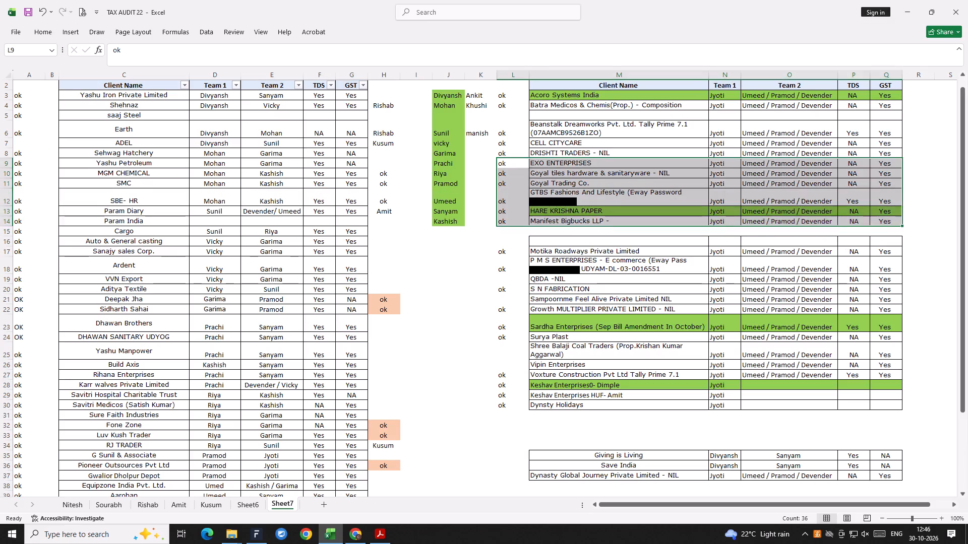
# Move the Motika Roadways through Surya Plast rows, L17:Q24, up to L15, directly below Manifest Bigbucks LLP.
pyautogui.press('Down')
pyautogui.press('Down')
pyautogui.press('Down')
pyautogui.press('Down')
pyautogui.press('Down')
pyautogui.press('Down')
pyautogui.press('Down')
pyautogui.press('Down')
pyautogui.press('Down')
pyautogui.press('Up')
pyautogui.hotkey('shift', 'Down')
pyautogui.hotkey('shift', 'Down')
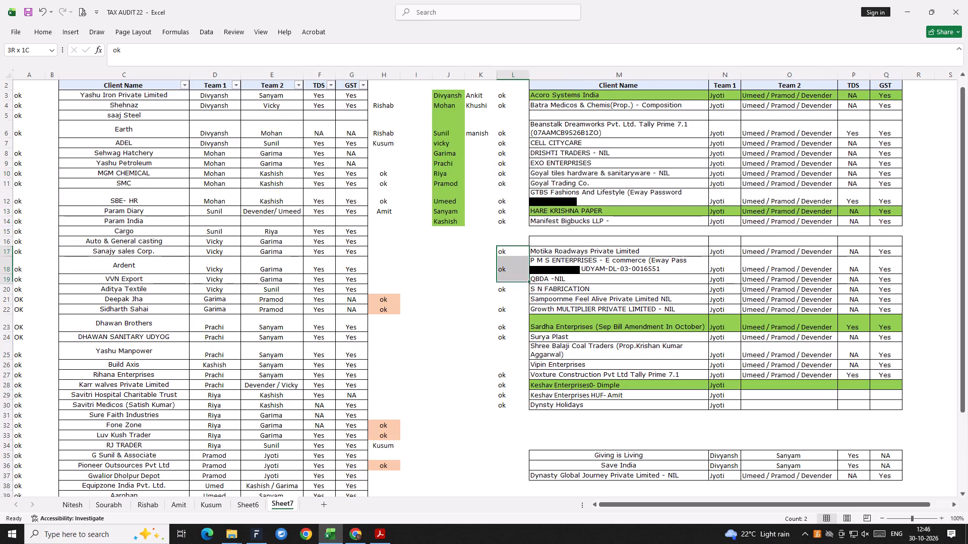
pyautogui.hotkey('shift', 'Down')
pyautogui.hotkey('shift', 'Down')
pyautogui.hotkey('shift', 'Down')
pyautogui.hotkey('shift', 'Down')
pyautogui.hotkey('shift', 'Down')
pyautogui.hotkey('shift', 'Down')
pyautogui.hotkey('shift', 'Up')
pyautogui.hotkey('shift', 'Up')
pyautogui.hotkey('shift', 'Right')
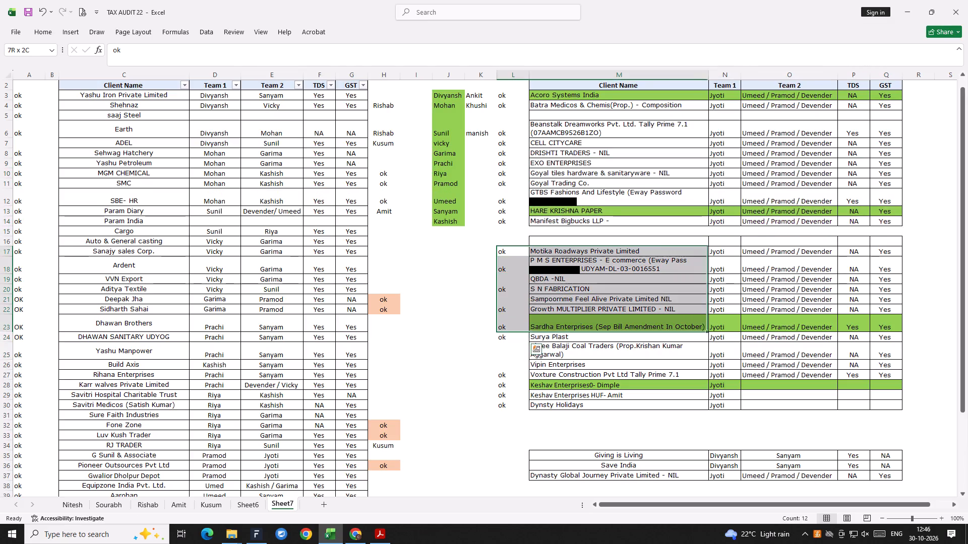
pyautogui.hotkey('shift', 'Down')
pyautogui.hotkey('shift', 'Right')
pyautogui.hotkey('shift', 'Right')
pyautogui.hotkey('shift', 'Right')
pyautogui.hotkey('shift', 'Right')
pyautogui.hotkey('ctrl', 'x')
pyautogui.press('Up')
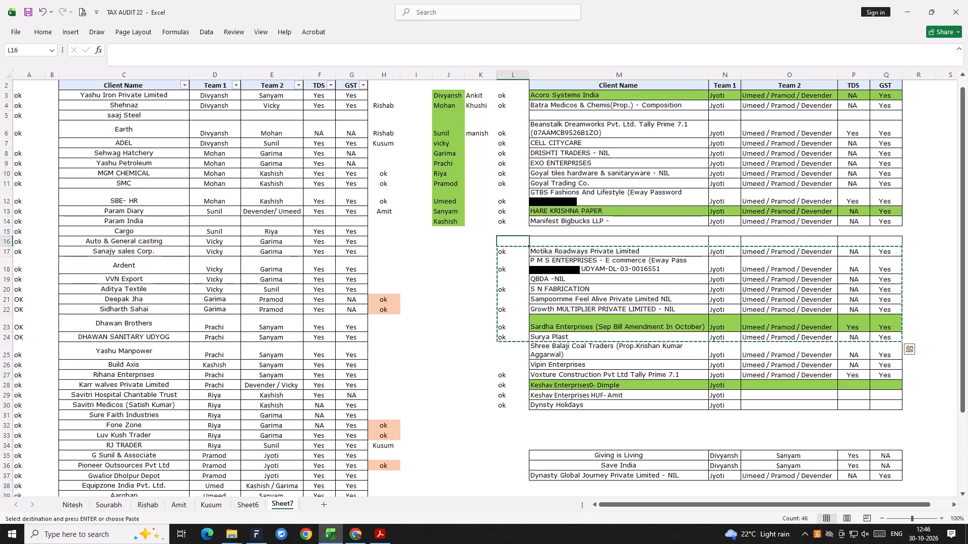
pyautogui.press('Up')
pyautogui.hotkey('ctrl', 'v')
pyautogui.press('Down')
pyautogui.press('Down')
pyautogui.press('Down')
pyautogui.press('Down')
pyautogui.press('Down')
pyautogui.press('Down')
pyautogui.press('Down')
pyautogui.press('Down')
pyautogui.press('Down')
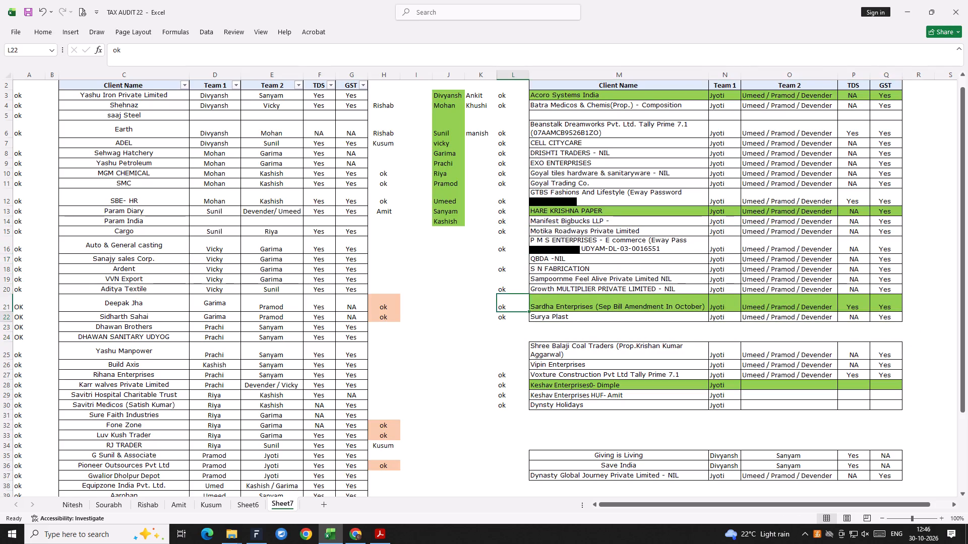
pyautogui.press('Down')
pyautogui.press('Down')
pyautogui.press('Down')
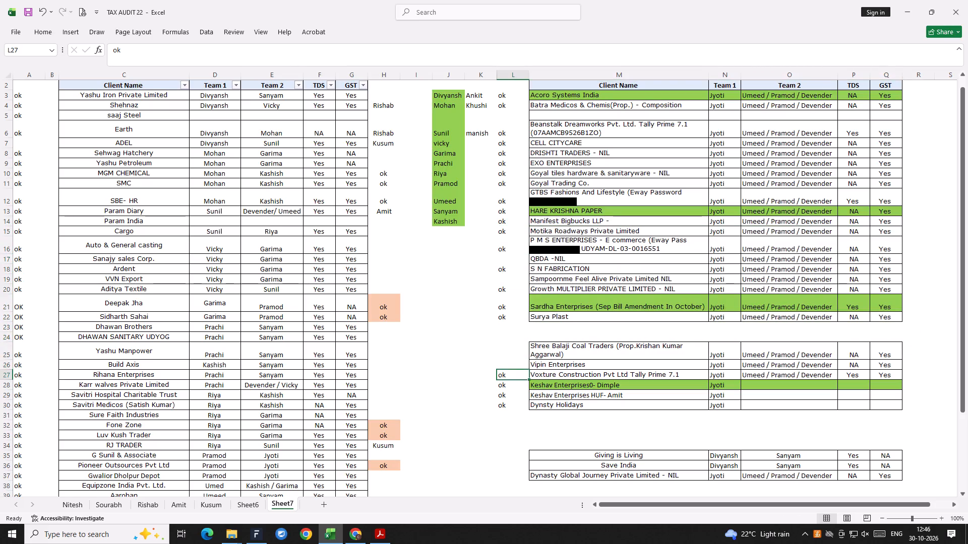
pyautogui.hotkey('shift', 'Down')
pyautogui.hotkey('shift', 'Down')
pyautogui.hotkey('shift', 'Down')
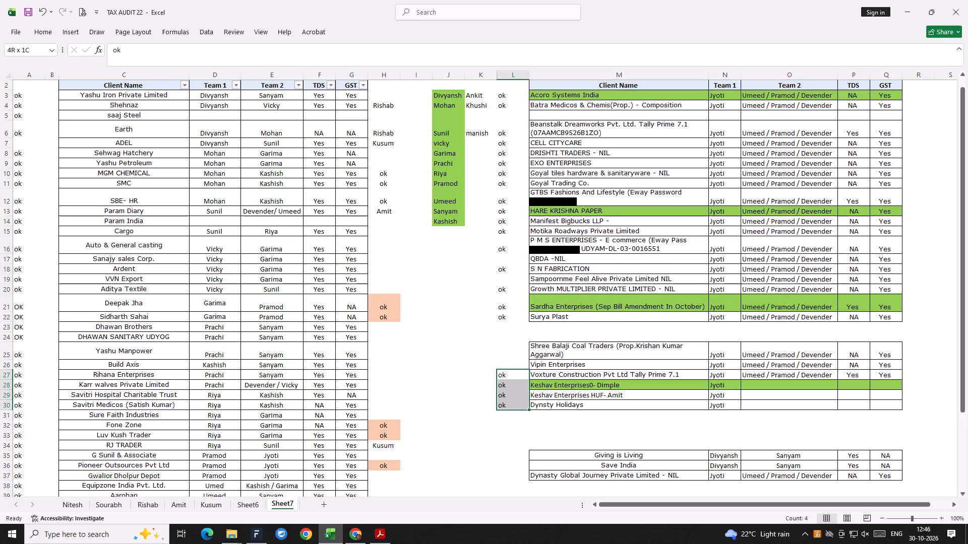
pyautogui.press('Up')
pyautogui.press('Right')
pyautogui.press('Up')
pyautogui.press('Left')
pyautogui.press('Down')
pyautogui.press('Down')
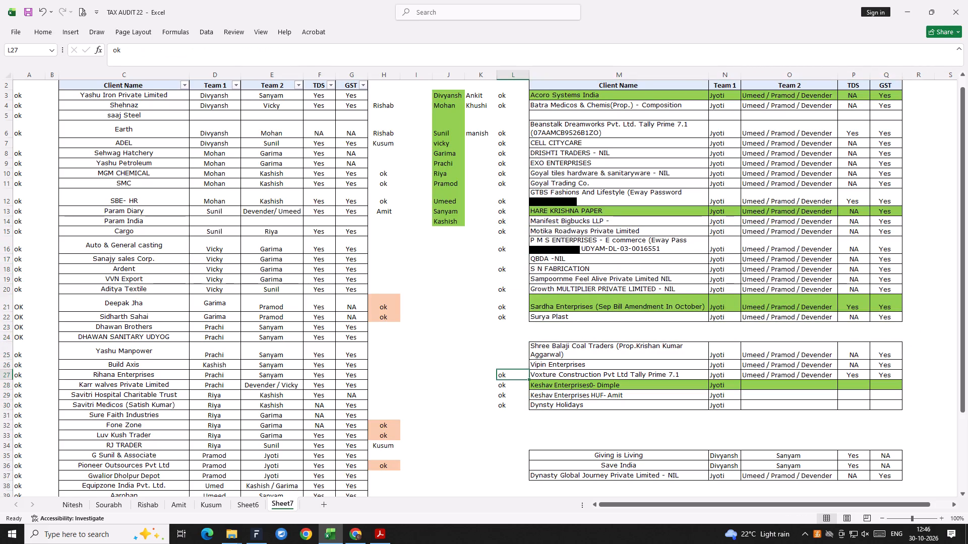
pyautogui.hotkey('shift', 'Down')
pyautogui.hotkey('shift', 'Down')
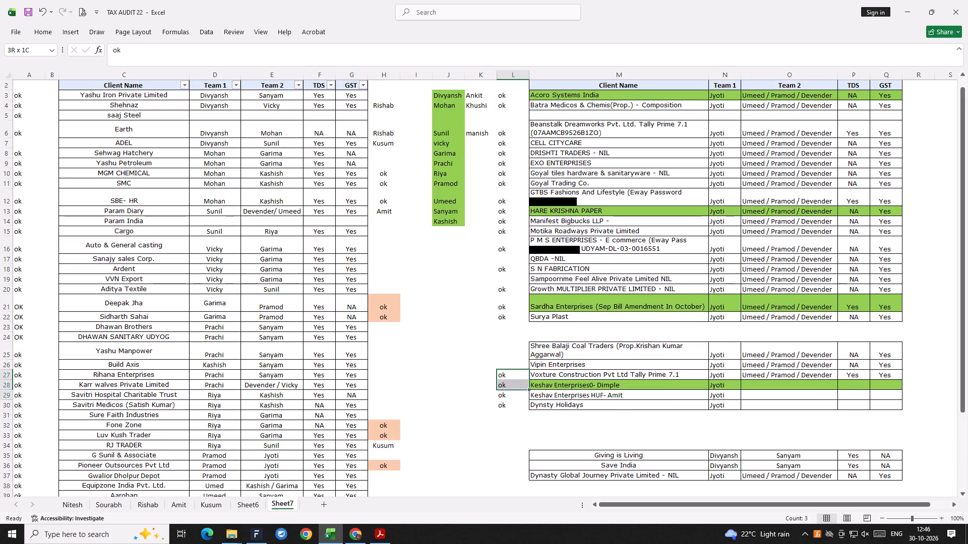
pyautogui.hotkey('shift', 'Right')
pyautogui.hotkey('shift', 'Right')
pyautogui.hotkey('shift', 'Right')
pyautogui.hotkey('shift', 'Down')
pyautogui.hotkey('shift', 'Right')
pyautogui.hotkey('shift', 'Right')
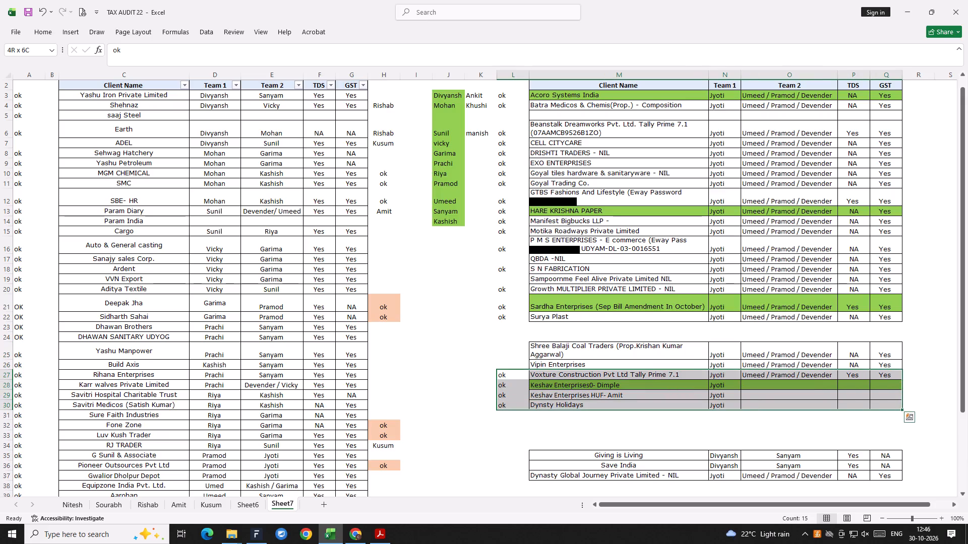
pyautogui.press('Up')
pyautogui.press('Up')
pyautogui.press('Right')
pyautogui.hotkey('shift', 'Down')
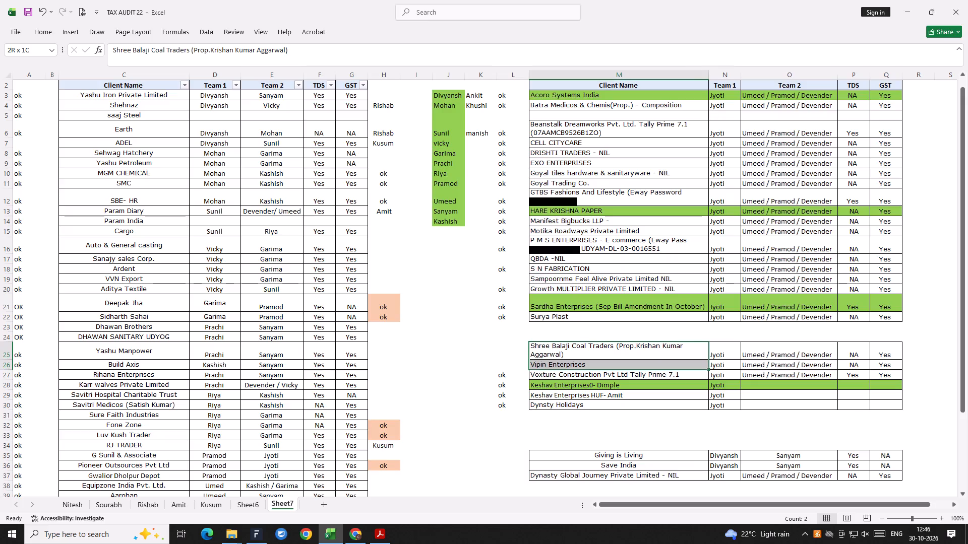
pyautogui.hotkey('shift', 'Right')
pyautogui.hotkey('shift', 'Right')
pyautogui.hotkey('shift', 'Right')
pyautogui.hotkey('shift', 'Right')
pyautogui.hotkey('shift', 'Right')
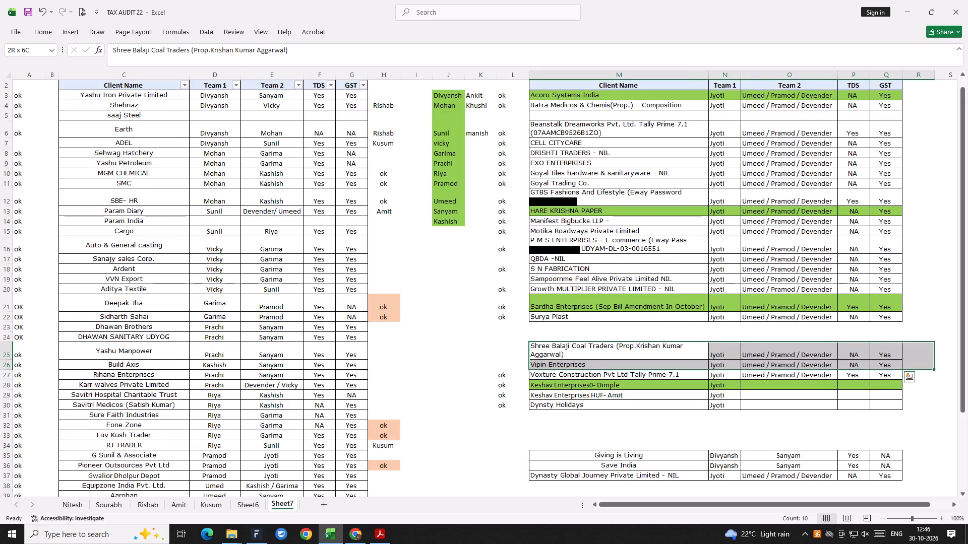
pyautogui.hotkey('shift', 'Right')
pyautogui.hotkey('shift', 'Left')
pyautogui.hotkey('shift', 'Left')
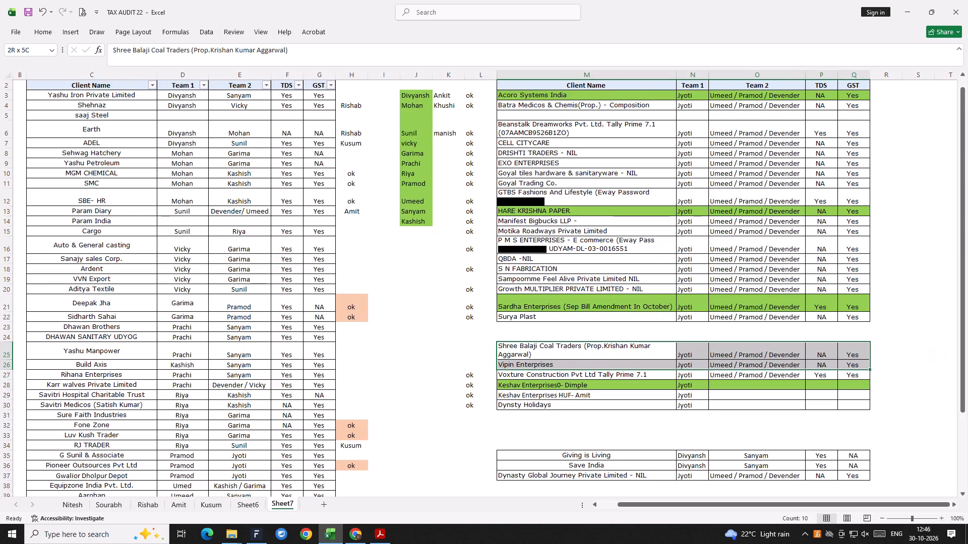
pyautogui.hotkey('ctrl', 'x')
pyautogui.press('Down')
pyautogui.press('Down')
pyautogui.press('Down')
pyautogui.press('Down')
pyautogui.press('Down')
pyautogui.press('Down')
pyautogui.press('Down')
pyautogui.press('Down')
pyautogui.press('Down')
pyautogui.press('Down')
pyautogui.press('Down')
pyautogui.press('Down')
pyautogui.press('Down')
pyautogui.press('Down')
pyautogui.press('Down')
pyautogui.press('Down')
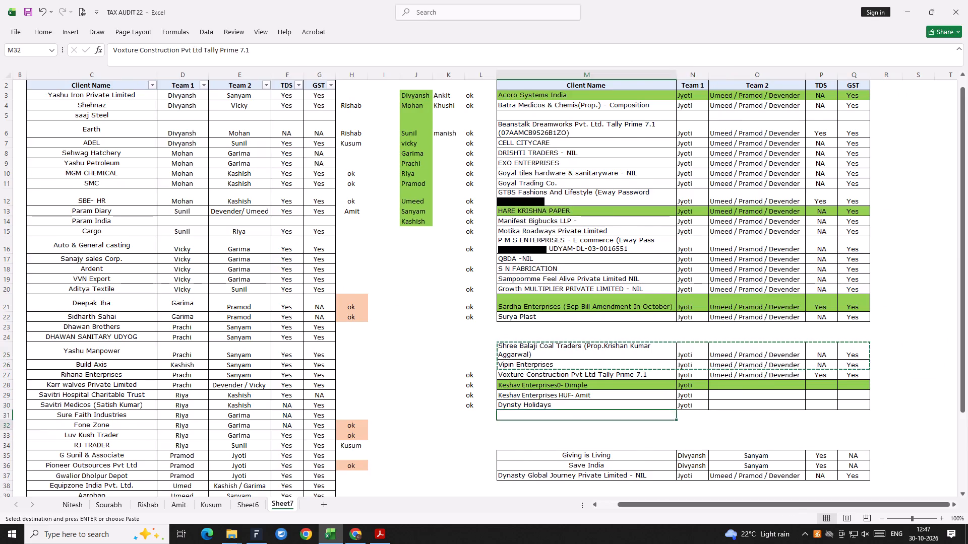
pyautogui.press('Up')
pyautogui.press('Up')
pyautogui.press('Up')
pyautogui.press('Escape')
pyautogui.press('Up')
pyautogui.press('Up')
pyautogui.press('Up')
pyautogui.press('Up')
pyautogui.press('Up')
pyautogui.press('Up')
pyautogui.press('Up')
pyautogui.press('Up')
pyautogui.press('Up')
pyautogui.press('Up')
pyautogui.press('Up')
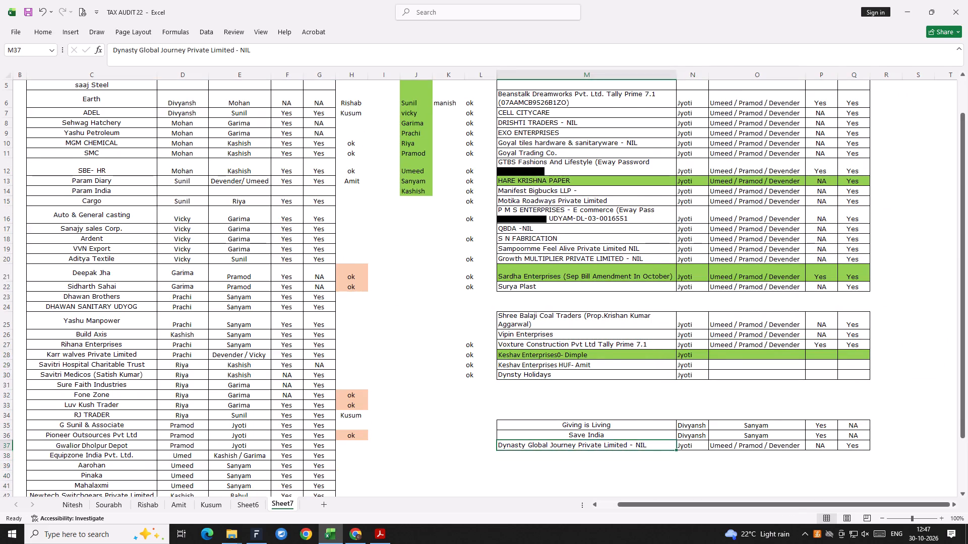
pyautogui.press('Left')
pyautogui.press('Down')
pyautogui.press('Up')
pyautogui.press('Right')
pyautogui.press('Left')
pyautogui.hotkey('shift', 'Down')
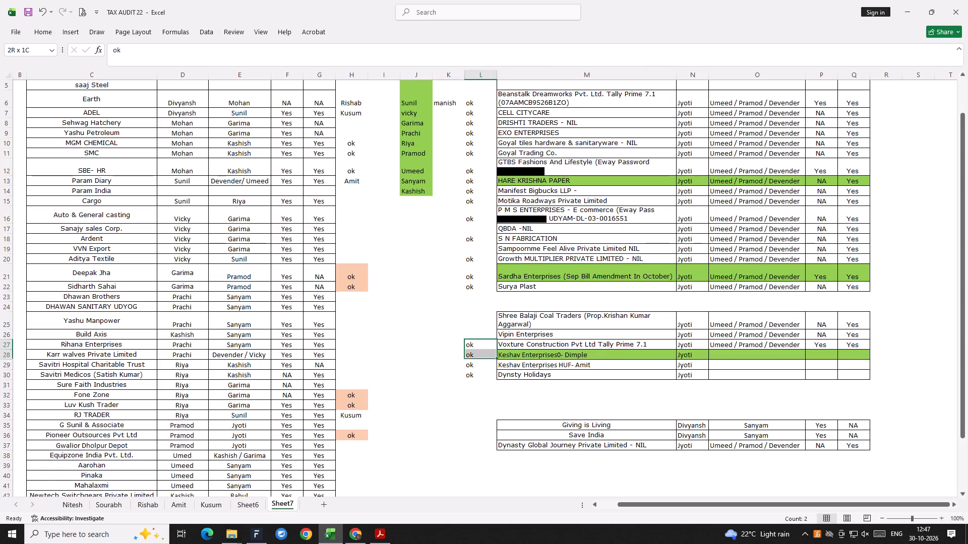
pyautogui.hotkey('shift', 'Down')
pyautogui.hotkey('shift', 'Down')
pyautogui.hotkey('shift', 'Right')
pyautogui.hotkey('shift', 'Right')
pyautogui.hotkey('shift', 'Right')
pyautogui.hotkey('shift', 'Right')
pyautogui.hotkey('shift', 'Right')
# Move the Shree Balaji Coal Traders through Dynsty Holidays rows, L25:Q30, up to L23, directly below Surya Plast.
pyautogui.press('Up')
pyautogui.press('Up')
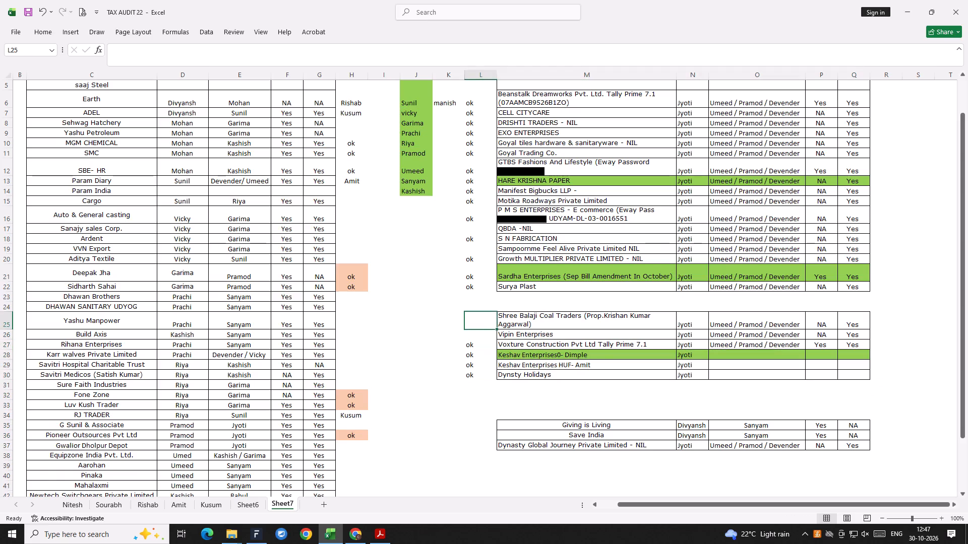
pyautogui.press('Right')
pyautogui.hotkey('shift', 'Down')
pyautogui.hotkey('shift', 'Down')
pyautogui.press('Left')
pyautogui.hotkey('shift', 'Down')
pyautogui.hotkey('shift', 'Down')
pyautogui.hotkey('shift', 'Down')
pyautogui.hotkey('shift', 'Down')
pyautogui.hotkey('shift', 'Down')
pyautogui.hotkey('shift', 'Right')
pyautogui.hotkey('shift', 'Right')
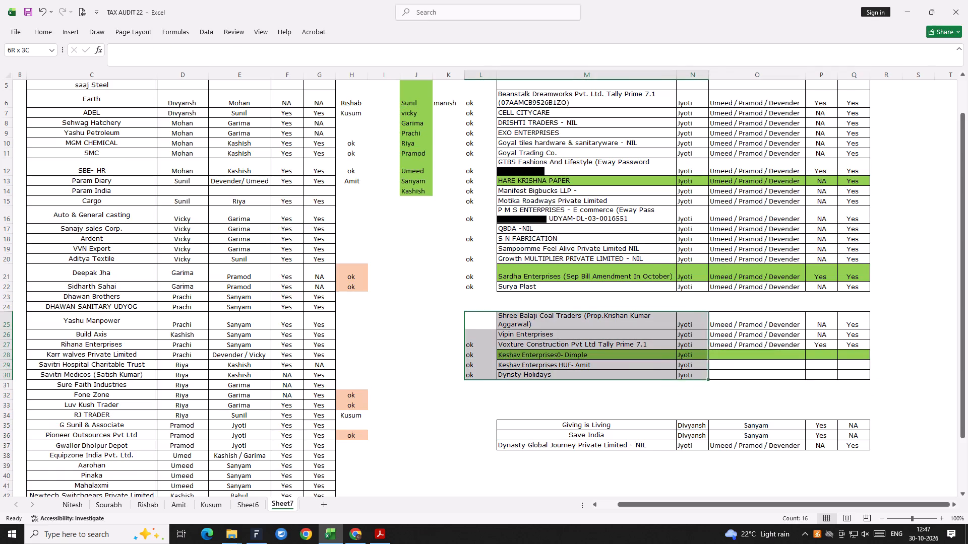
pyautogui.hotkey('shift', 'Right')
pyautogui.hotkey('shift', 'Right')
pyautogui.hotkey('shift', 'Right')
pyautogui.hotkey('ctrl', 'x')
pyautogui.press('Up')
pyautogui.press('Up')
pyautogui.hotkey('ctrl', 'v')
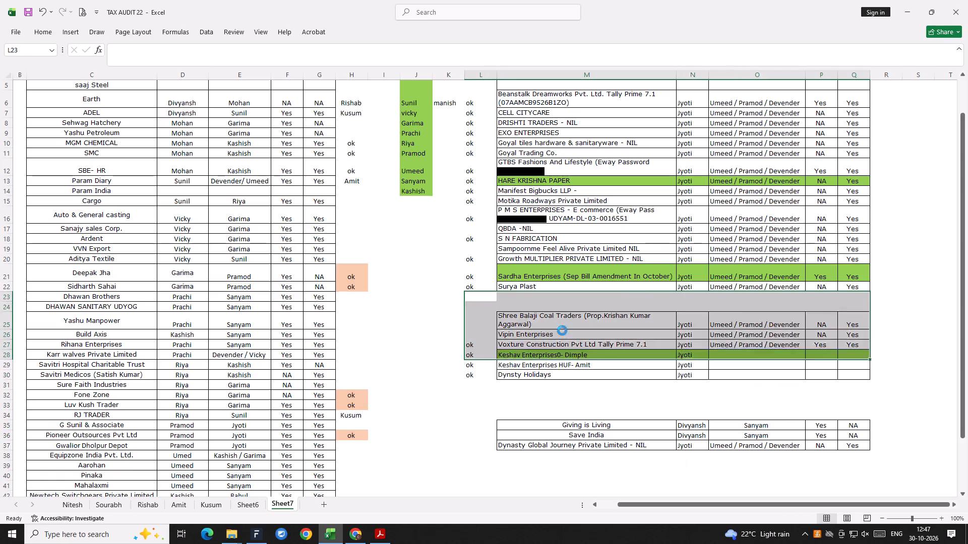
# Check the remaining rows of the second client table and the separate unmatched list below it.
pyautogui.press('Down')
pyautogui.press('Down')
pyautogui.press('Up')
pyautogui.press('Up')
pyautogui.press('Up')
pyautogui.press('Down')
pyautogui.press('Down')
pyautogui.press('Down')
pyautogui.press('Down')
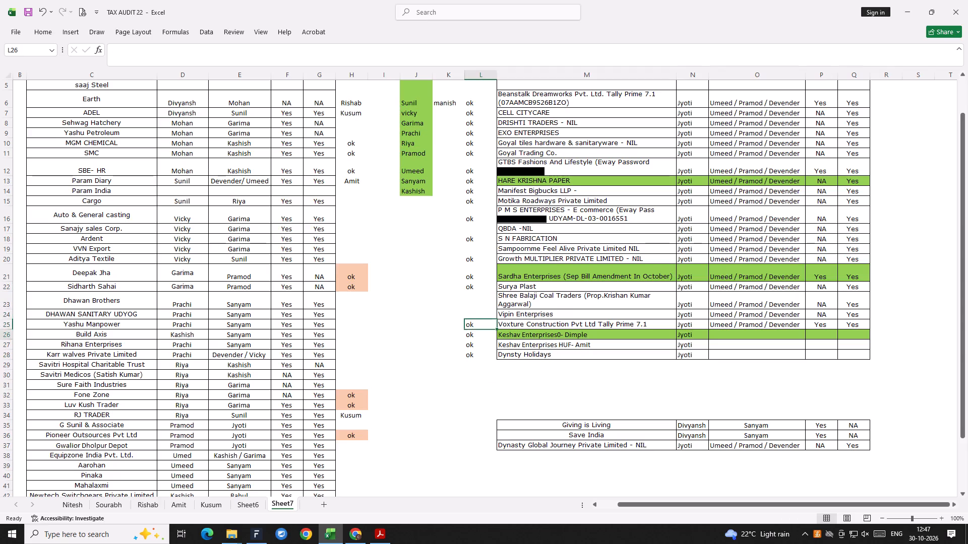
pyautogui.press('Down')
pyautogui.press('Down')
pyautogui.press('Down')
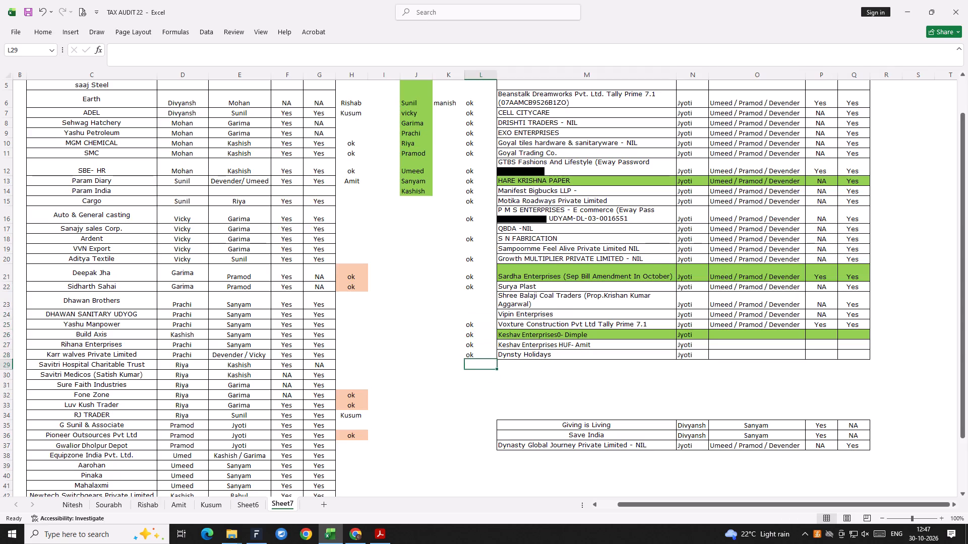
pyautogui.press('Down')
pyautogui.press('Down')
pyautogui.press('Down')
pyautogui.press('Down')
pyautogui.press('Down')
pyautogui.press('Right')
pyautogui.press('Down')
pyautogui.hotkey('shift', 'Down')
pyautogui.hotkey('shift', 'Down')
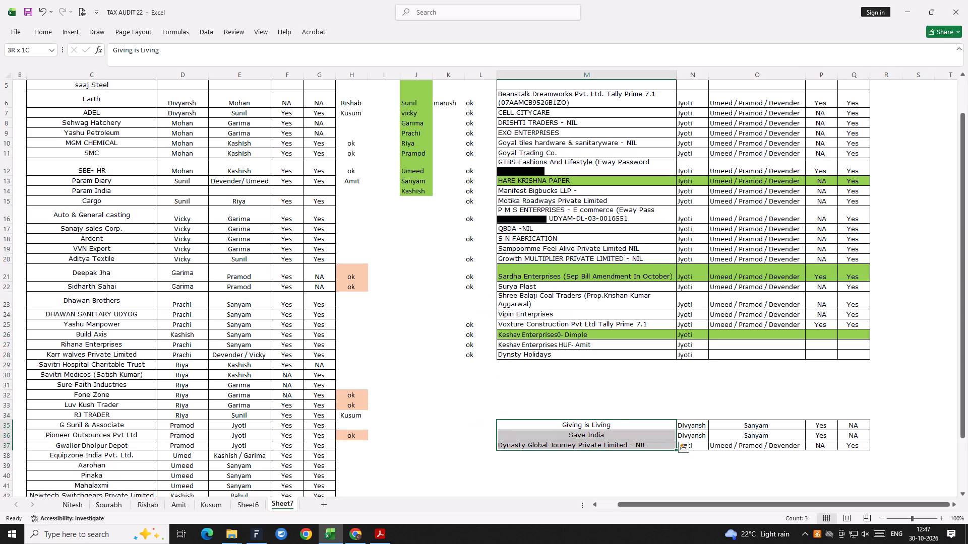
# Clear all the ok marks in column A, A3:A46, beside the first client table.
pyautogui.press('Left')
pyautogui.press('Left')
pyautogui.press('Left')
pyautogui.press('Left')
pyautogui.press('Left')
pyautogui.press('Left')
pyautogui.press('Left')
pyautogui.press('Left')
pyautogui.press('Left')
pyautogui.press('Left')
pyautogui.press('Left')
pyautogui.press('Left')
pyautogui.press('Left')
pyautogui.press('Left')
pyautogui.press('Left')
pyautogui.press('Left')
pyautogui.press('Left')
pyautogui.press('Left')
pyautogui.press('Left')
pyautogui.press('Left')
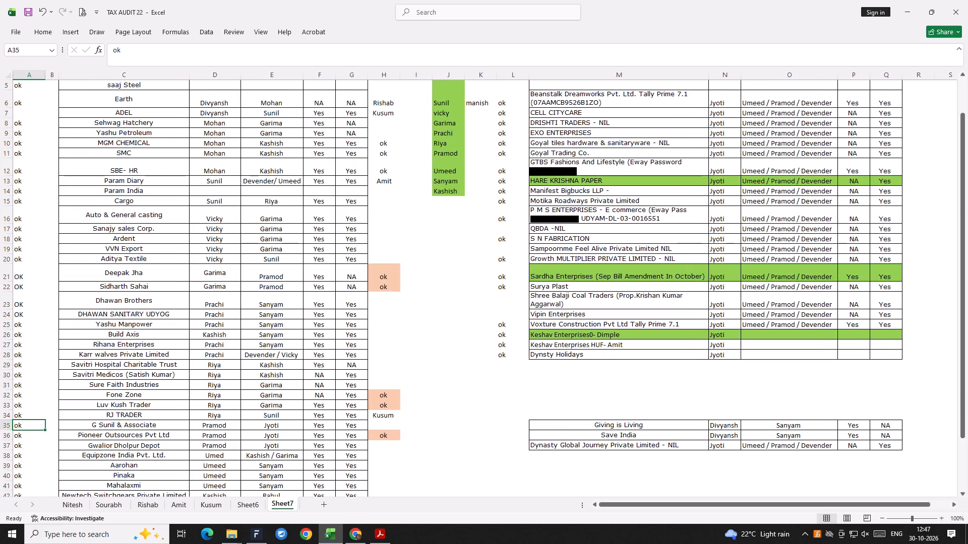
pyautogui.press('Up')
pyautogui.press('Up')
pyautogui.press('Up')
pyautogui.press('Up')
pyautogui.press('Up')
pyautogui.press('Up')
pyautogui.press('Up')
pyautogui.press('Up')
pyautogui.press('Up')
pyautogui.press('Up')
pyautogui.press('Up')
pyautogui.press('Up')
pyautogui.press('Up')
pyautogui.press('Up')
pyautogui.press('Up')
pyautogui.press('Up')
pyautogui.press('Up')
pyautogui.press('Up')
pyautogui.press('Up')
pyautogui.press('Up')
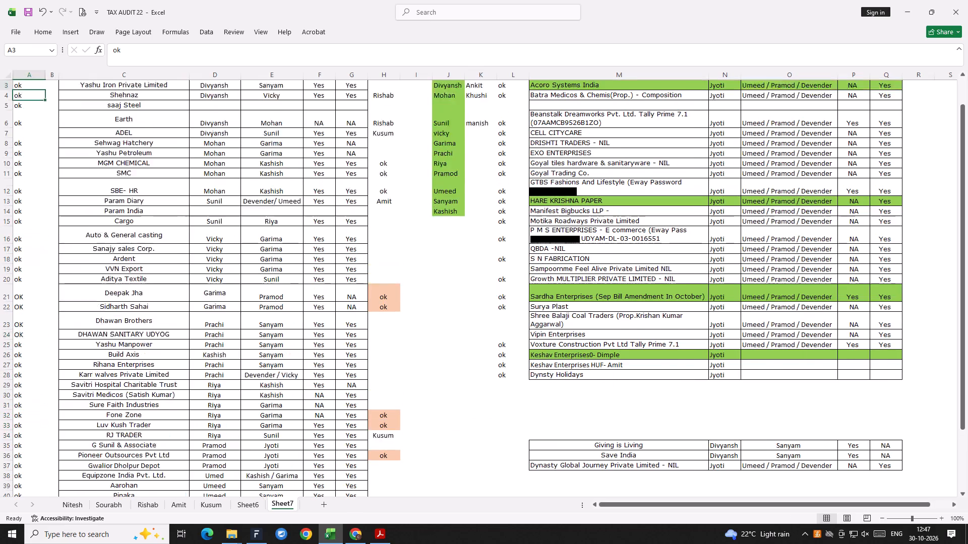
pyautogui.press('Down')
pyautogui.press('Down')
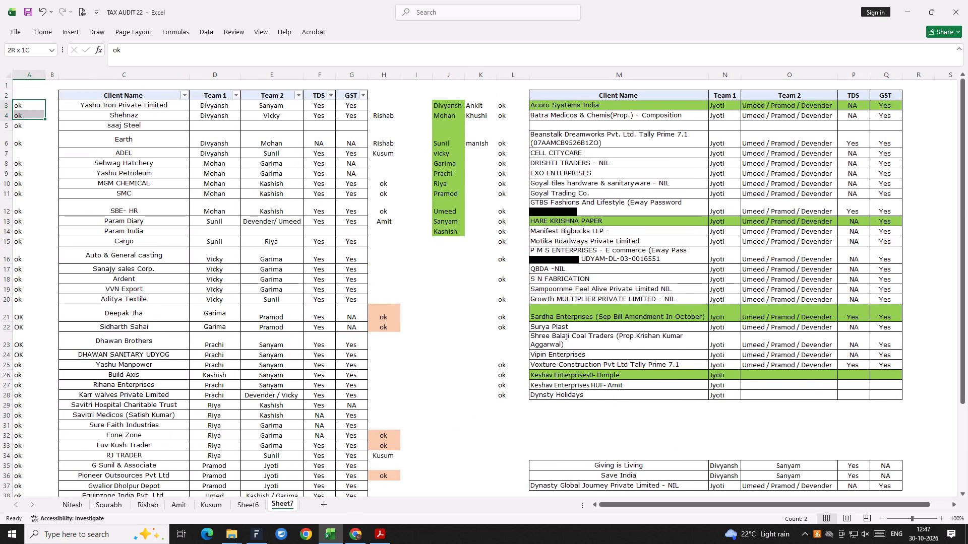
pyautogui.hotkey('ctrl', 'shift', 'Down')
pyautogui.hotkey('ctrl', 'shift', 'Down')
pyautogui.hotkey('ctrl', 'shift', 'Down')
pyautogui.hotkey('ctrl', 'shift', 'Down')
pyautogui.hotkey('ctrl', 'shift', 'Down')
pyautogui.hotkey('ctrl', 'shift', 'Down')
pyautogui.hotkey('ctrl', 'shift', 'Down')
pyautogui.hotkey('ctrl', 'shift', 'Down')
pyautogui.hotkey('ctrl', 'shift', 'Down')
pyautogui.hotkey('ctrl', 'shift', 'Down')
pyautogui.hotkey('ctrl', 'shift', 'Down')
pyautogui.hotkey('ctrl', 'shift', 'Down')
pyautogui.hotkey('ctrl', 'shift', 'Down')
pyautogui.hotkey('ctrl', 'shift', 'Down')
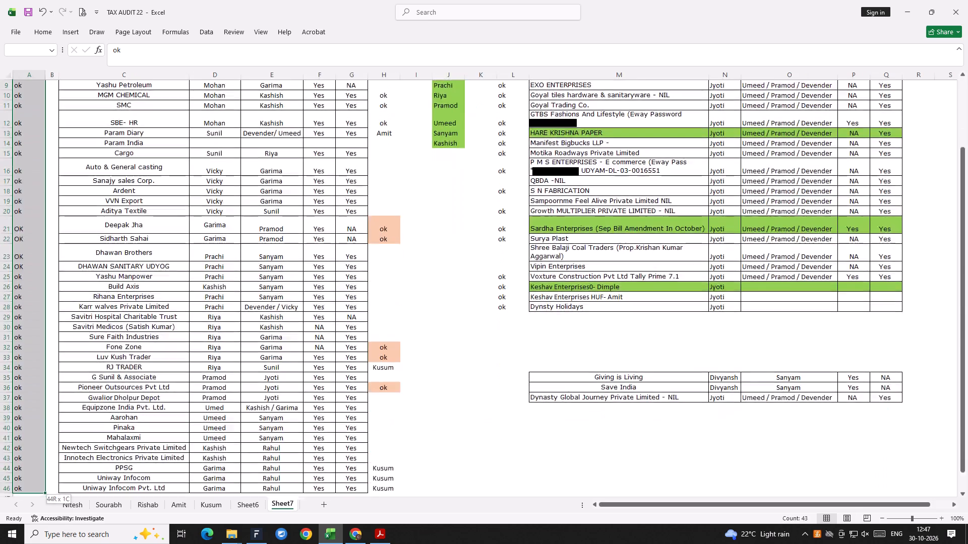
pyautogui.press('Delete')
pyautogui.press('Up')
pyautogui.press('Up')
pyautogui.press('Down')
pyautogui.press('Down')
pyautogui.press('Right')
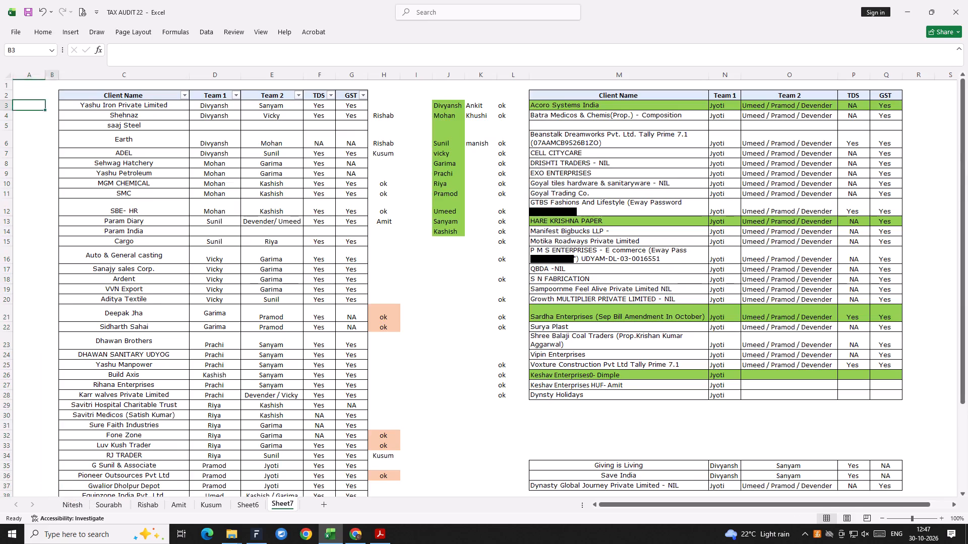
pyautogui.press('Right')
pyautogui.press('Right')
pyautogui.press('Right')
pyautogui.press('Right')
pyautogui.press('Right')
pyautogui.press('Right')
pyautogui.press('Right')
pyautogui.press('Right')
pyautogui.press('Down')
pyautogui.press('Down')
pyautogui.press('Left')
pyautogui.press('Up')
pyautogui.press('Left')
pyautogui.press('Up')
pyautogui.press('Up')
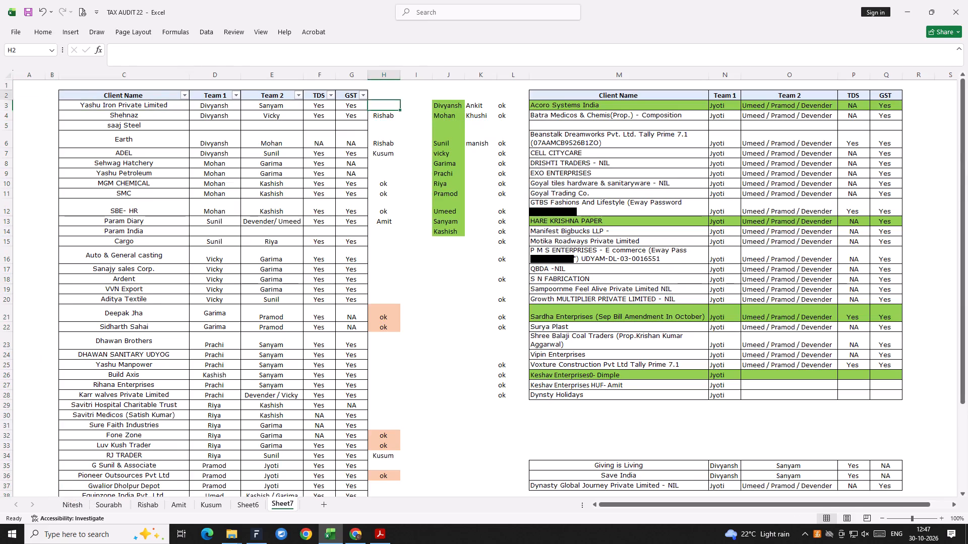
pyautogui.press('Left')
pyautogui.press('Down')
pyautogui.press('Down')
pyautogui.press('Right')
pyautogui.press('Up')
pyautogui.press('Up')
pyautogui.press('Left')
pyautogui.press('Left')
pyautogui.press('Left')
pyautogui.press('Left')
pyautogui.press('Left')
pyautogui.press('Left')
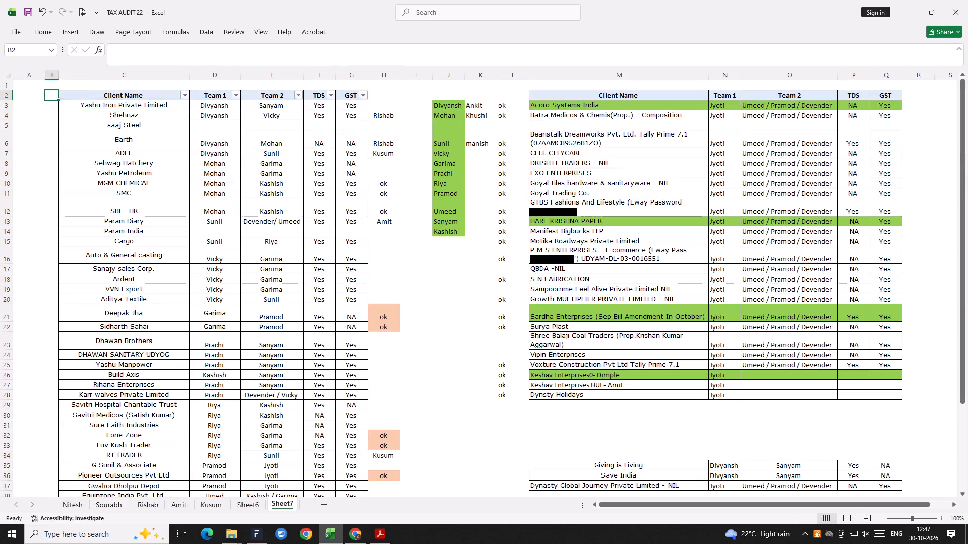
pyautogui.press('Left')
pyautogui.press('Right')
# Narrow column A beside the first client table.
pyautogui.moveTo(44, 77); pyautogui.dragTo(23, 80)
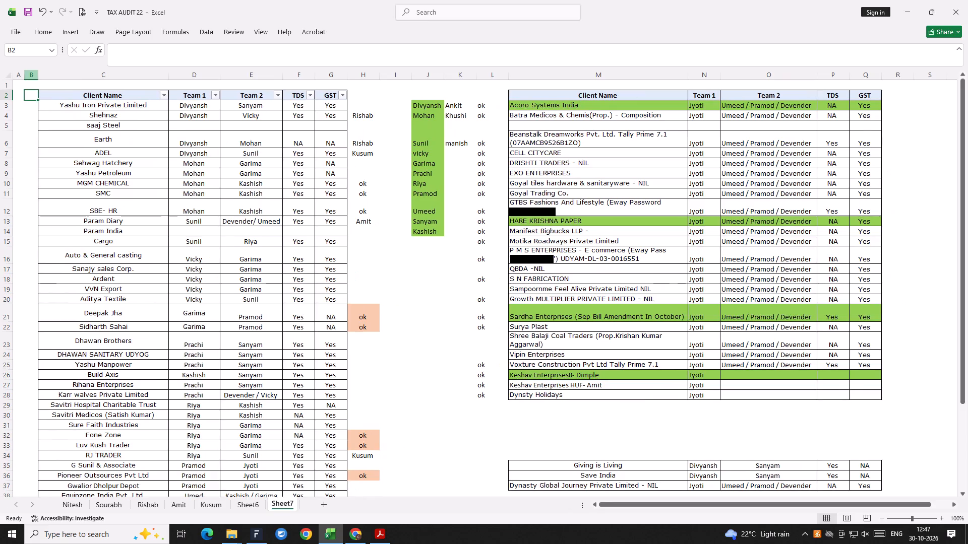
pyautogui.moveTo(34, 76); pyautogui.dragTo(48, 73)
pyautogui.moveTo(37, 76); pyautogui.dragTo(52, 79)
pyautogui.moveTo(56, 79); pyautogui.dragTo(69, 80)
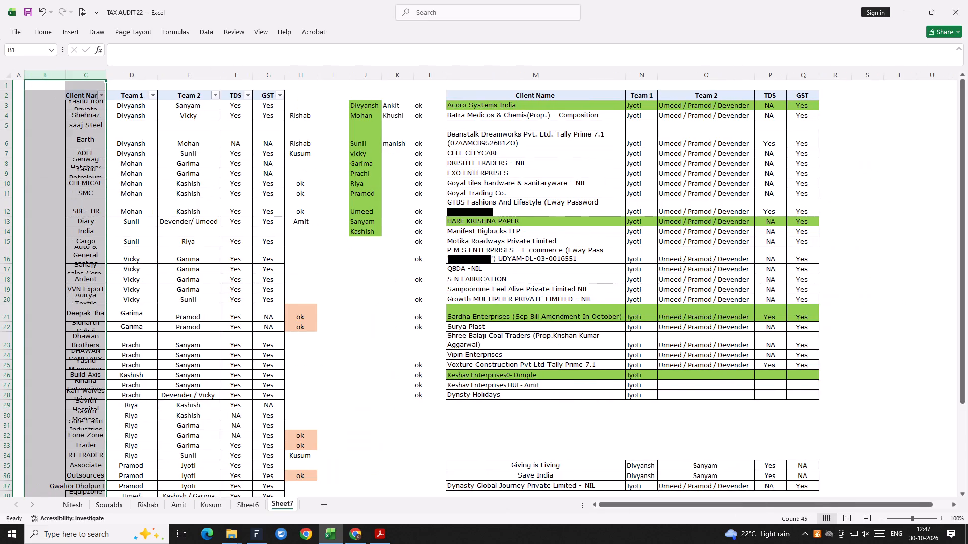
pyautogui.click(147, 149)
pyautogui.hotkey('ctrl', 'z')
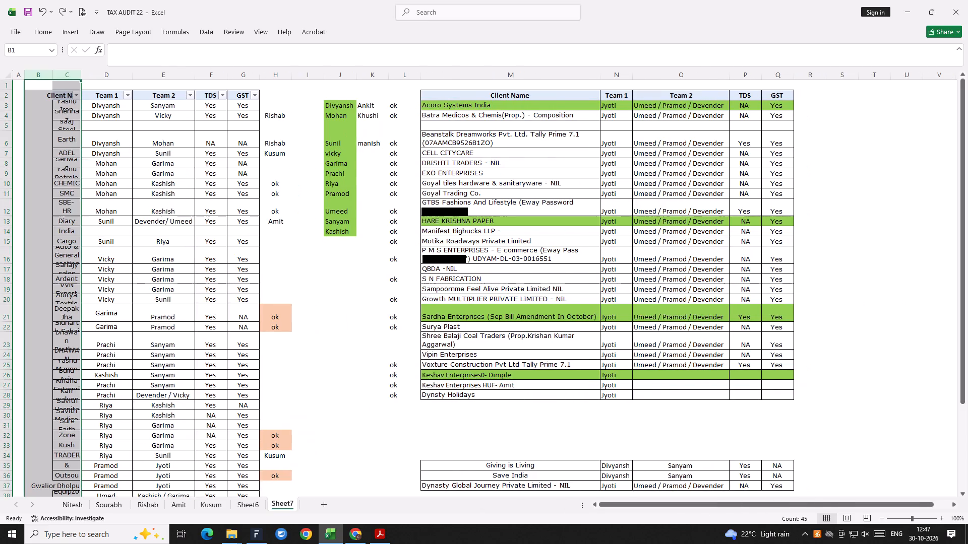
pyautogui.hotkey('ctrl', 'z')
# Widen the empty column B in front of the first table's Client Name column.
pyautogui.click(105, 120)
pyautogui.press('Up')
pyautogui.press('Left')
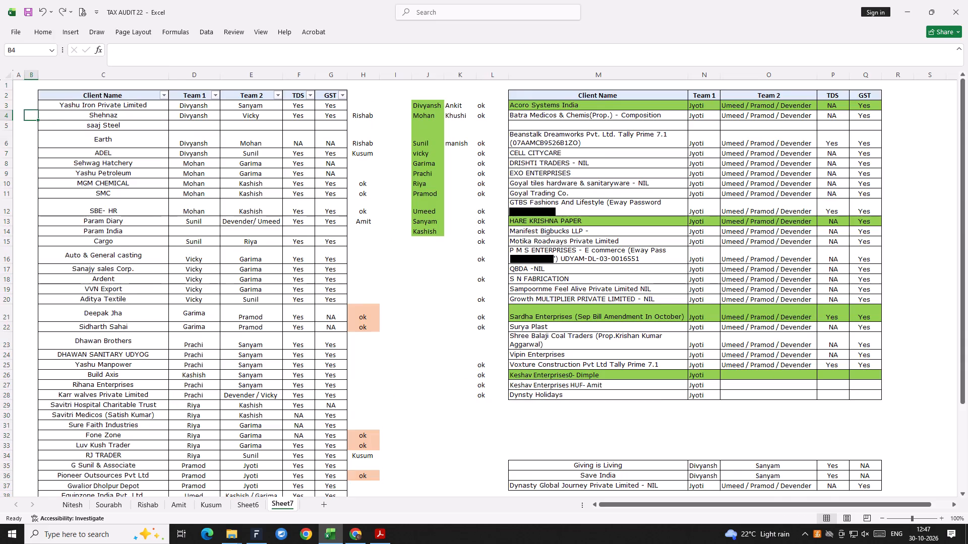
pyautogui.press('Up')
pyautogui.moveTo(39, 77); pyautogui.dragTo(91, 76)
# Enter the header Team Leader in B2, beside the Client Name header.
pyautogui.press('Up')
pyautogui.press('Up')
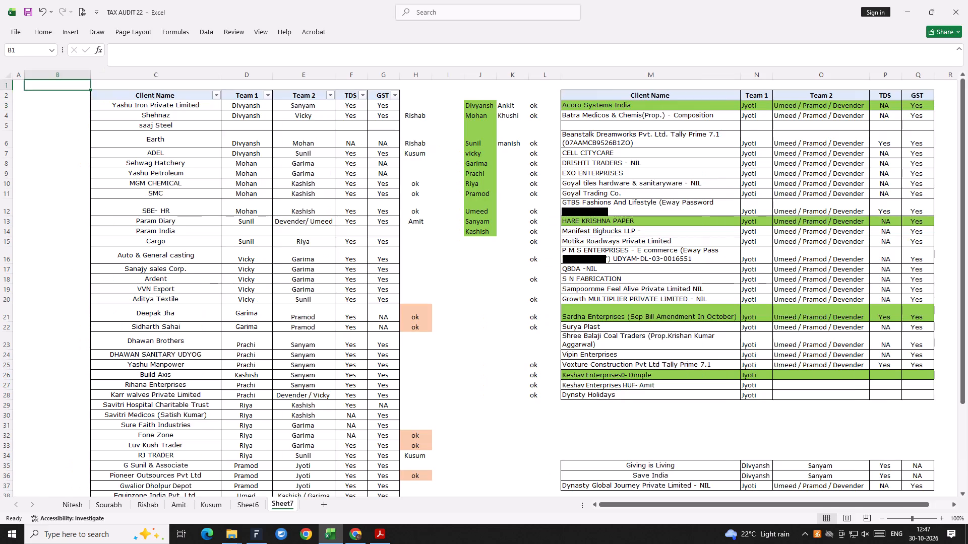
pyautogui.press('Down')
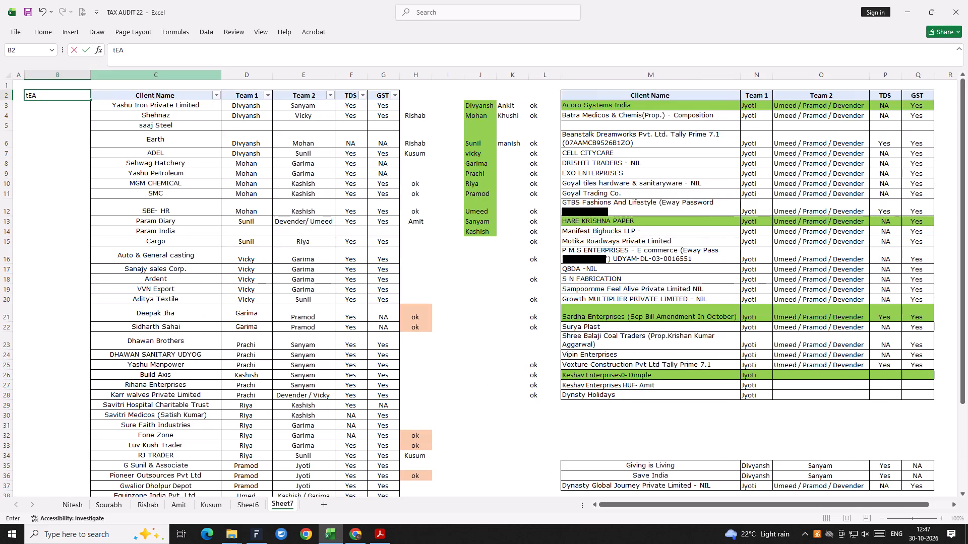
pyautogui.press('BackSpace')
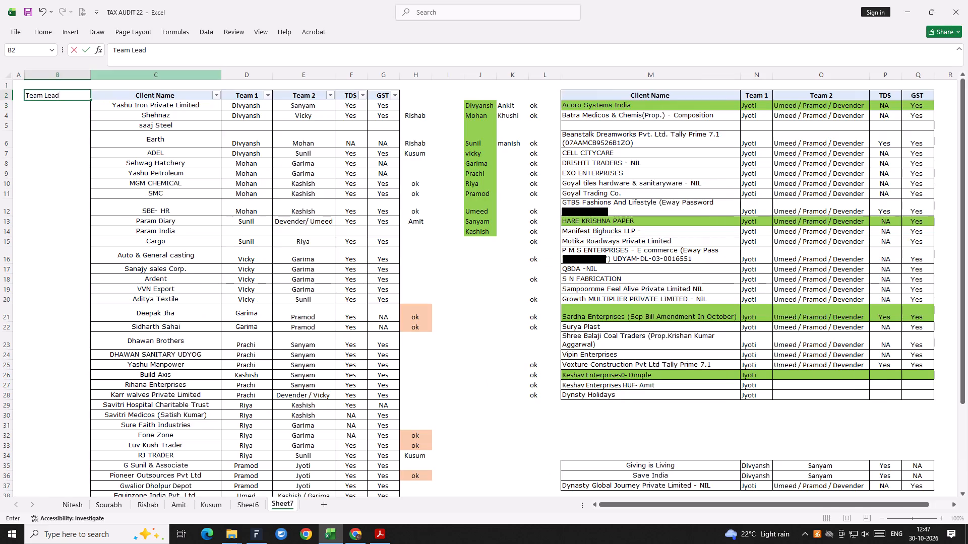
pyautogui.press('Return')
# Copy only the formatting of the Client Name header in C2 onto the Team Leader header in B2.
pyautogui.press('Up')
pyautogui.press('Right')
pyautogui.hotkey('ctrl', 'c')
pyautogui.press('Left')
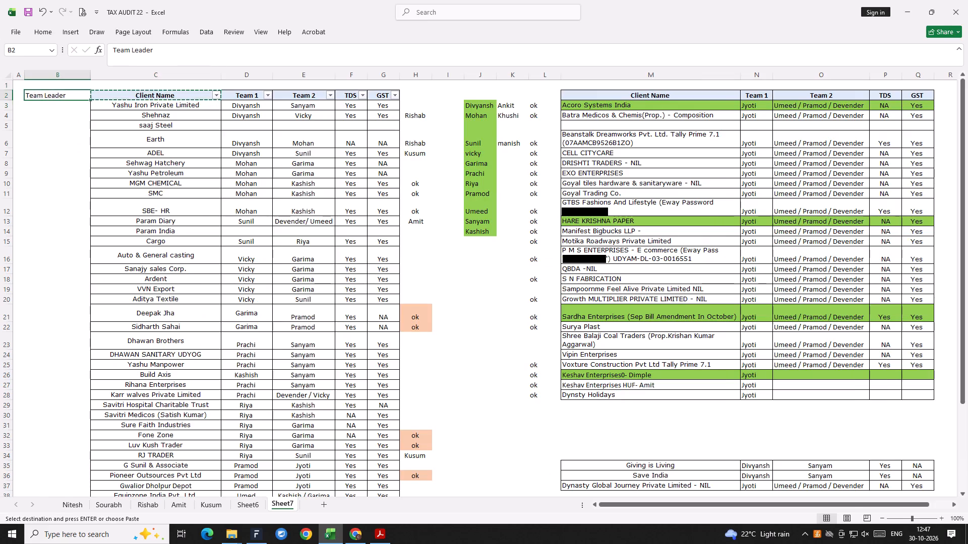
pyautogui.hotkey('ctrl', 'alt', 'v')
pyautogui.press('Down')
pyautogui.press('Down')
pyautogui.press('Down')
pyautogui.press('Return')
pyautogui.press('Escape')
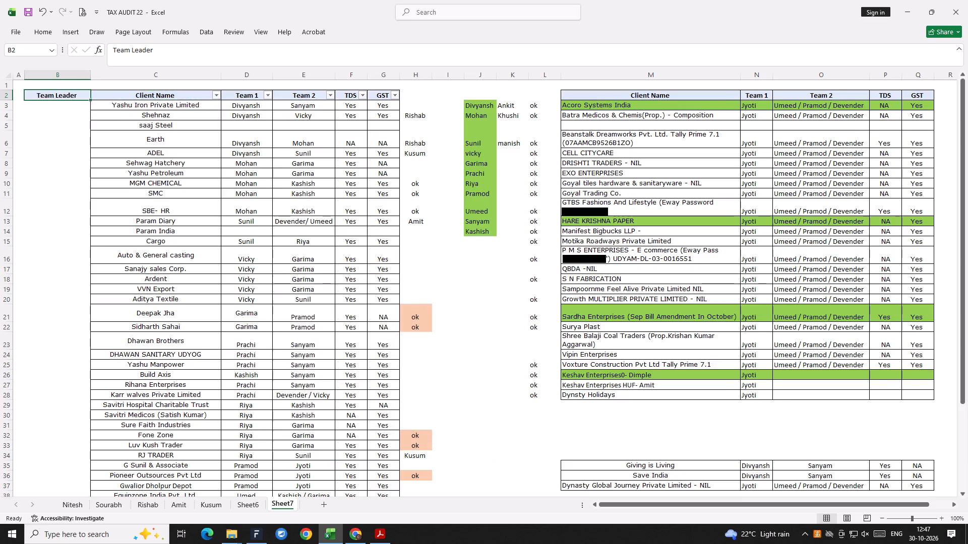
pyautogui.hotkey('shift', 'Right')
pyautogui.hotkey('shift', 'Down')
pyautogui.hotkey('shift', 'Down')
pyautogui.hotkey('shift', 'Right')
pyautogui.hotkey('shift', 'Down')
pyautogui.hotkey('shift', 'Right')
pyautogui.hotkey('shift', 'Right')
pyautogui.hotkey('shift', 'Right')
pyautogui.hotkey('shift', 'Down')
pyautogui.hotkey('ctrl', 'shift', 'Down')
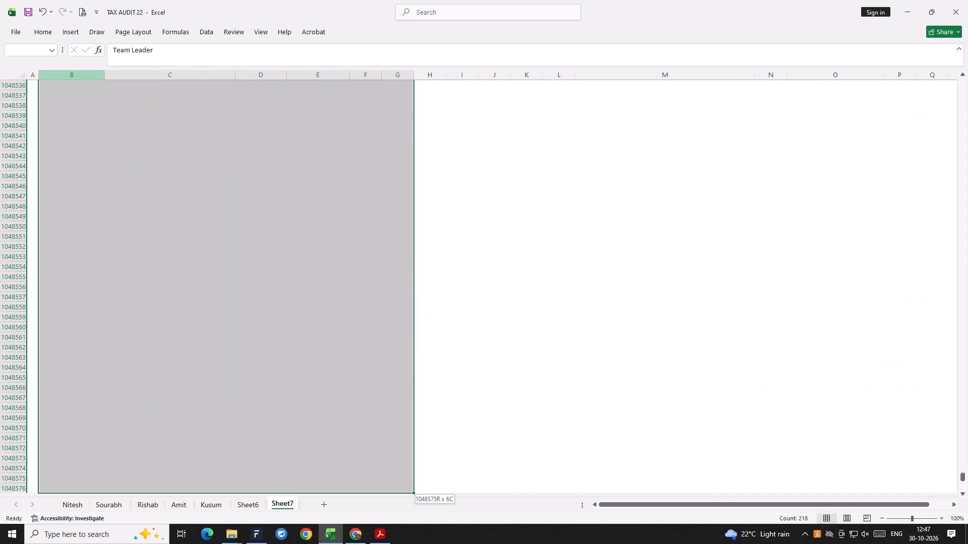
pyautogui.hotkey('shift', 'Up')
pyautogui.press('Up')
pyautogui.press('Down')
# Apply all borders to the whole first client table, from the Team Leader column through the GST column.
pyautogui.hotkey('shift', 'Right')
pyautogui.hotkey('shift', 'Right')
pyautogui.hotkey('shift', 'Right')
pyautogui.hotkey('shift', 'Down')
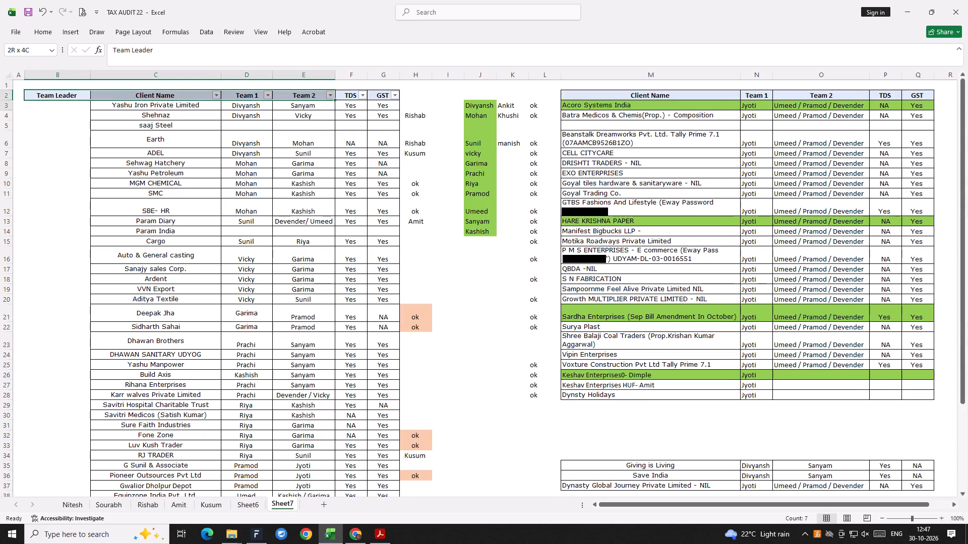
pyautogui.hotkey('shift', 'Right')
pyautogui.hotkey('shift', 'Down')
pyautogui.hotkey('shift', 'Down')
pyautogui.hotkey('shift', 'Down')
pyautogui.hotkey('shift', 'Down')
pyautogui.hotkey('shift', 'Down')
pyautogui.hotkey('shift', 'Down')
pyautogui.hotkey('shift', 'Down')
pyautogui.hotkey('shift', 'Down')
pyautogui.hotkey('shift', 'Down')
pyautogui.hotkey('shift', 'Down')
pyautogui.hotkey('shift', 'Down')
pyautogui.hotkey('shift', 'Down')
pyautogui.hotkey('shift', 'Down')
pyautogui.hotkey('shift', 'Down')
pyautogui.hotkey('shift', 'Down')
pyautogui.hotkey('shift', 'Down')
pyautogui.hotkey('shift', 'Down')
pyautogui.hotkey('shift', 'Down')
pyautogui.hotkey('shift', 'Down')
pyautogui.hotkey('shift', 'Down')
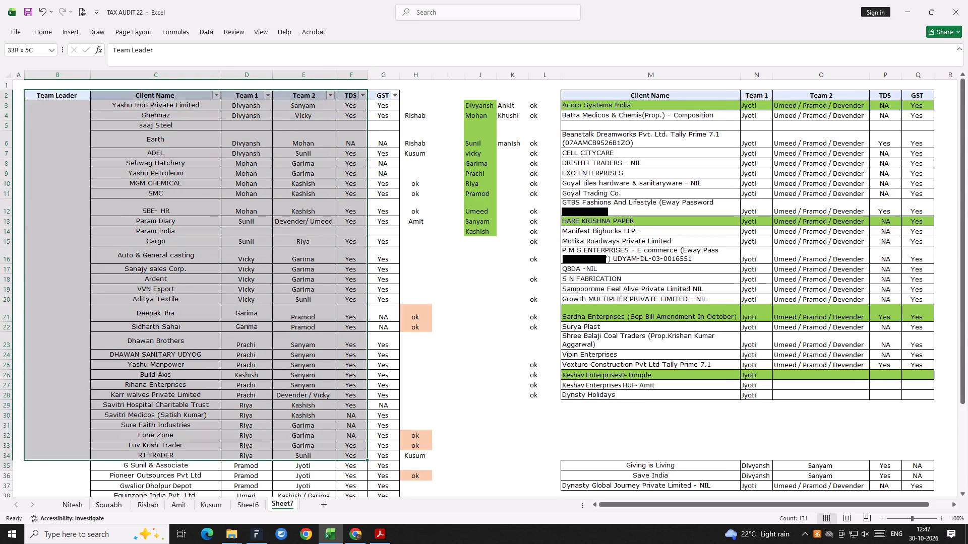
pyautogui.hotkey('shift', 'Up')
pyautogui.hotkey('shift', 'Up')
pyautogui.hotkey('shift', 'Up')
pyautogui.hotkey('shift', 'Up')
pyautogui.hotkey('shift', 'Up')
pyautogui.hotkey('shift', 'Up')
pyautogui.hotkey('shift', 'Up')
pyautogui.hotkey('shift', 'Up')
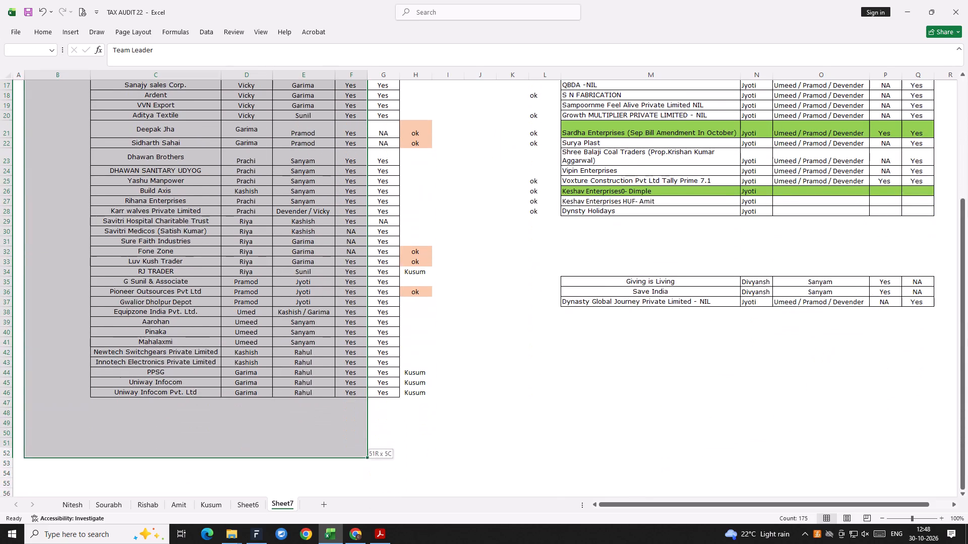
pyautogui.hotkey('shift', 'Up')
pyautogui.hotkey('shift', 'Right')
pyautogui.hotkey('alt', 'h')
pyautogui.hotkey('alt', 'b')
pyautogui.hotkey('alt', 'a')
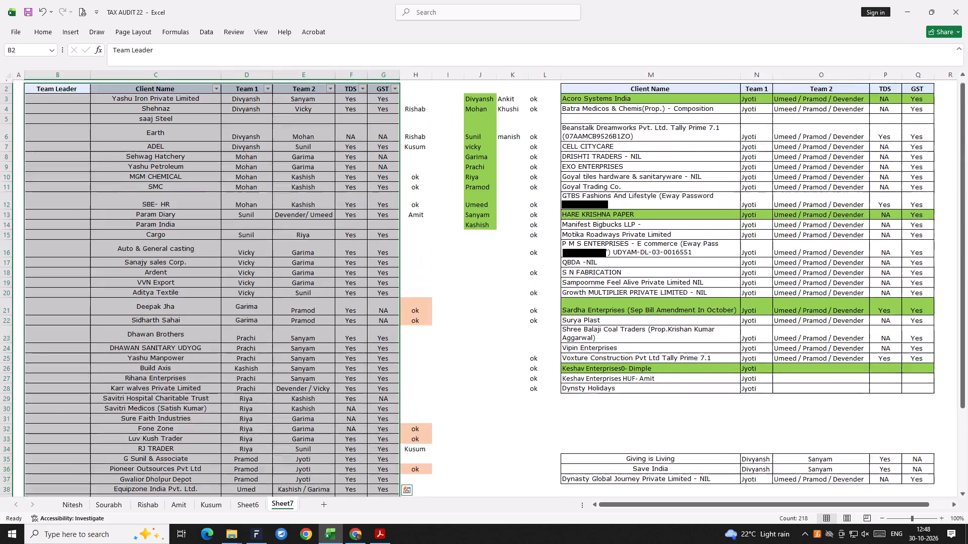
# Enter Sourabh as team leader in B3 for Yashu Iron Private Limited.
pyautogui.press('Down')
pyautogui.press('Right')
pyautogui.press('Up')
pyautogui.press('Left')
pyautogui.press('Down')
pyautogui.press('Down')
pyautogui.press('Down')
pyautogui.press('Right')
pyautogui.press('Up')
pyautogui.press('Left')
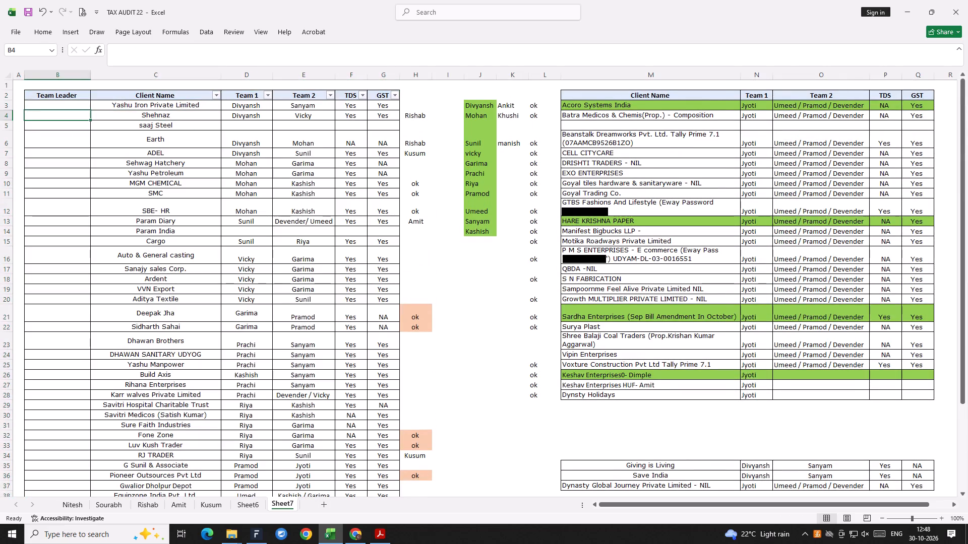
pyautogui.press('Up')
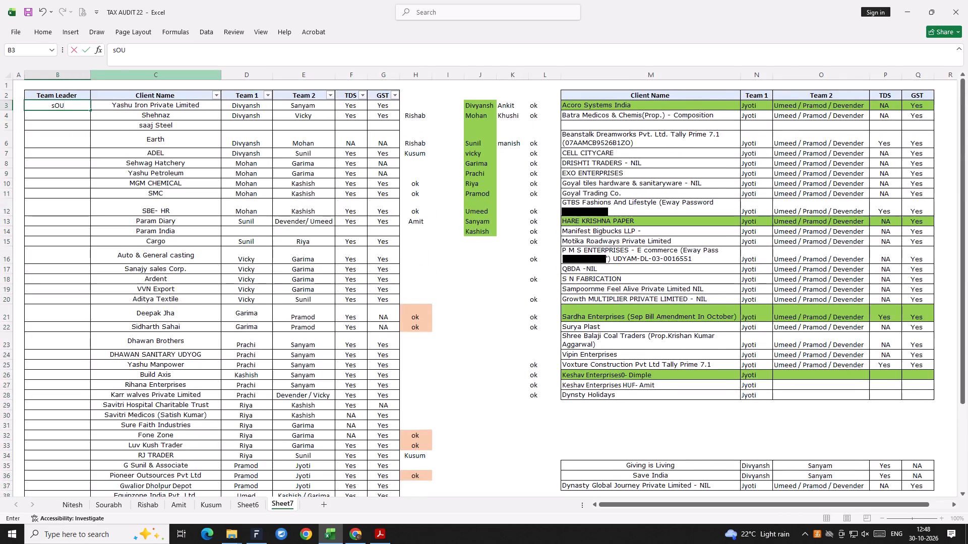
pyautogui.press('BackSpace')
pyautogui.press('BackSpace')
pyautogui.press('BackSpace')
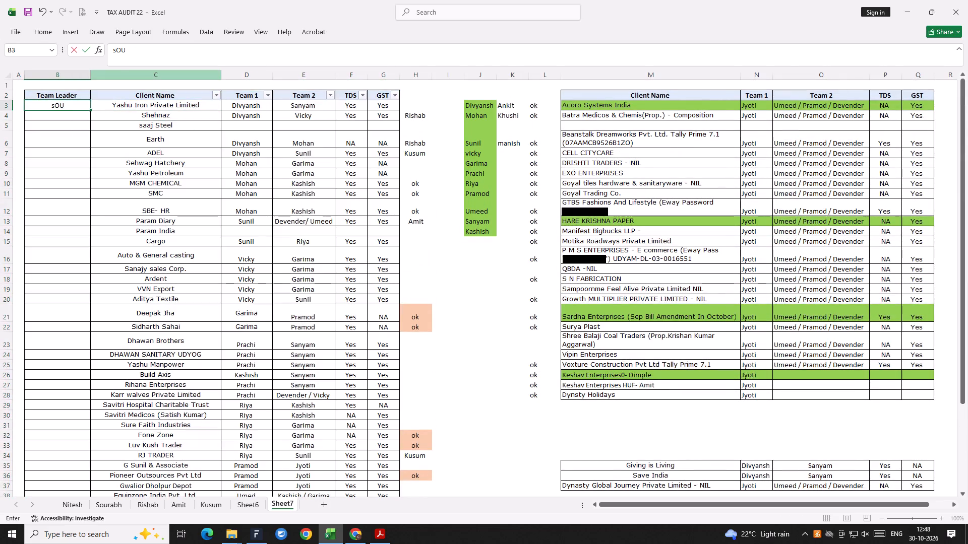
pyautogui.press('Return')
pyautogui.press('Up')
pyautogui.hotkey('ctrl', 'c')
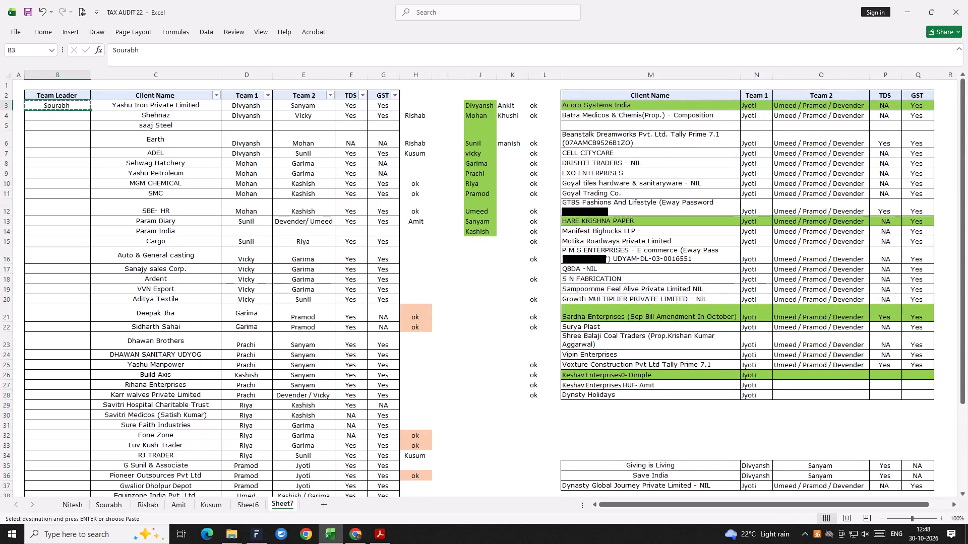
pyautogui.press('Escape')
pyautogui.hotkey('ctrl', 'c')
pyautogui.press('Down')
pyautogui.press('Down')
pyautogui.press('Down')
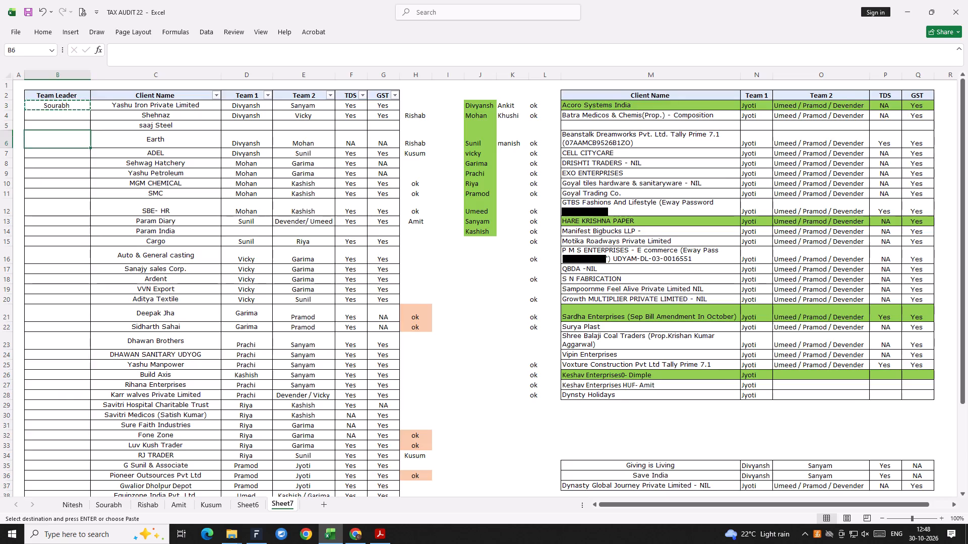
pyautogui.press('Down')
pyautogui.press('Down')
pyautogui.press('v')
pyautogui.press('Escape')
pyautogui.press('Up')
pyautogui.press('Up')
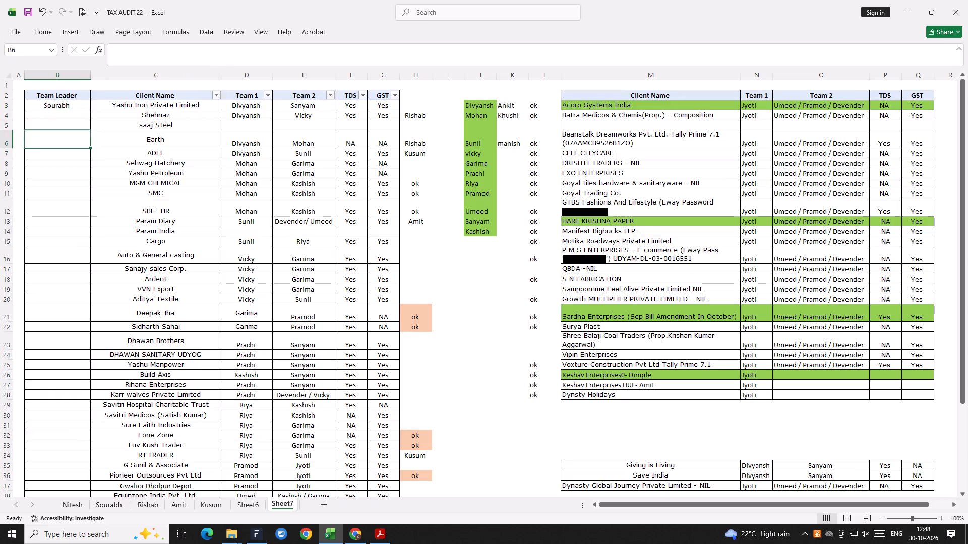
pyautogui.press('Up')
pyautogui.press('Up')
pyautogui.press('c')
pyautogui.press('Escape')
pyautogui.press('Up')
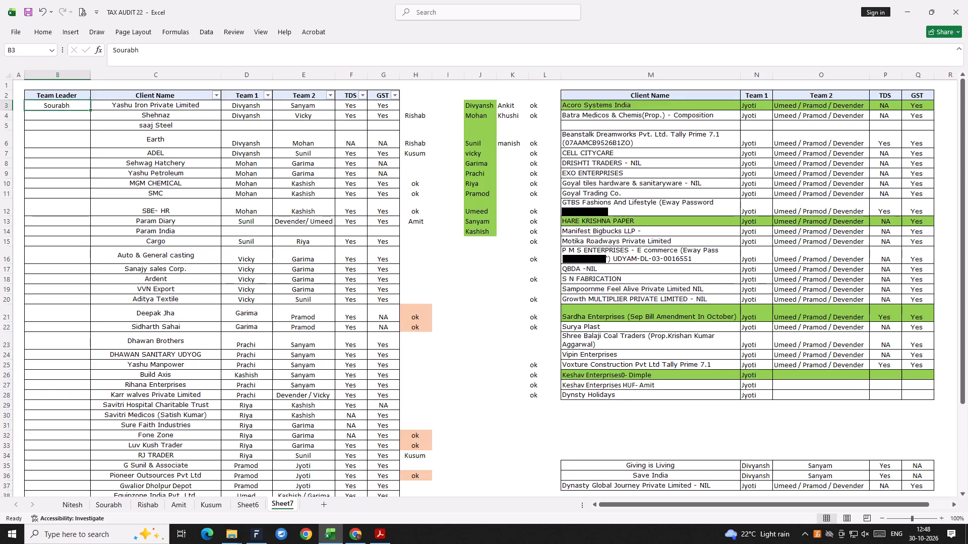
# Copy Sourabh from B3 into B8 and B9 for Sehwag Hatchery and Yashu Petroleum.
pyautogui.hotkey('ctrl', 'c')
pyautogui.press('Down')
pyautogui.press('Down')
pyautogui.press('Down')
pyautogui.press('Down')
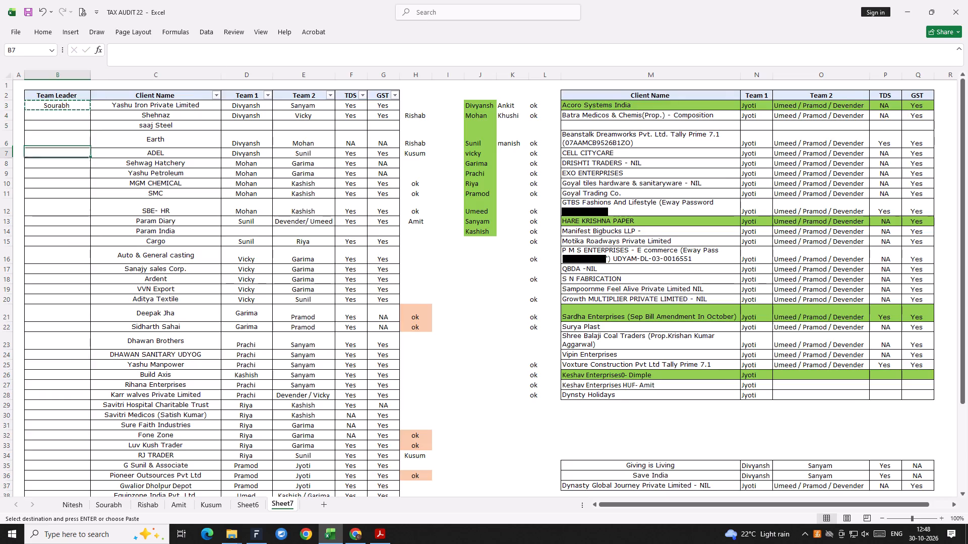
pyautogui.press('Down')
pyautogui.press('Down')
pyautogui.press('Right')
pyautogui.press('Up')
pyautogui.press('Left')
pyautogui.hotkey('ctrl', 'v')
pyautogui.press('Down')
pyautogui.press('Down')
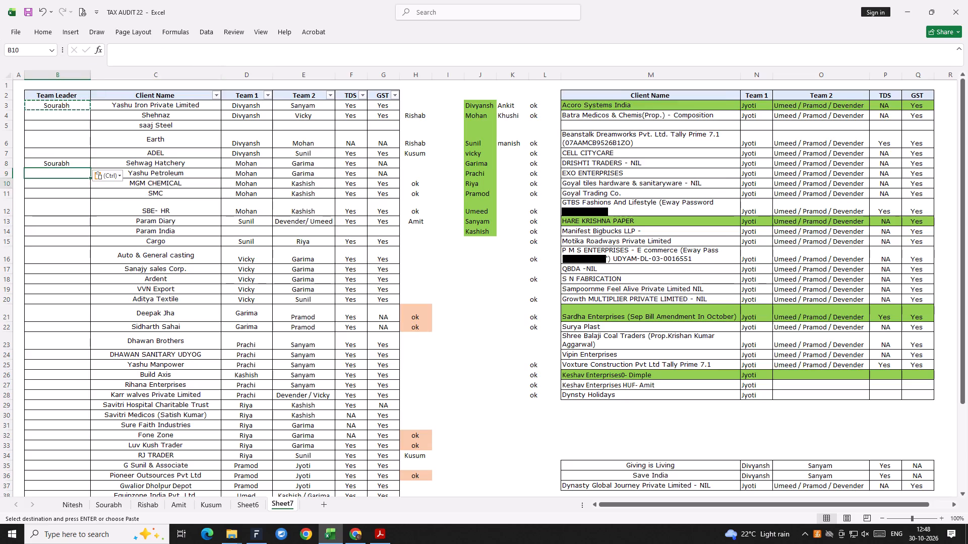
pyautogui.press('Up')
pyautogui.hotkey('ctrl', 'v')
# Paste Sourabh into B10:B12 as team leader for MGM CHEMICAL, SMC and SBE- HR.
pyautogui.press('Down')
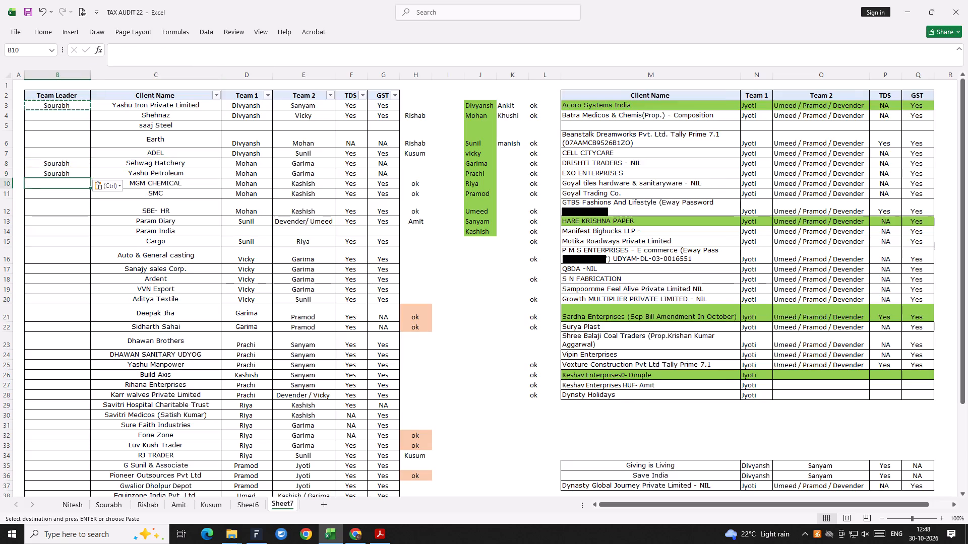
pyautogui.press('Down')
pyautogui.press('Down')
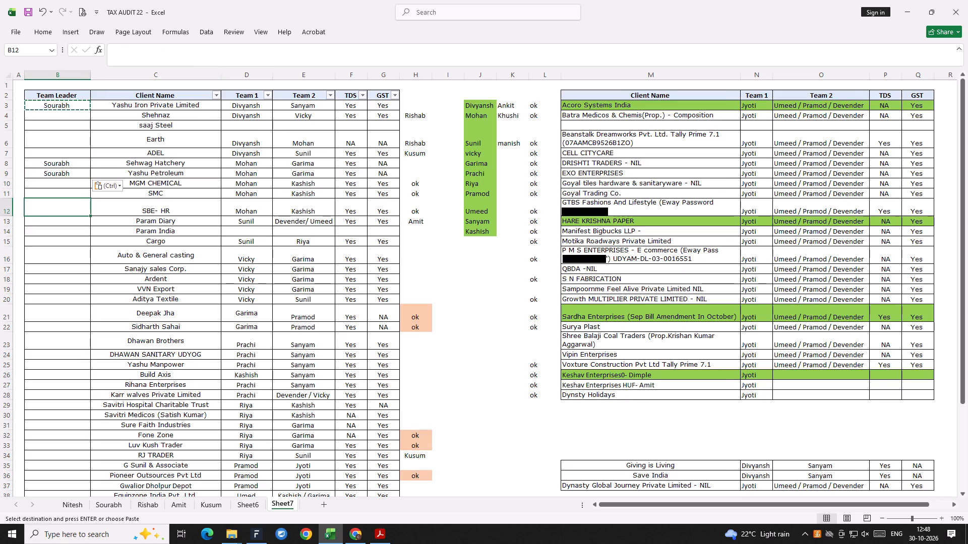
pyautogui.press('Up')
pyautogui.press('Up')
pyautogui.press('Up')
pyautogui.press('Down')
pyautogui.press('Down')
pyautogui.press('Down')
pyautogui.press('Down')
pyautogui.press('Up')
pyautogui.press('Up')
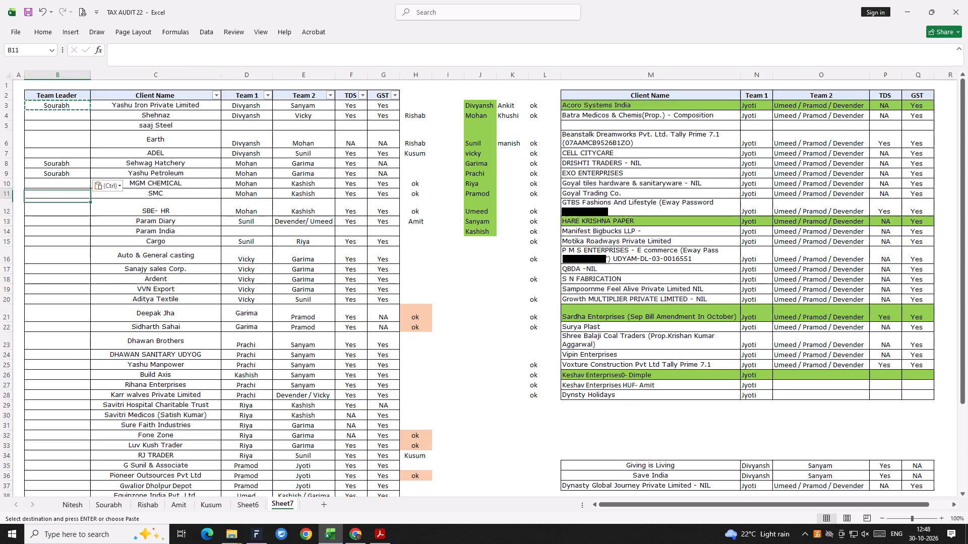
pyautogui.press('Right')
pyautogui.press('Up')
pyautogui.press('Left')
pyautogui.hotkey('ctrl', 'v')
pyautogui.press('Down')
pyautogui.hotkey('ctrl', 'v')
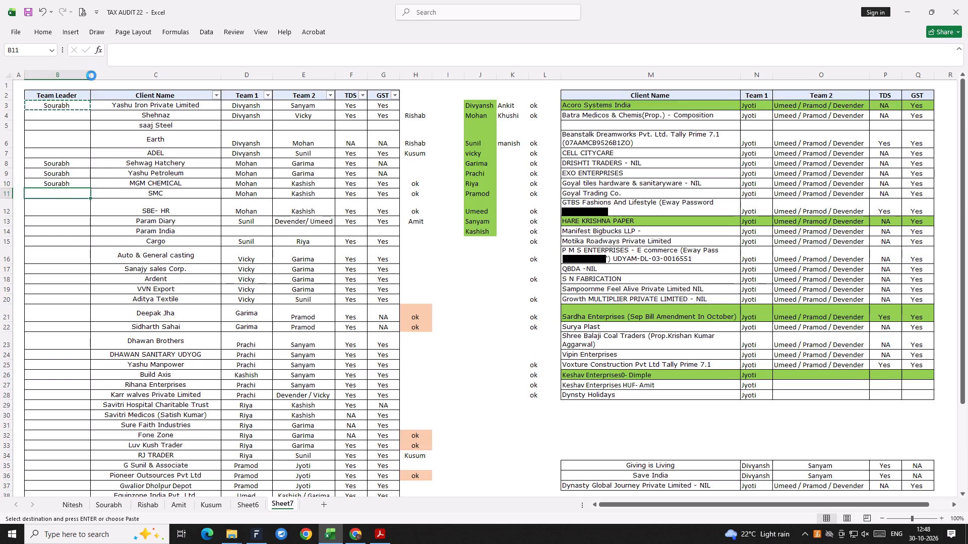
pyautogui.press('Down')
pyautogui.hotkey('ctrl', 'v')
pyautogui.press('Down')
pyautogui.press('Down')
pyautogui.press('Down')
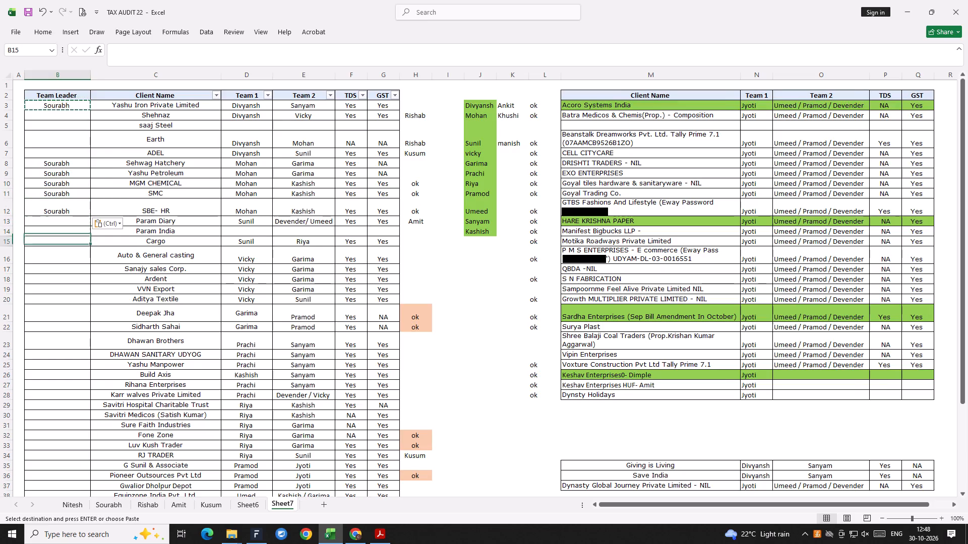
pyautogui.press('Down')
pyautogui.press('Down')
pyautogui.press('Down')
pyautogui.press('Down')
pyautogui.press('Down')
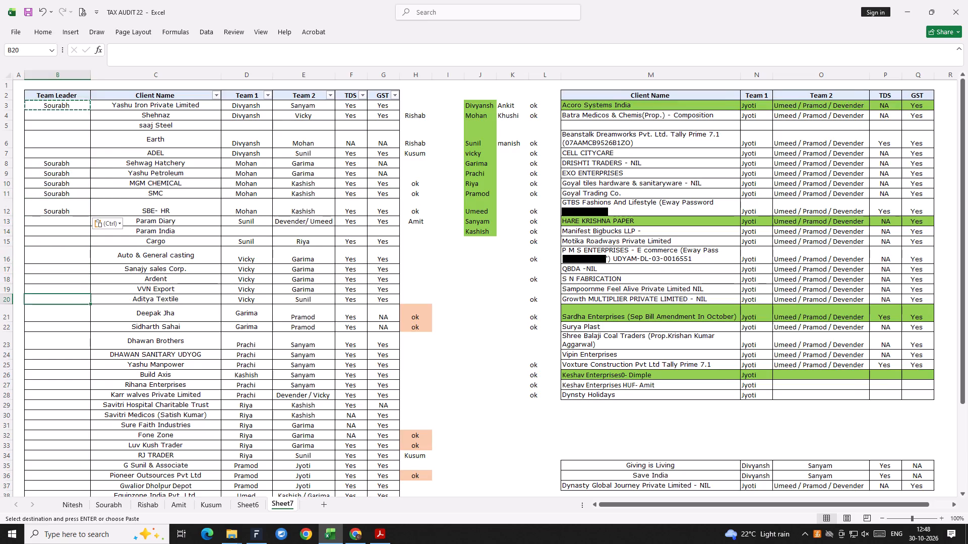
pyautogui.hotkey('ctrl', 'v')
pyautogui.press('Down')
pyautogui.press('Down')
pyautogui.press('Up')
pyautogui.hotkey('ctrl', 'v')
pyautogui.press('Down')
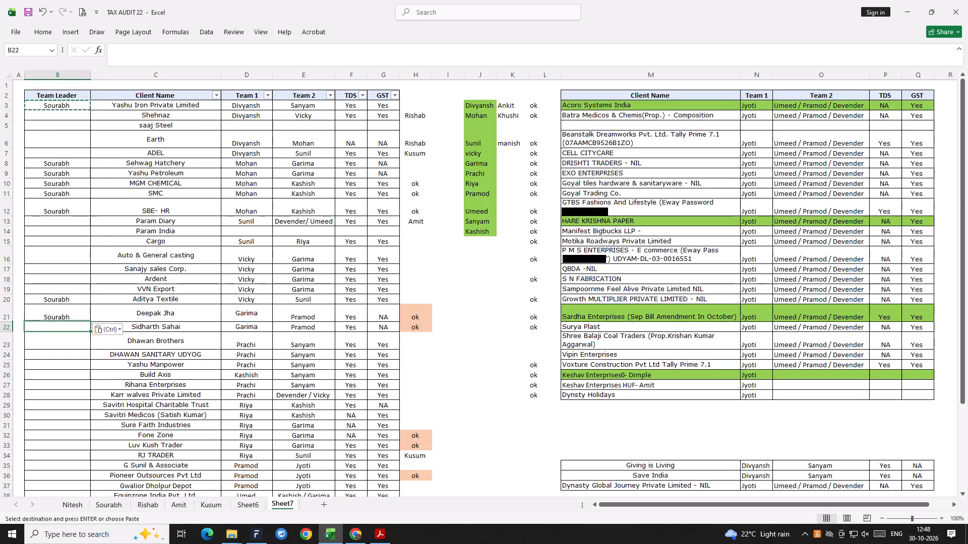
# Paste Sourabh into B22:B27 as team leader for the clients down to Rihana Enterprises.
pyautogui.hotkey('ctrl', 'v')
pyautogui.press('Down')
pyautogui.press('Down')
pyautogui.press('Up')
pyautogui.hotkey('ctrl', 'v')
pyautogui.press('Down')
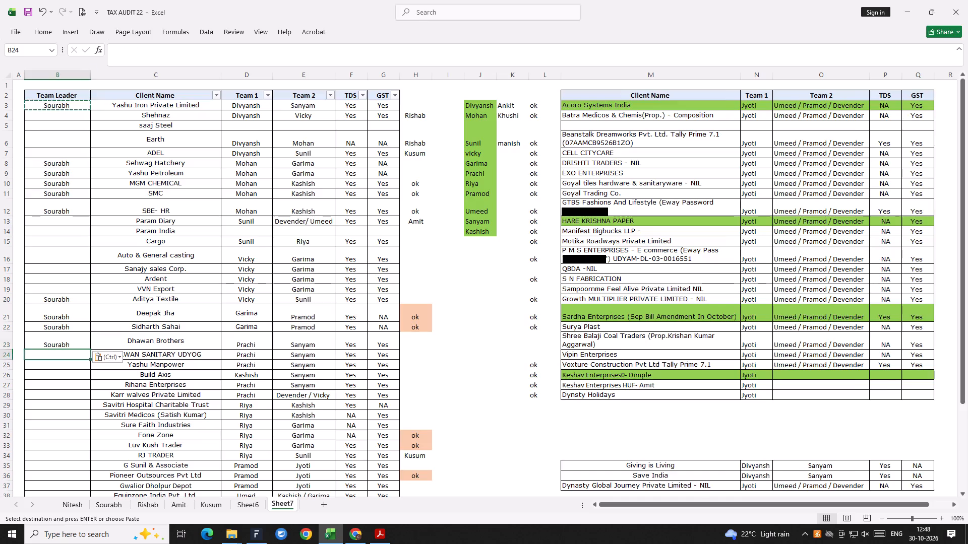
pyautogui.hotkey('ctrl', 'v')
pyautogui.press('Down')
pyautogui.hotkey('ctrl', 'v')
pyautogui.press('Down')
pyautogui.hotkey('ctrl', 'v')
pyautogui.press('Down')
pyautogui.hotkey('ctrl', 'v')
pyautogui.press('Down')
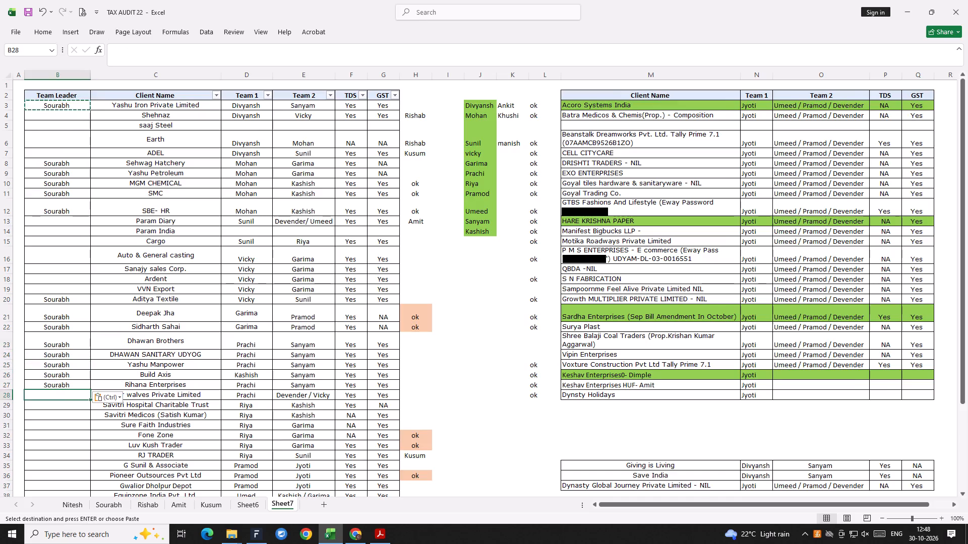
# Paste Sourabh into B28:B33 as team leader for Karr walves Private Limited through Luv Kush Trader.
pyautogui.hotkey('ctrl', 'v')
pyautogui.press('Down')
pyautogui.hotkey('ctrl', 'v')
pyautogui.press('Down')
pyautogui.hotkey('ctrl', 'v')
pyautogui.press('Down')
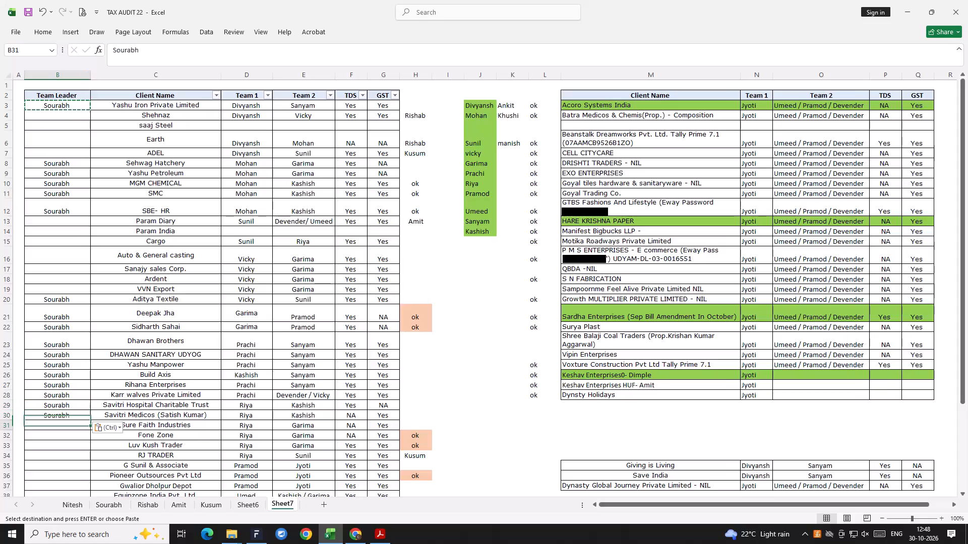
pyautogui.hotkey('ctrl', 'v')
pyautogui.press('Down')
pyautogui.hotkey('ctrl', 'v')
pyautogui.press('Down')
pyautogui.hotkey('ctrl', 'v')
pyautogui.press('Down')
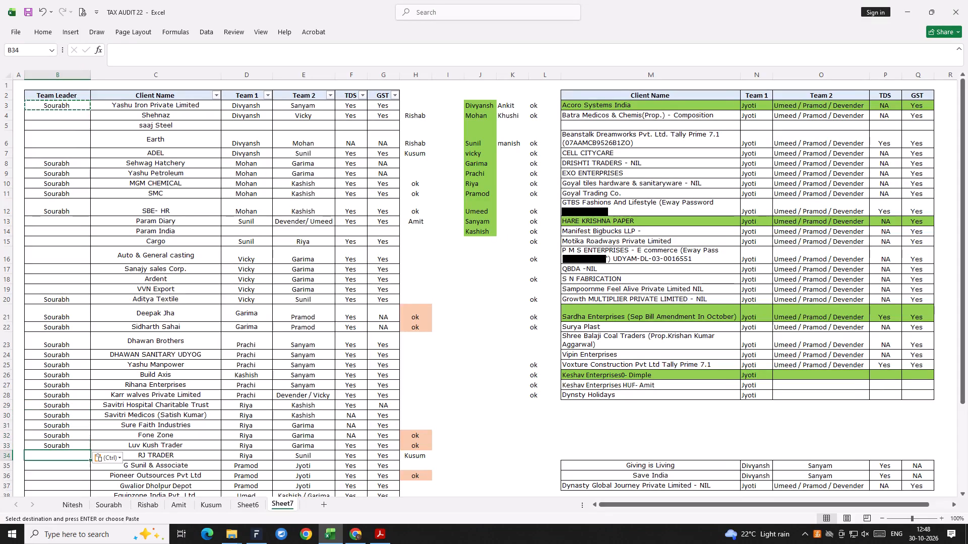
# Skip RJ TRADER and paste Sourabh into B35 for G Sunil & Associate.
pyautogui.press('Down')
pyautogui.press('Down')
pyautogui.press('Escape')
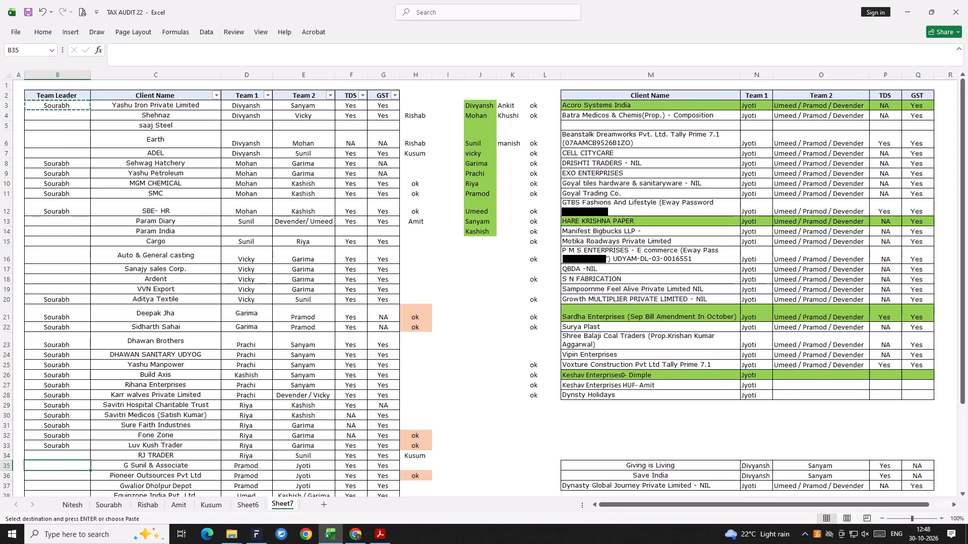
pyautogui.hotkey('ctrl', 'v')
# Look through the remaining clients without a team leader, from row 36 down to Uniway Infocom Pvt. Ltd.
pyautogui.press('Down')
pyautogui.press('Down')
pyautogui.press('Down')
pyautogui.press('Down')
pyautogui.press('Down')
pyautogui.press('Down')
pyautogui.press('Down')
pyautogui.press('Down')
pyautogui.press('Down')
pyautogui.press('Down')
pyautogui.press('Down')
pyautogui.press('Down')
pyautogui.press('Down')
pyautogui.press('Down')
pyautogui.press('Down')
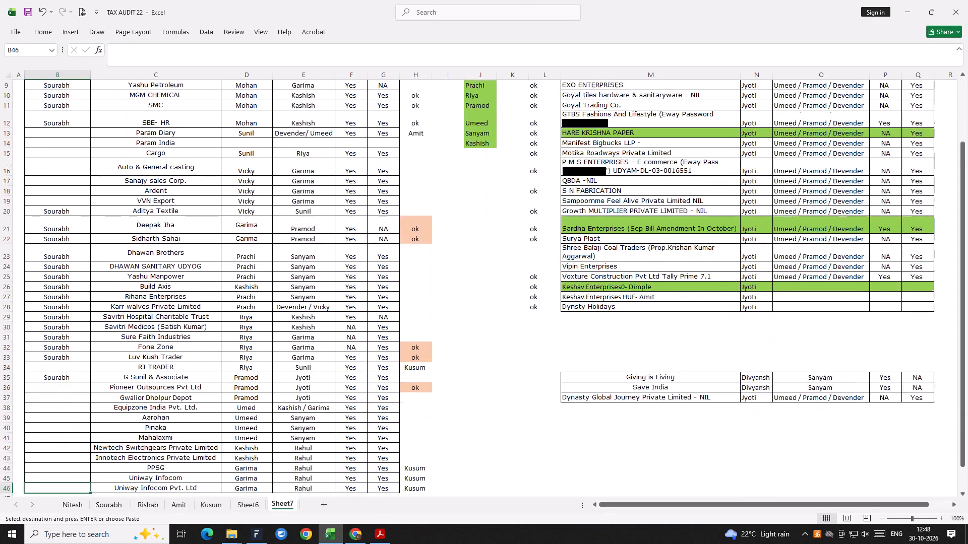
# Set the team leader in B35 for G Sunil & Associate to Nitesh.
pyautogui.press('Up')
pyautogui.press('Up')
pyautogui.press('Up')
pyautogui.press('Up')
pyautogui.press('Up')
pyautogui.press('Up')
pyautogui.press('Up')
pyautogui.press('Up')
pyautogui.press('Up')
pyautogui.press('Up')
pyautogui.press('Up')
pyautogui.press('Up')
pyautogui.press('Up')
pyautogui.press('Up')
pyautogui.press('Down')
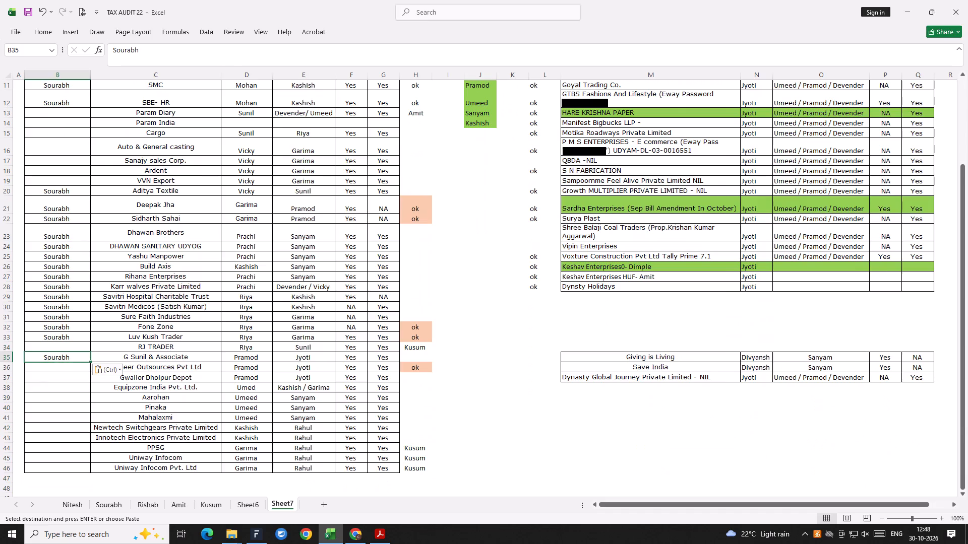
pyautogui.press('Return')
# Copy Sourabh from B33 into B37 as team leader for Gwalior Dholpur Depot.
pyautogui.press('Up')
pyautogui.press('Up')
pyautogui.press('Up')
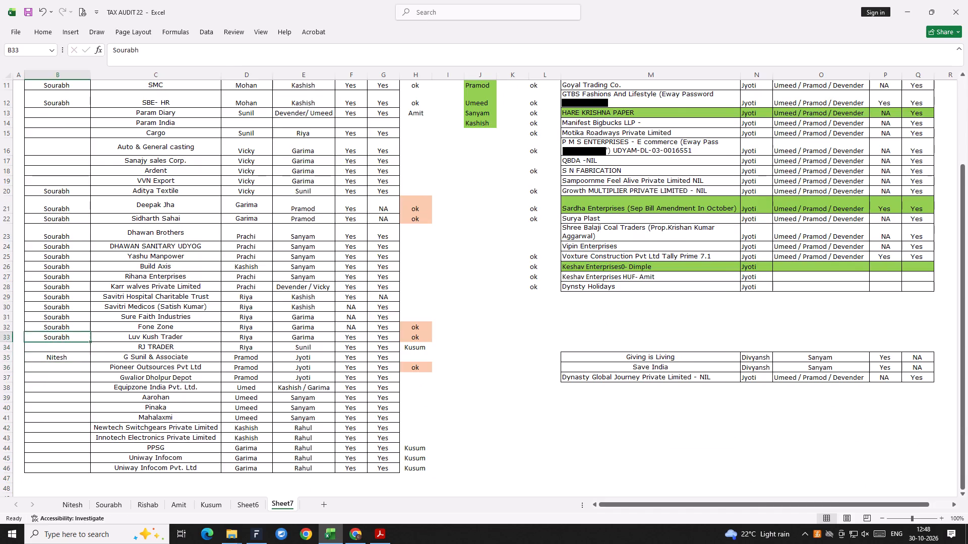
pyautogui.hotkey('ctrl', 'c')
pyautogui.press('Down')
pyautogui.press('Down')
pyautogui.press('Down')
pyautogui.press('Down')
pyautogui.press('Down')
pyautogui.press('Up')
pyautogui.press('Up')
pyautogui.press('Up')
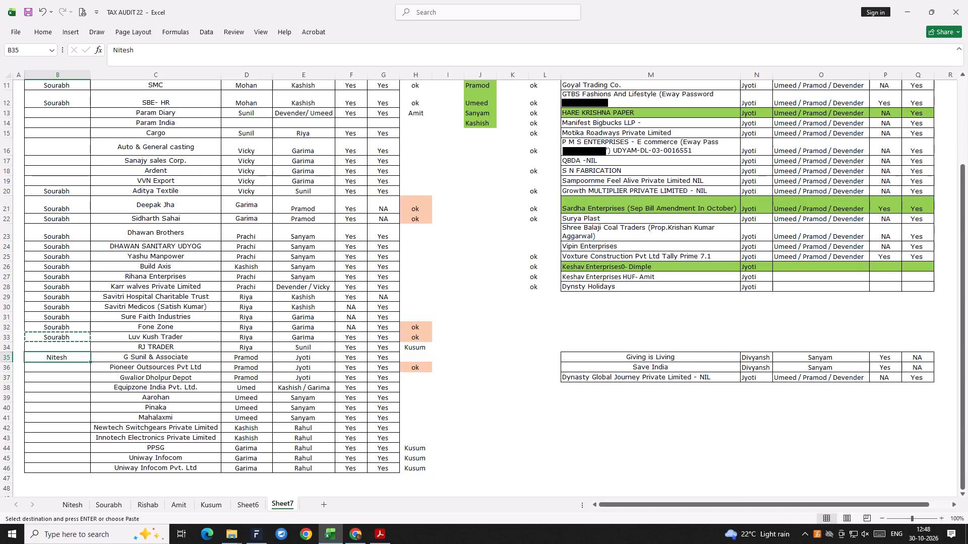
pyautogui.press('Down')
pyautogui.press('Down')
pyautogui.press('Down')
pyautogui.press('Down')
pyautogui.press('Up')
pyautogui.press('Up')
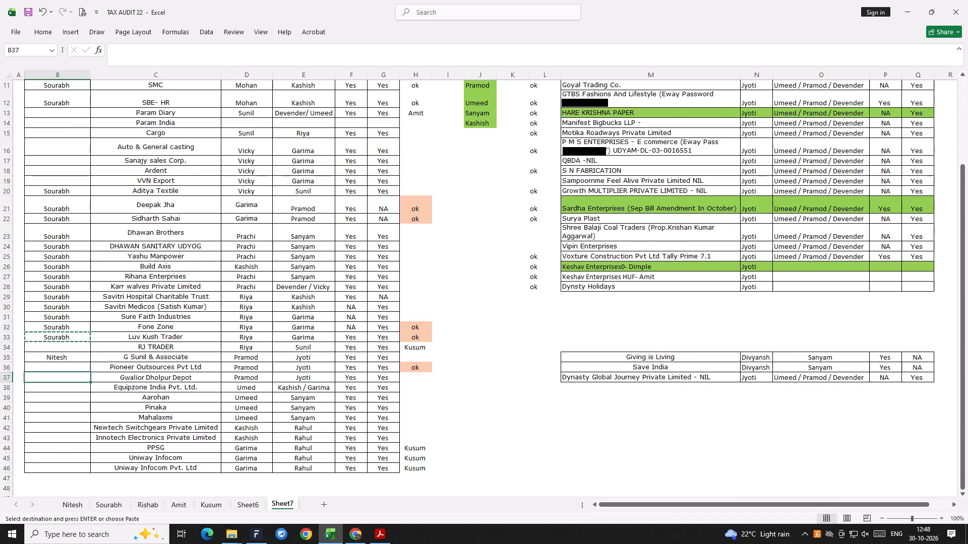
pyautogui.hotkey('ctrl', 'v')
pyautogui.press('Down')
pyautogui.press('Down')
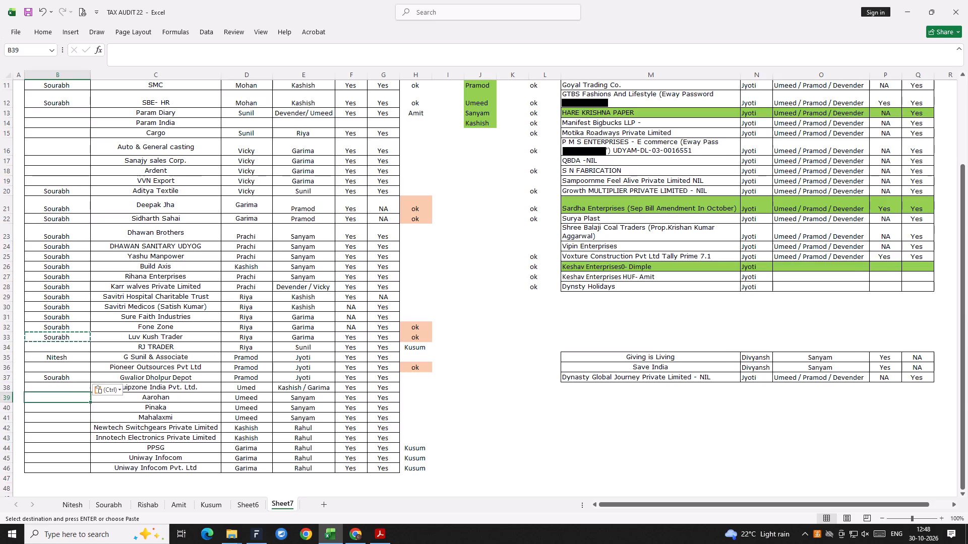
# Paste Sourabh into B38:B41 as team leader for Equipzone India, Aarohan, Pinaka and Mahalaxmi.
pyautogui.press('Right')
pyautogui.press('Up')
pyautogui.press('Left')
pyautogui.hotkey('ctrl', 'v')
pyautogui.press('Down')
pyautogui.hotkey('ctrl', 'v')
pyautogui.press('Down')
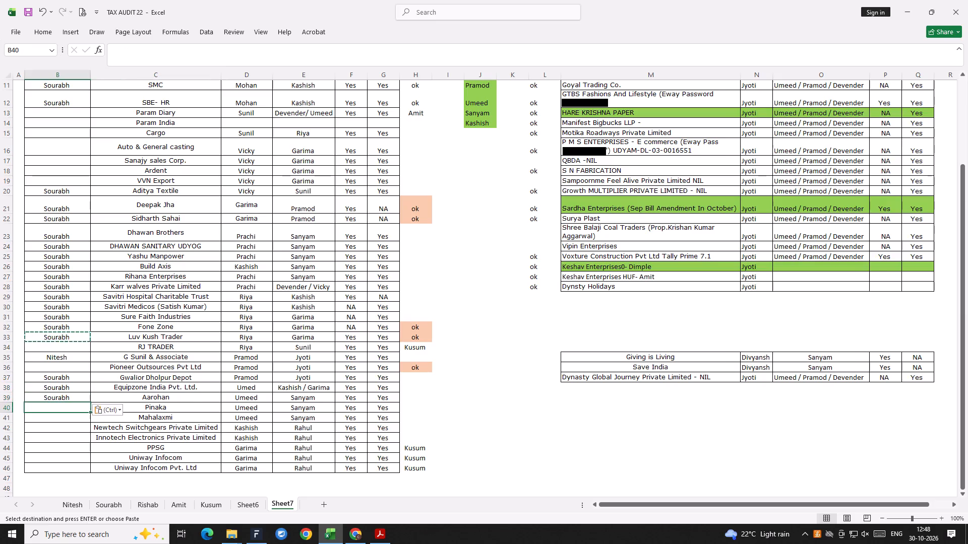
pyautogui.hotkey('ctrl', 'v')
pyautogui.press('Down')
pyautogui.hotkey('ctrl', 'v')
pyautogui.press('Down')
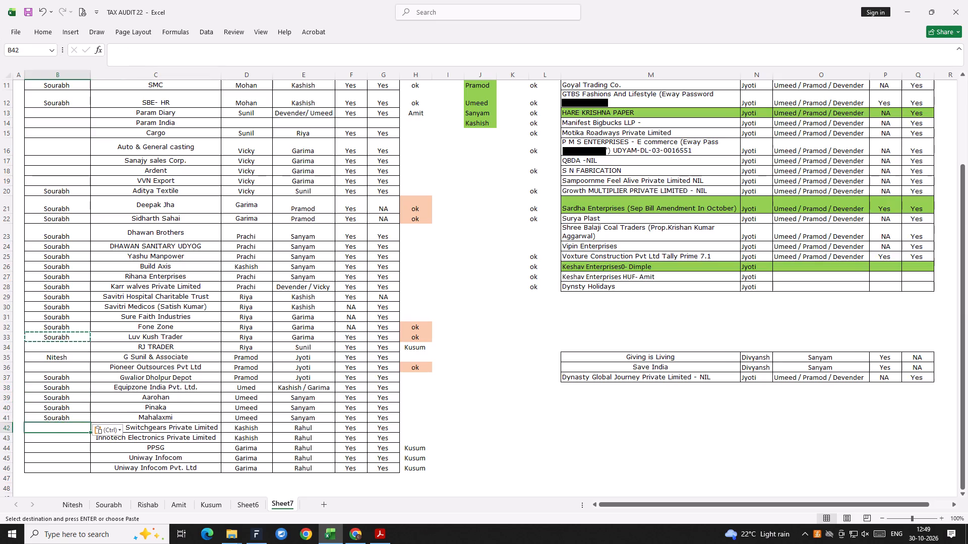
# Paste Sourabh into B42 and B43 for Newtech Switchgears and Innotech Electronics.
pyautogui.hotkey('ctrl', 'v')
pyautogui.press('Down')
pyautogui.hotkey('ctrl', 'v')
pyautogui.press('Down')
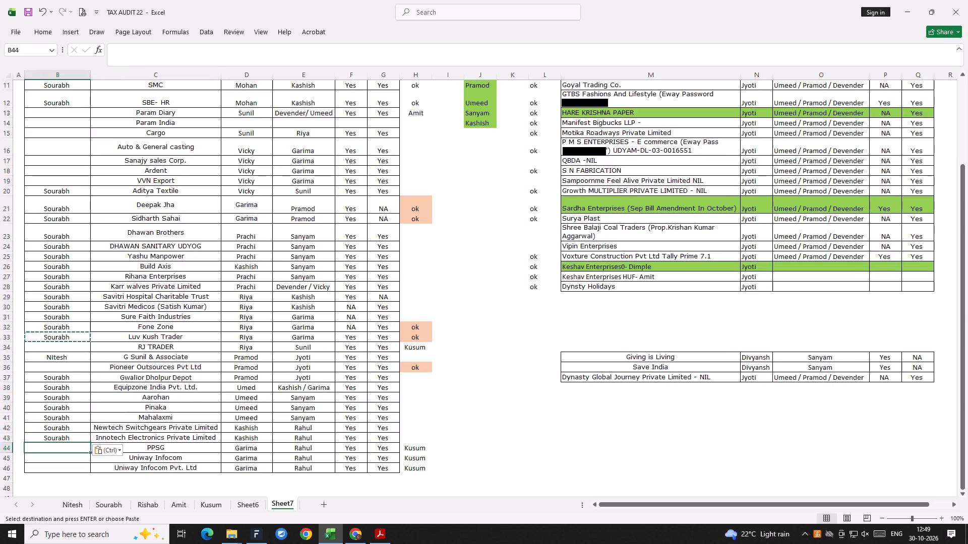
pyautogui.press('Down')
pyautogui.press('Escape')
# Enter Rishabh as team leader in B4 for Shehnaz.
pyautogui.press('pageup')
pyautogui.press('pageup')
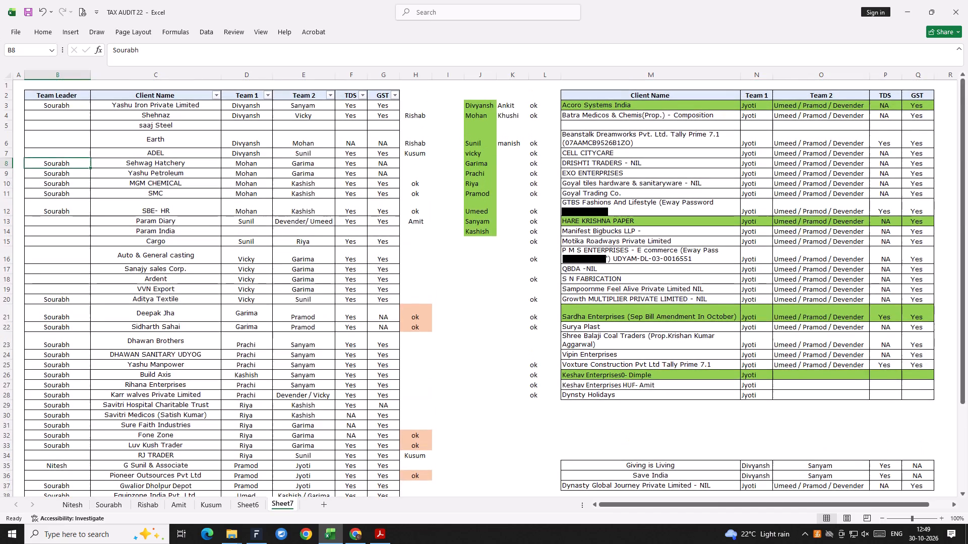
pyautogui.press('Up')
pyautogui.press('Up')
pyautogui.press('Up')
pyautogui.press('Up')
pyautogui.press('r')
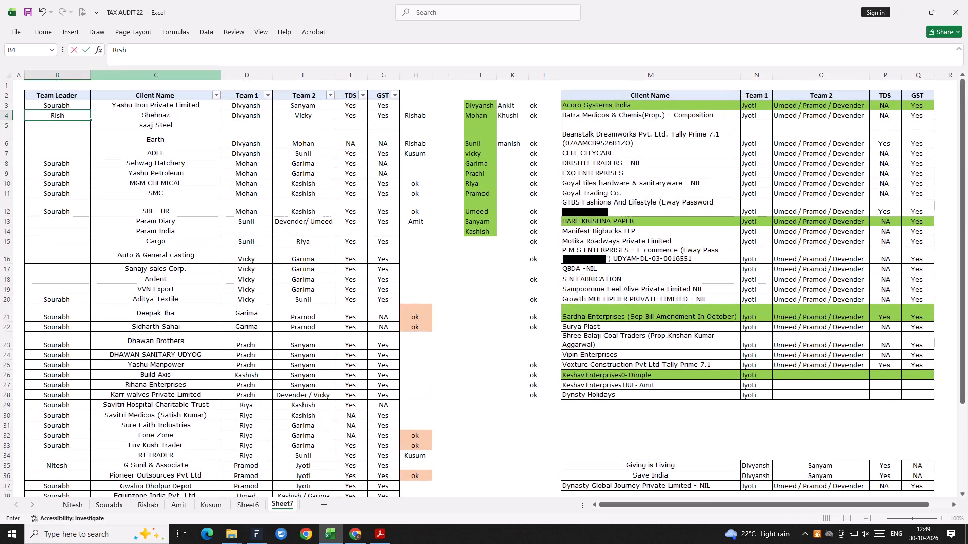
pyautogui.press('BackSpace')
pyautogui.write('h')
pyautogui.press('space')
pyautogui.press('Return')
# Copy Rishabh from B4 into B5 and B6 for saaj Steel and Earth.
pyautogui.press('Up')
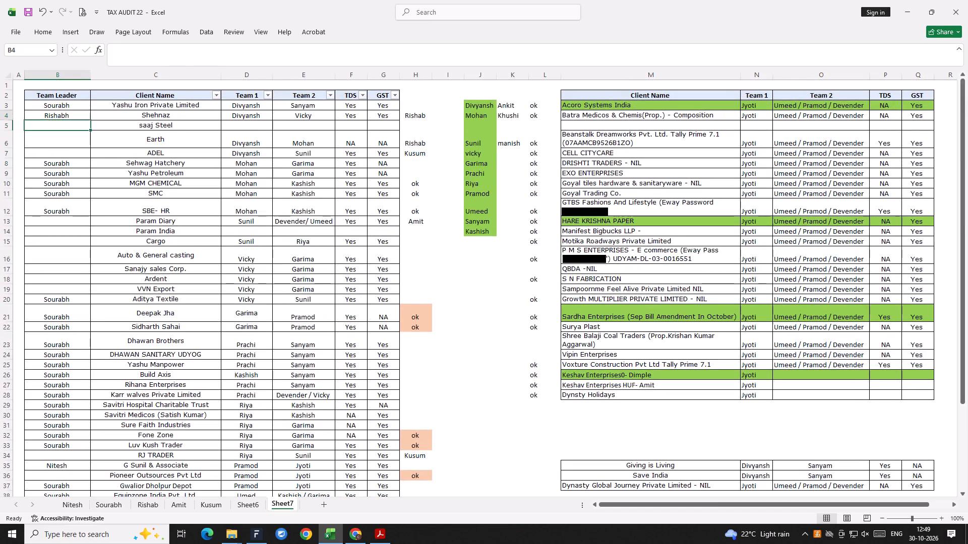
pyautogui.hotkey('ctrl', 'c')
pyautogui.press('Down')
pyautogui.hotkey('ctrl', 'v')
pyautogui.press('Down')
pyautogui.hotkey('ctrl', 'v')
pyautogui.press('Escape')
# Enter Kusum as team leader in B7 for ADEL.
pyautogui.press('Down')
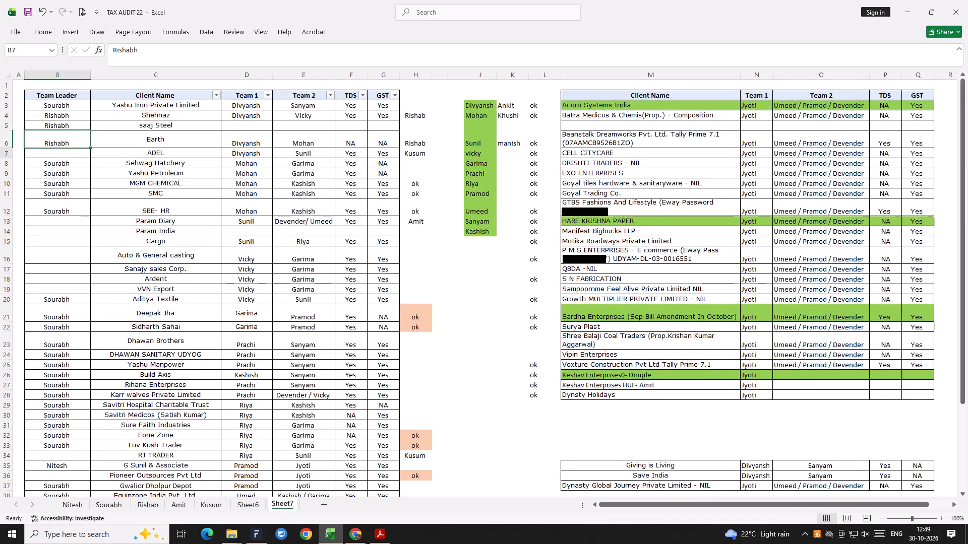
pyautogui.press('Return')
pyautogui.press('Up')
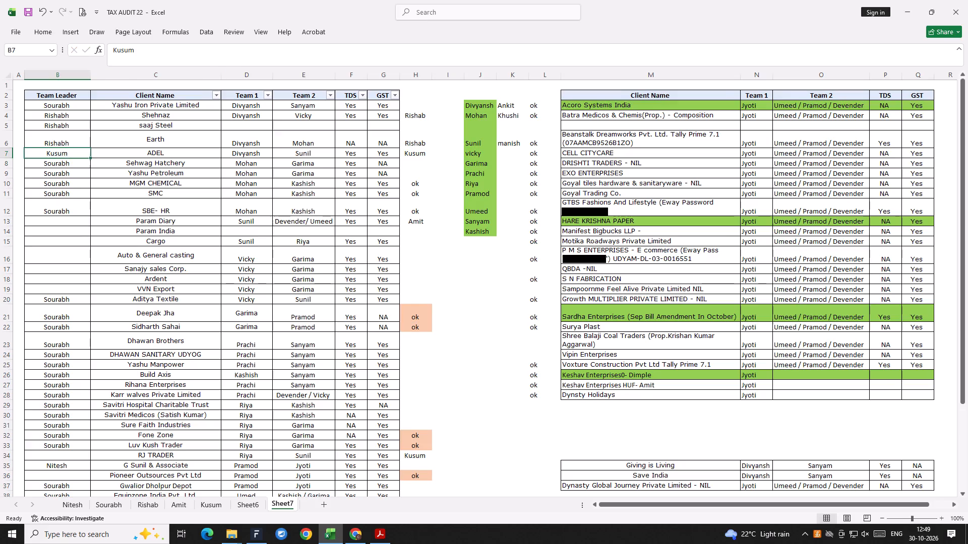
# Enter Amit as team leader in B13 for Param Diary.
pyautogui.press('Down')
pyautogui.press('Down')
pyautogui.press('Down')
pyautogui.press('Down')
pyautogui.press('Down')
pyautogui.press('Down')
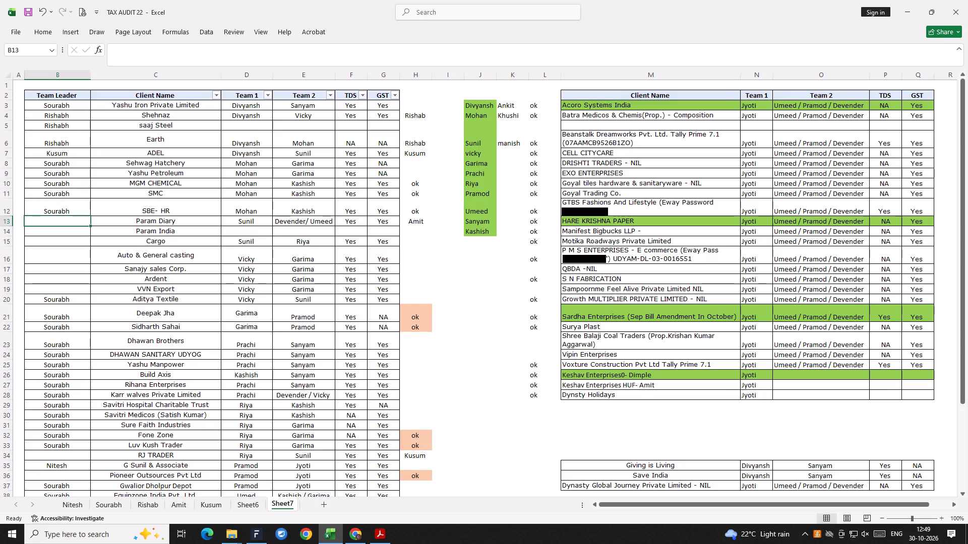
pyautogui.press('Return')
# Copy Amit from B13 into B14 as team leader for Param India.
pyautogui.press('Up')
pyautogui.hotkey('ctrl', 'c')
pyautogui.press('Down')
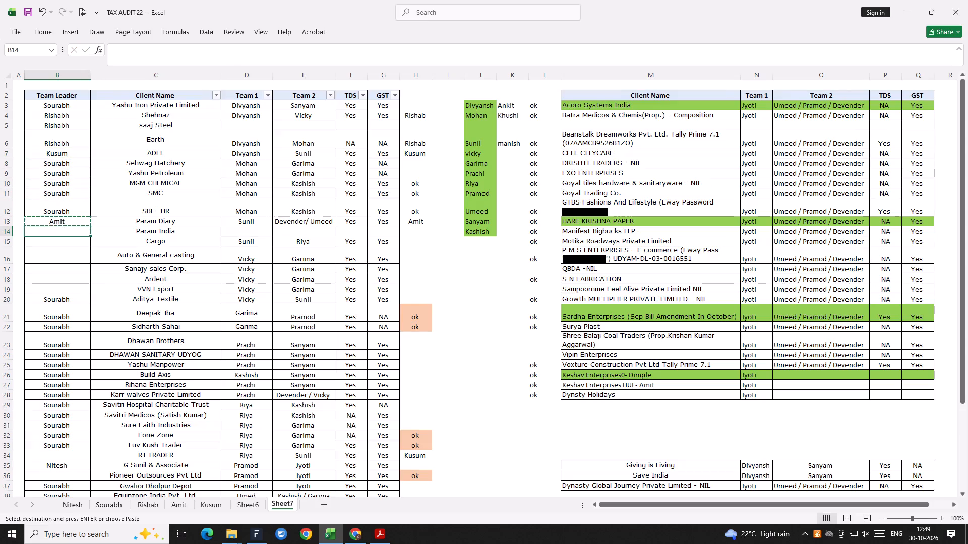
pyautogui.hotkey('ctrl', 'v')
pyautogui.press('Escape')
# Enter Rishabh as team leader in B15 for Cargo.
pyautogui.press('Up')
pyautogui.press('Down')
pyautogui.press('Down')
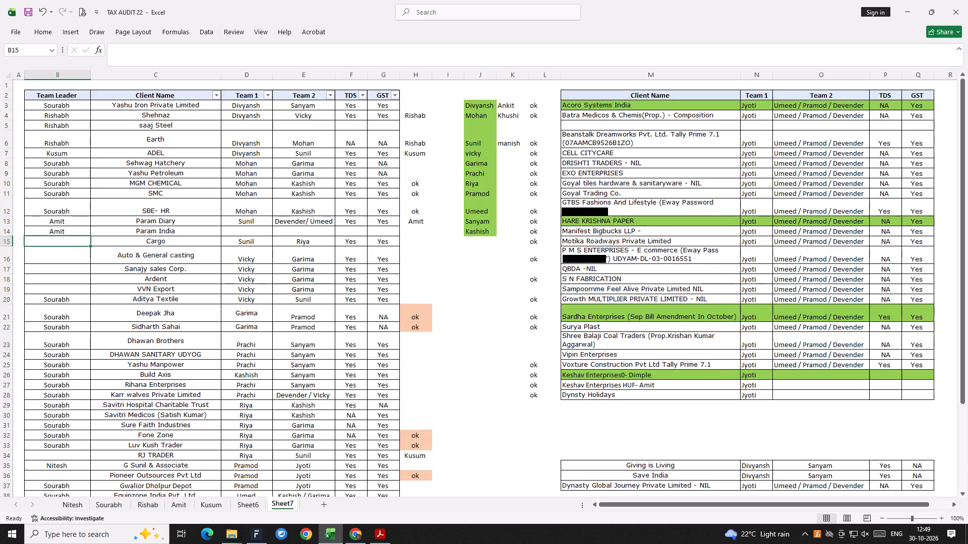
pyautogui.press('r')
pyautogui.press('Return')
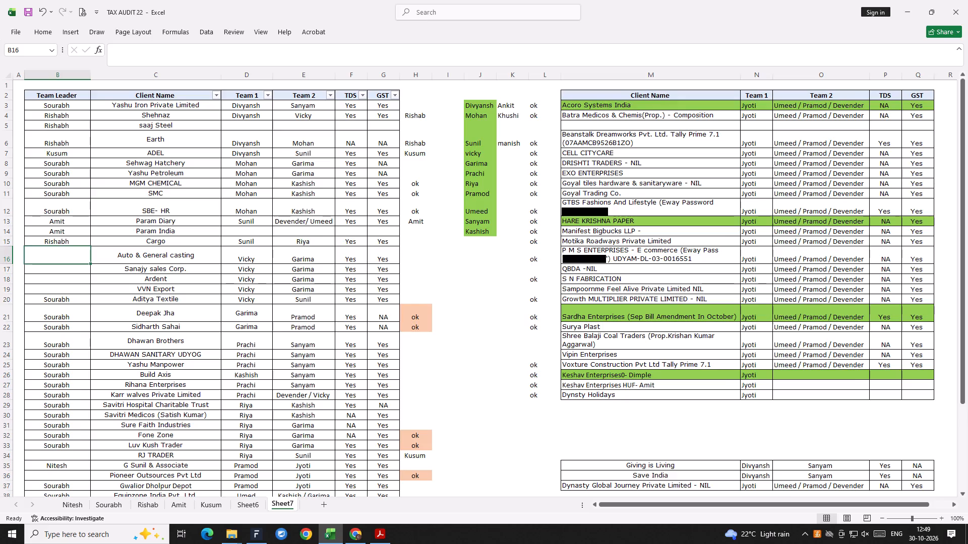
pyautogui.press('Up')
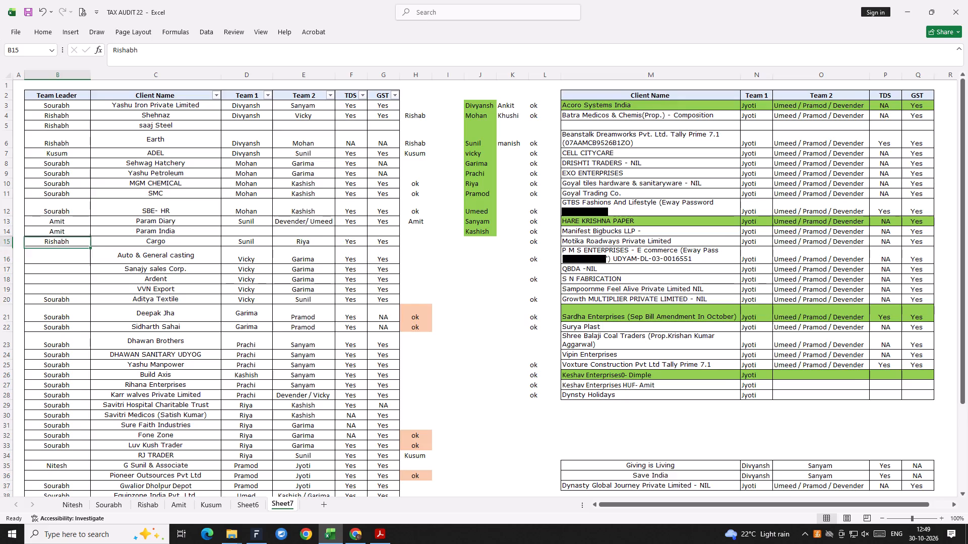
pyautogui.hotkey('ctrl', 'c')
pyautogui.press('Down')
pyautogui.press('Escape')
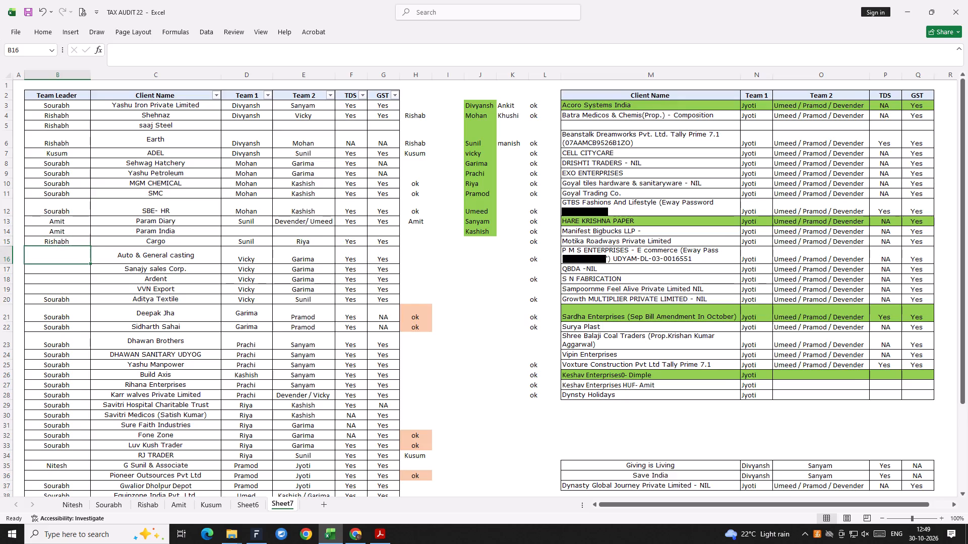
# Enter kusum as team leader in B34 for RJ TRADER.
pyautogui.press('Down')
pyautogui.press('Down')
pyautogui.press('Up')
pyautogui.press('Up')
pyautogui.press('Down')
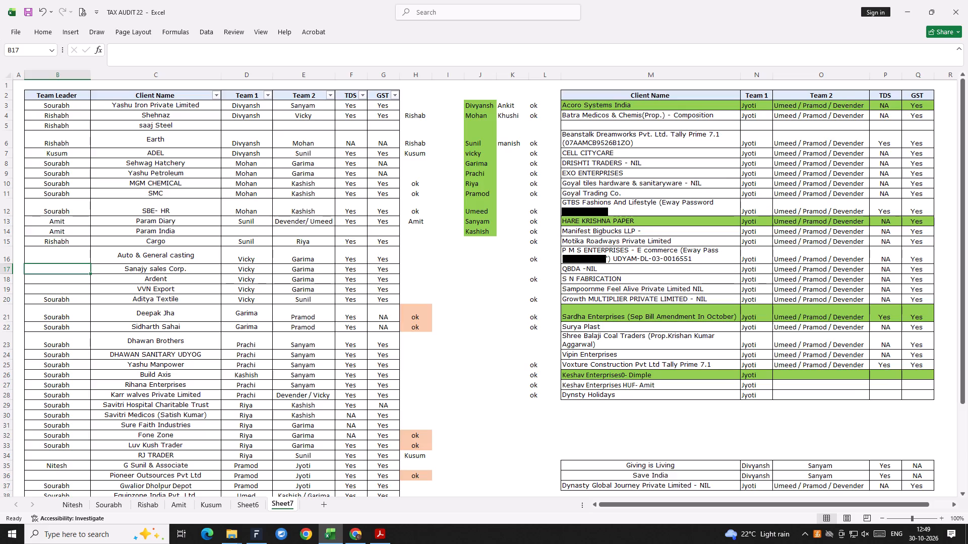
pyautogui.press('Up')
pyautogui.press('Down')
pyautogui.press('Down')
pyautogui.press('Down')
pyautogui.press('Down')
pyautogui.press('Down')
pyautogui.press('Down')
pyautogui.press('Down')
pyautogui.press('Down')
pyautogui.press('Down')
pyautogui.press('Down')
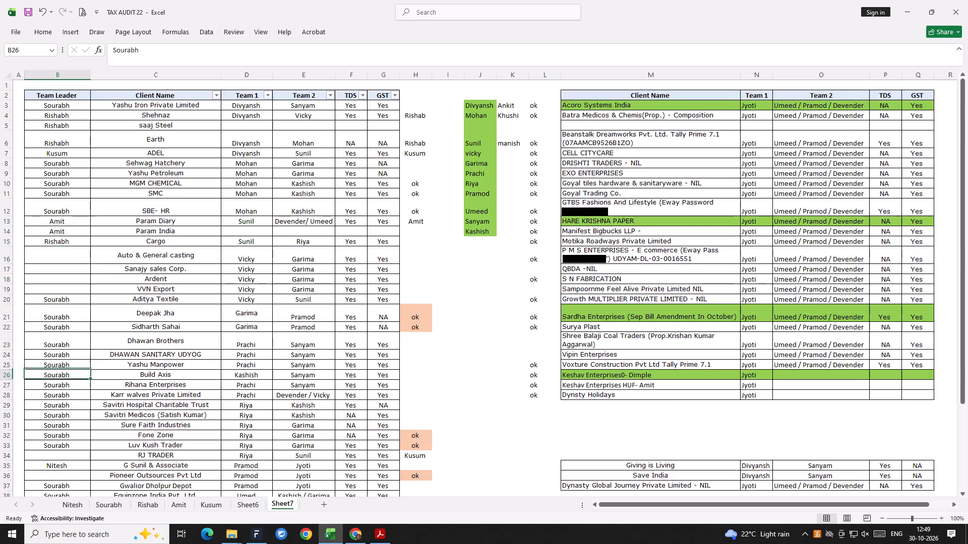
pyautogui.press('Down')
pyautogui.press('Down')
pyautogui.press('Down')
pyautogui.press('Down')
pyautogui.press('Down')
pyautogui.press('Down')
pyautogui.press('Down')
pyautogui.press('Down')
pyautogui.write('ks')
pyautogui.press('Return')
pyautogui.press('Up')
pyautogui.write('kusum')
pyautogui.press('space')
pyautogui.press('Return')
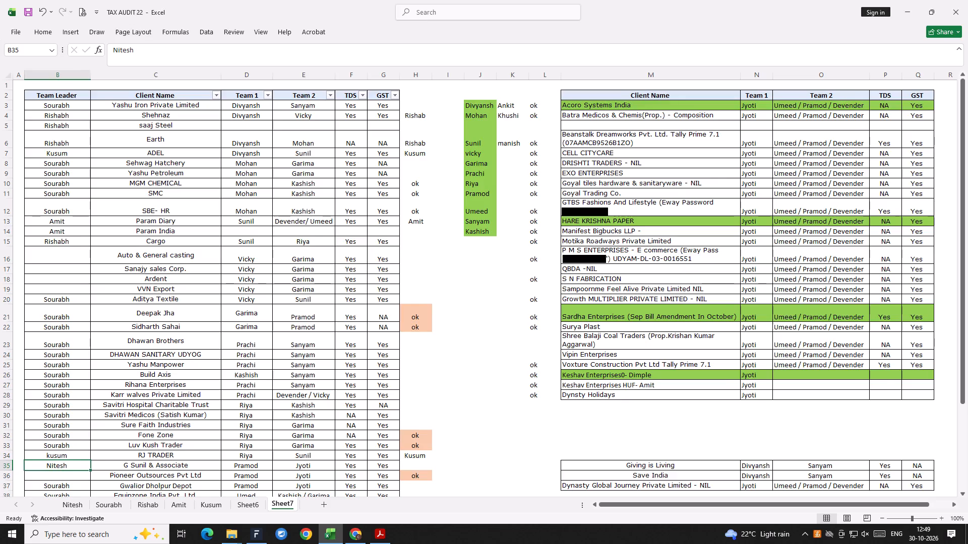
# Enter Nitesh as team leader in B16 for Auto & General casting.
pyautogui.click(139, 257)
pyautogui.press('Left')
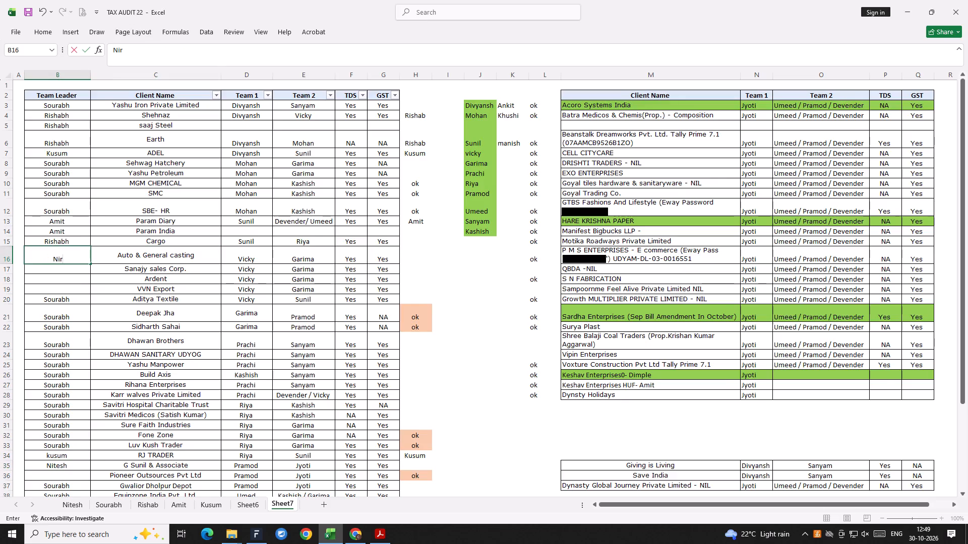
pyautogui.press('BackSpace')
pyautogui.write('tesh')
pyautogui.press('space')
pyautogui.press('Return')
# Copy Nitesh from B16 into B17 as team leader for Sanajy sales Corp.
pyautogui.press('Up')
pyautogui.hotkey('ctrl', 'c')
pyautogui.press('Down')
pyautogui.hotkey('ctrl', 'v')
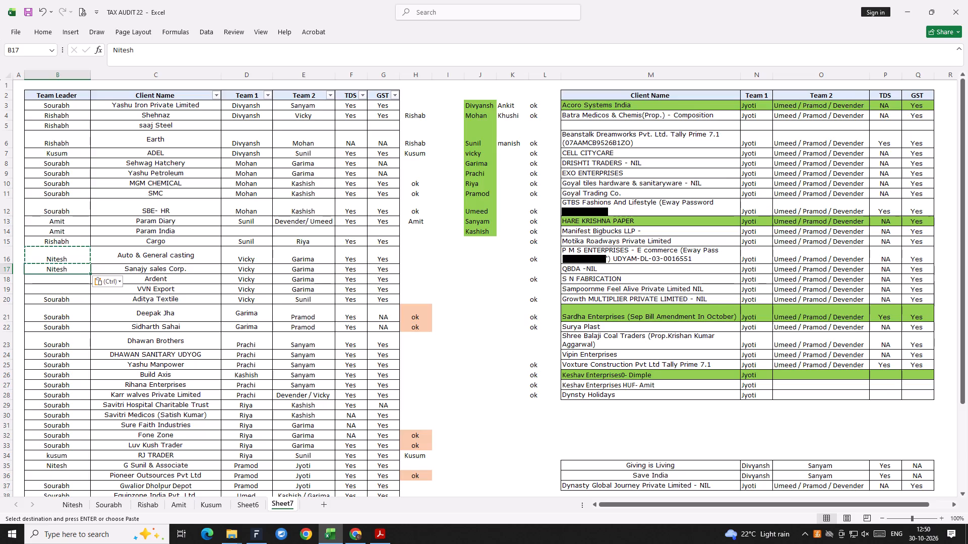
pyautogui.press('Escape')
# Enter Kusum as team leader in B18 for Ardent.
pyautogui.press('Down')
pyautogui.press('Down')
pyautogui.press('Right')
pyautogui.press('Up')
pyautogui.press('Left')
pyautogui.press('Left')
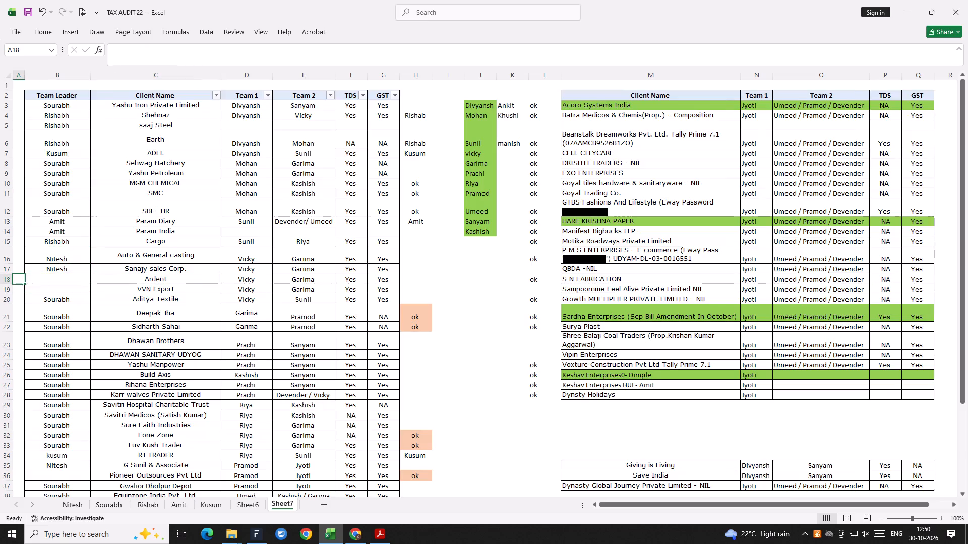
pyautogui.press('Down')
pyautogui.press('Right')
pyautogui.press('Up')
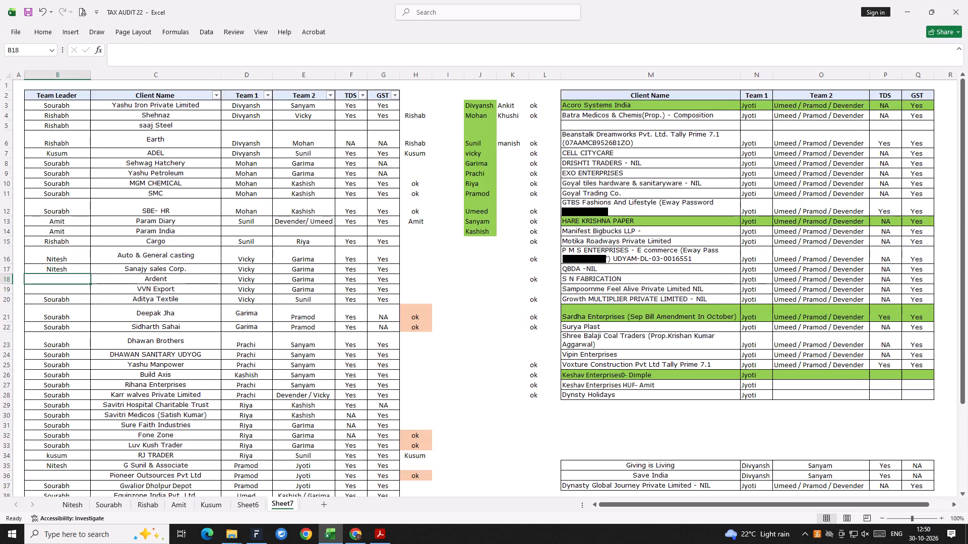
pyautogui.press('BackSpace')
pyautogui.press('BackSpace')
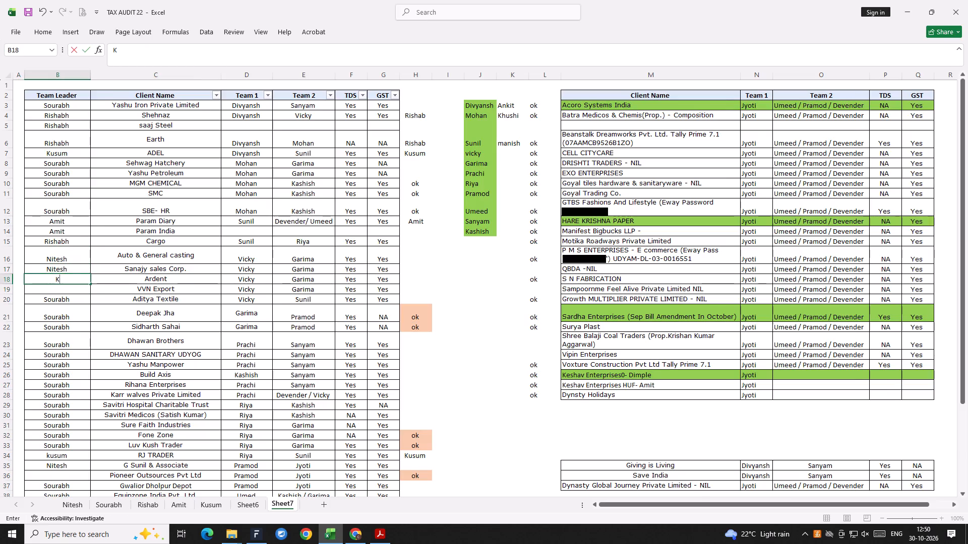
pyautogui.write('usum')
pyautogui.press('Return')
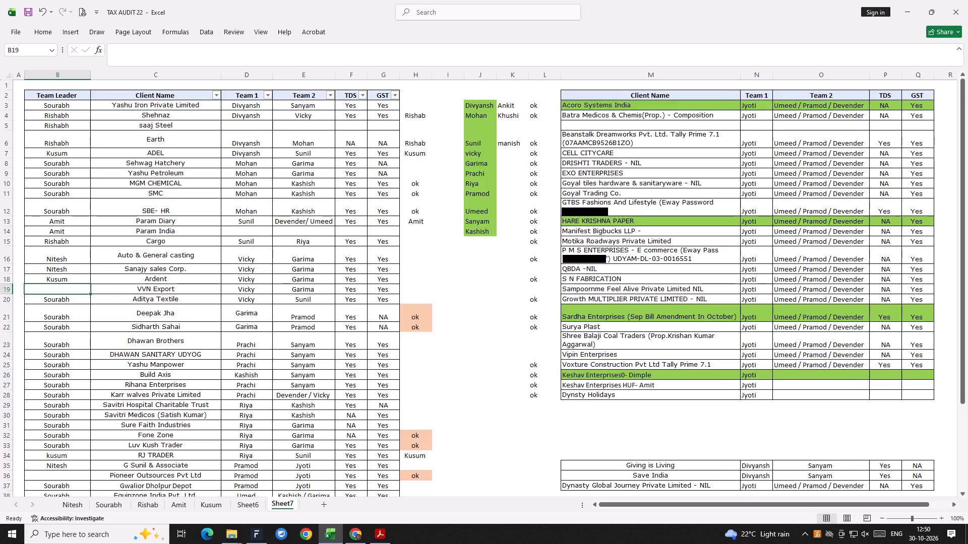
# Copy Nitesh from B17 into B19 as team leader for VVN Export.
pyautogui.press('Up')
pyautogui.press('Up')
pyautogui.hotkey('ctrl', 'c')
pyautogui.press('Down')
pyautogui.press('Down')
pyautogui.hotkey('ctrl', 'v')
pyautogui.press('Escape')
# Enter Nitesh as team leader in B36 for Pioneer Outsources Pvt Ltd.
pyautogui.press('Down')
pyautogui.press('Down')
pyautogui.press('Down')
pyautogui.press('Down')
pyautogui.press('Down')
pyautogui.press('Down')
pyautogui.press('Down')
pyautogui.press('Down')
pyautogui.press('Down')
pyautogui.press('Down')
pyautogui.press('Down')
pyautogui.press('Down')
pyautogui.press('Down')
pyautogui.press('Down')
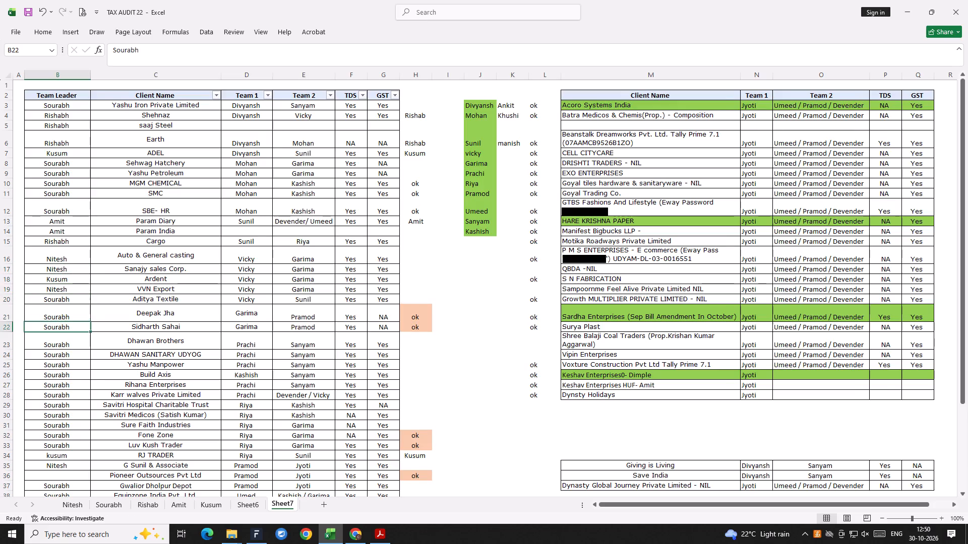
pyautogui.press('Down')
pyautogui.press('Down')
pyautogui.press('Down')
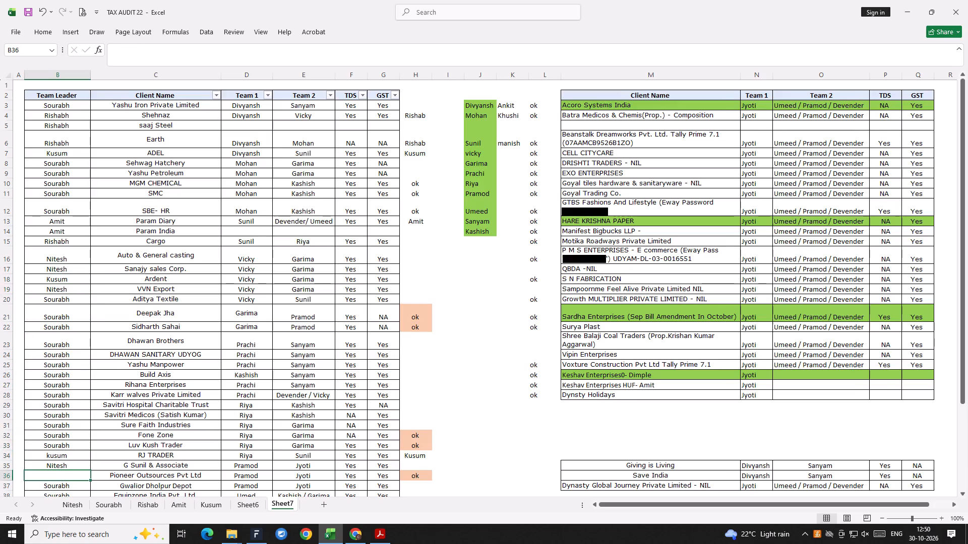
pyautogui.press('n')
pyautogui.press('Return')
# Enter Kusum as team leader in B44 for PPSG.
pyautogui.press('Down')
pyautogui.press('Down')
pyautogui.press('Down')
pyautogui.press('Down')
pyautogui.press('Down')
pyautogui.press('Down')
pyautogui.press('Down')
pyautogui.press('Down')
pyautogui.press('Down')
pyautogui.press('Down')
pyautogui.press('Down')
pyautogui.press('Down')
pyautogui.press('Down')
pyautogui.press('Up')
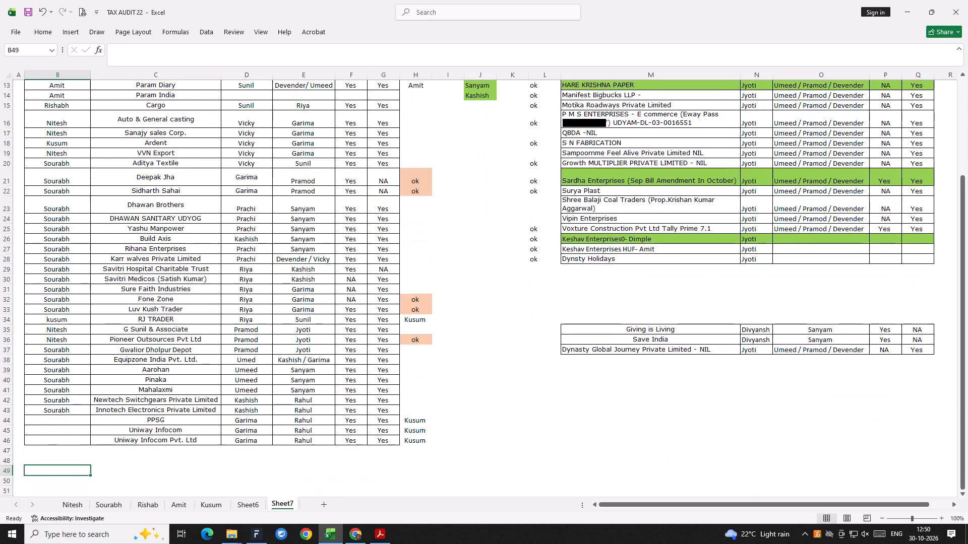
pyautogui.press('Up')
pyautogui.press('Up')
pyautogui.press('Up')
pyautogui.press('Up')
pyautogui.press('Up')
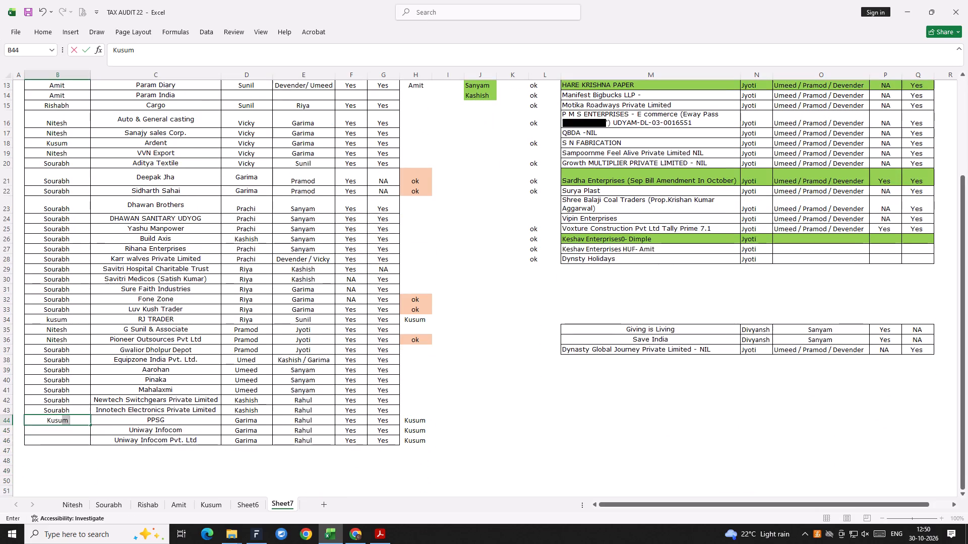
pyautogui.press('Return')
# Copy Kusum from B44 into B45 and B46 as team leader for both Uniway Infocom clients.
pyautogui.press('Up')
pyautogui.hotkey('ctrl', 'c')
pyautogui.press('Down')
pyautogui.hotkey('ctrl', 'v')
pyautogui.press('Down')
pyautogui.hotkey('ctrl', 'v')
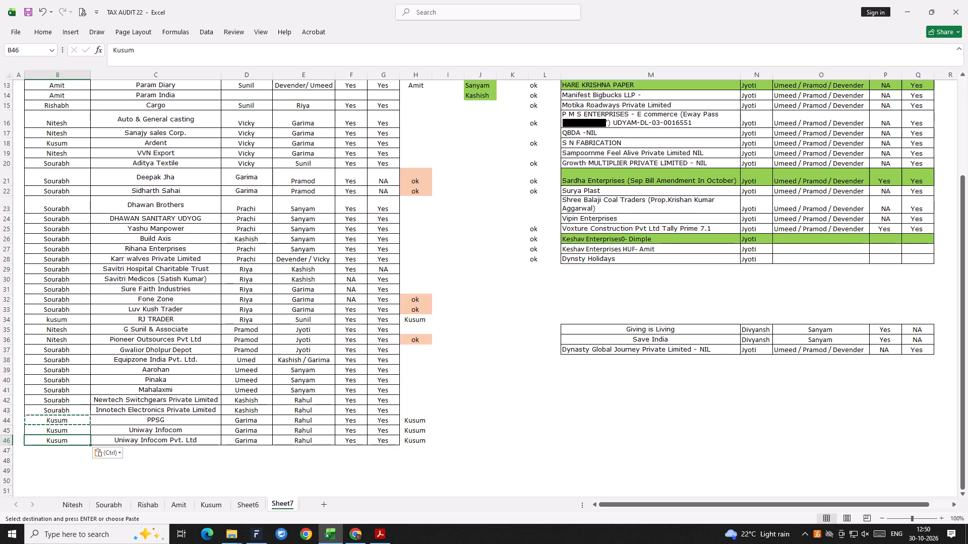
pyautogui.press('Escape')
# Select the client table B2:G46 and remove its existing header filter.
pyautogui.scroll(5, 113, 261)
pyautogui.click(60, 95)
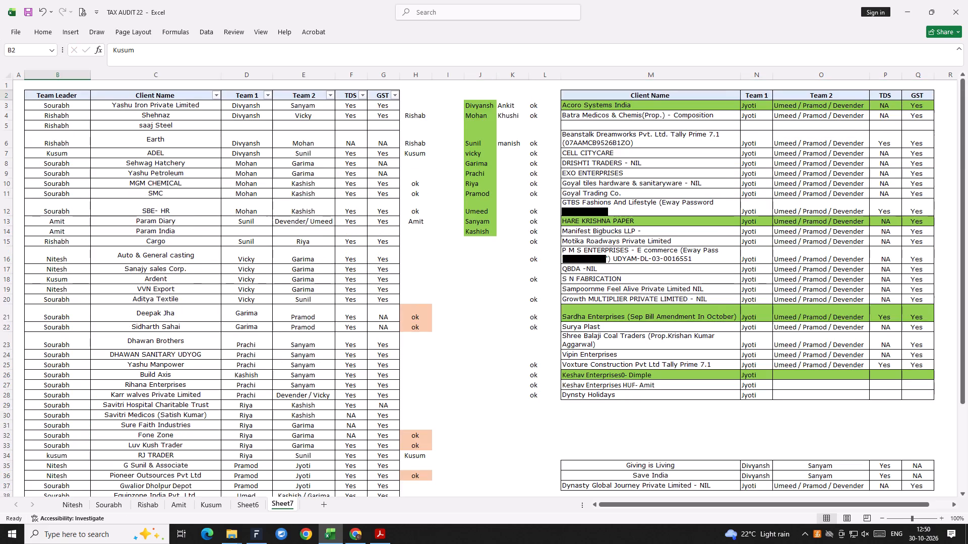
pyautogui.hotkey('shift', 'Right')
pyautogui.hotkey('shift', 'Right')
pyautogui.hotkey('shift', 'Right')
pyautogui.hotkey('shift', 'Right')
pyautogui.hotkey('shift', 'Right')
pyautogui.hotkey('ctrl', 'shift', 'Down')
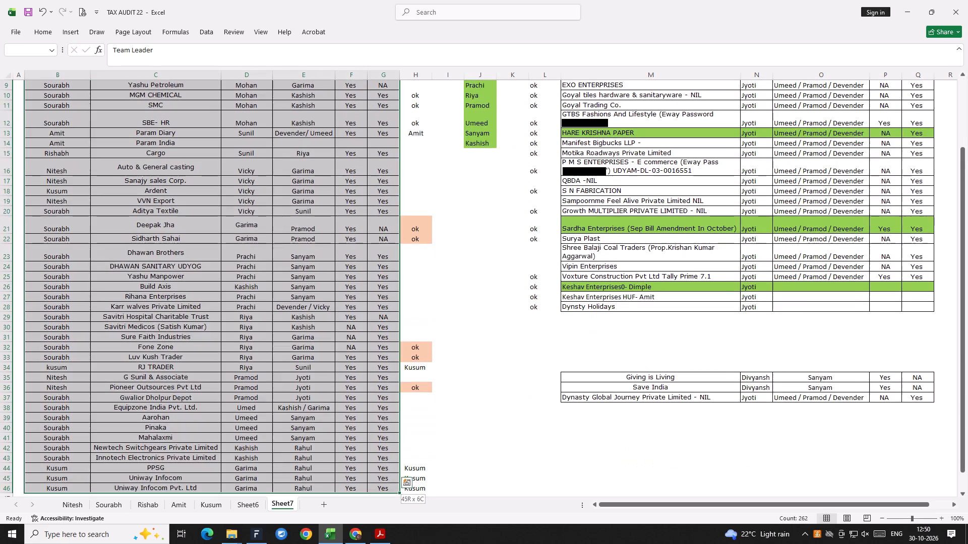
pyautogui.hotkey('alt', 'a')
pyautogui.hotkey('alt', 't')
# Apply a filter to the whole client table B2:G46 so it includes the Team Leader column.
pyautogui.press('Down')
pyautogui.press('Up')
pyautogui.press('Up')
pyautogui.press('Down')
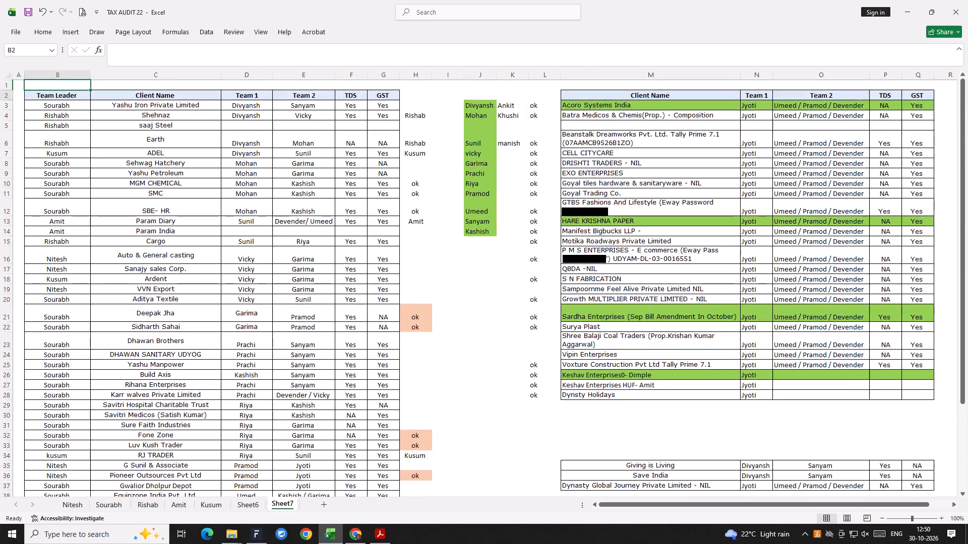
pyautogui.hotkey('shift', 'Right')
pyautogui.hotkey('shift', 'Right')
pyautogui.hotkey('shift', 'Right')
pyautogui.hotkey('shift', 'Right')
pyautogui.hotkey('shift', 'Right')
pyautogui.hotkey('ctrl', 'shift', 'Down')
pyautogui.hotkey('alt', 'a')
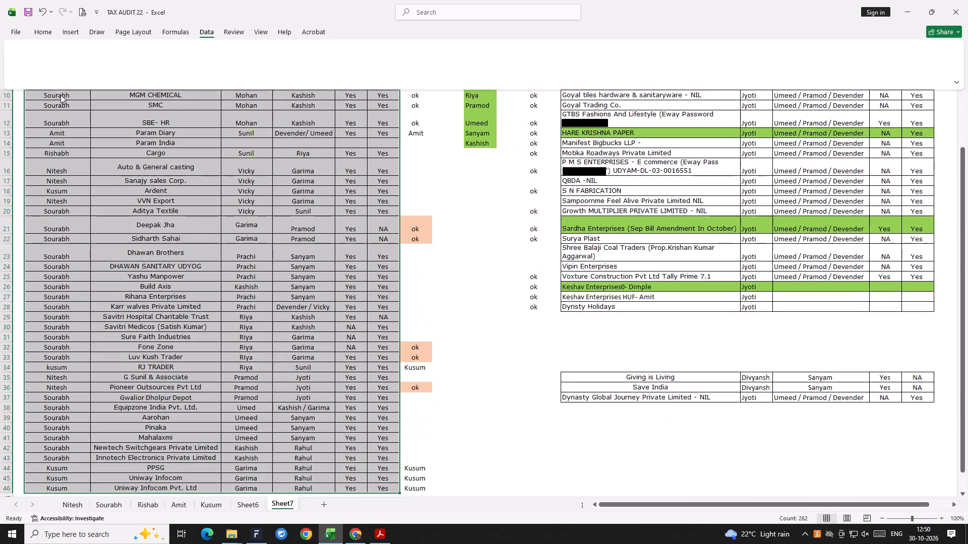
pyautogui.hotkey('alt', 't')
pyautogui.press('Up')
pyautogui.press('Up')
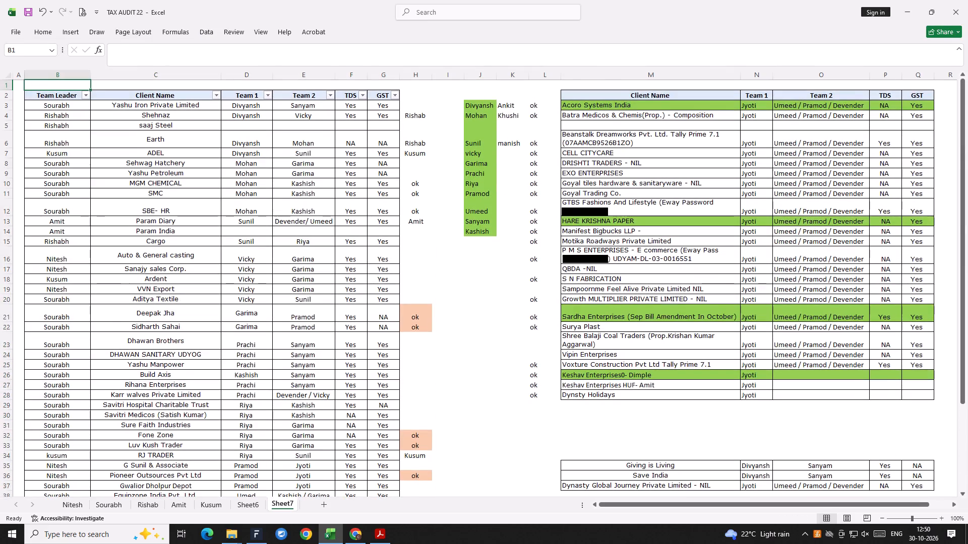
# Filter the Team Leader column to show only Amit's clients.
pyautogui.click(86, 94)
pyautogui.press('Down')
pyautogui.press('Down')
pyautogui.press('Down')
pyautogui.press('Down')
pyautogui.press('Down')
pyautogui.press('Down')
pyautogui.press('Down')
pyautogui.press('Down')
pyautogui.press('Down')
pyautogui.press('space')
pyautogui.press('Down')
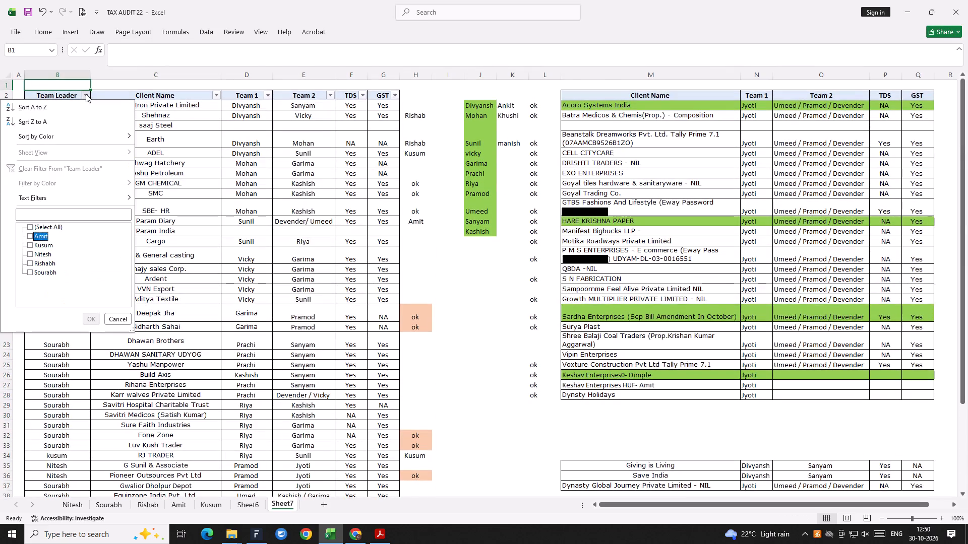
pyautogui.press('space')
pyautogui.press('Return')
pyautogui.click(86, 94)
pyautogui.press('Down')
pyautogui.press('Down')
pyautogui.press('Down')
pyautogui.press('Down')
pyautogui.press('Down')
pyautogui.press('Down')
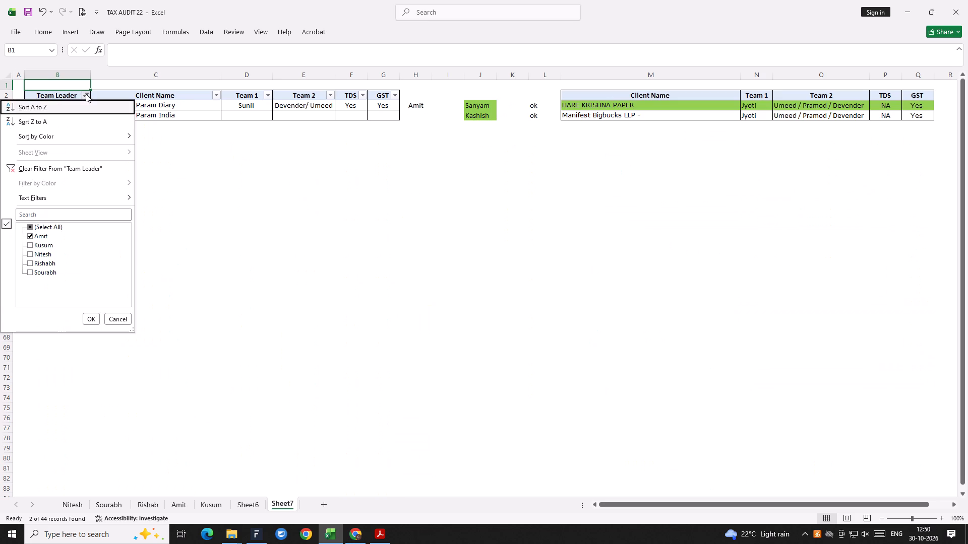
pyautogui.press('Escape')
# Copy Param Diary's team, TDS and GST entries D13:G13 into D14:G14 for Param India.
pyautogui.click(279, 103)
pyautogui.press('Left')
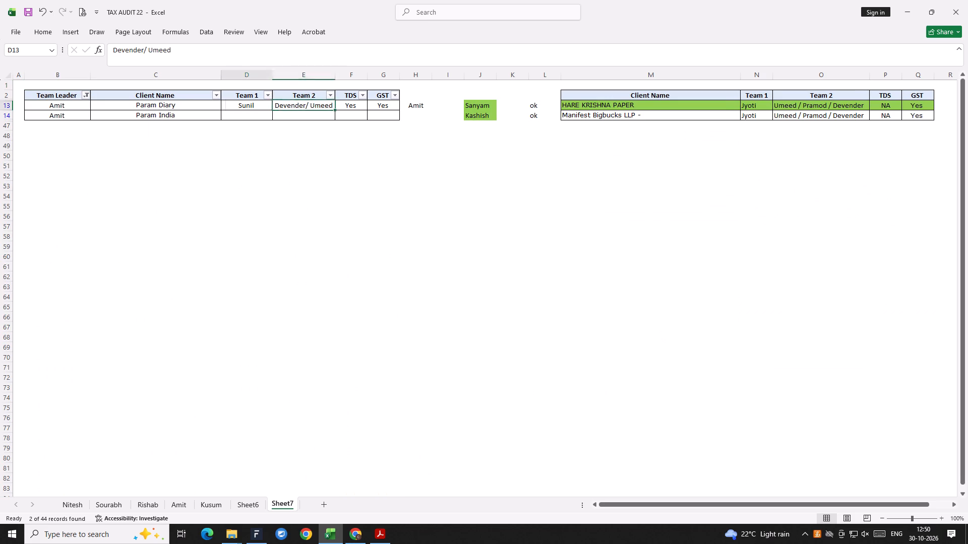
pyautogui.hotkey('shift', 'Right')
pyautogui.hotkey('shift', 'Right')
pyautogui.hotkey('shift', 'Right')
pyautogui.hotkey('ctrl', 'c')
pyautogui.press('Down')
pyautogui.hotkey('ctrl', 'v')
pyautogui.press('Escape')
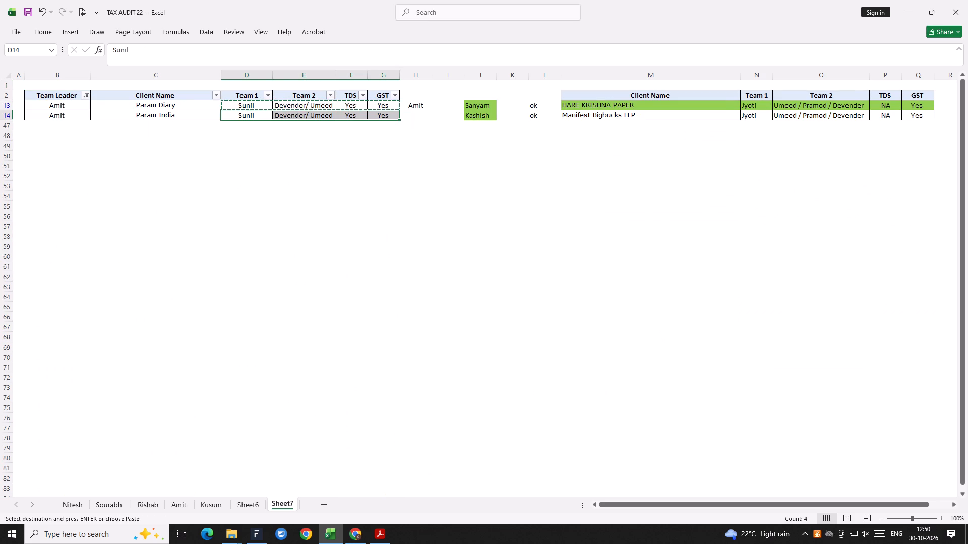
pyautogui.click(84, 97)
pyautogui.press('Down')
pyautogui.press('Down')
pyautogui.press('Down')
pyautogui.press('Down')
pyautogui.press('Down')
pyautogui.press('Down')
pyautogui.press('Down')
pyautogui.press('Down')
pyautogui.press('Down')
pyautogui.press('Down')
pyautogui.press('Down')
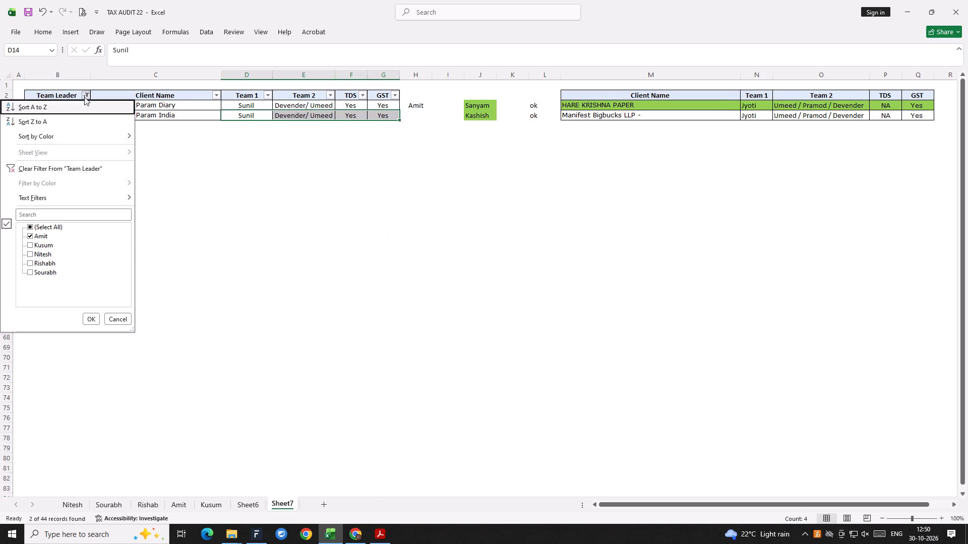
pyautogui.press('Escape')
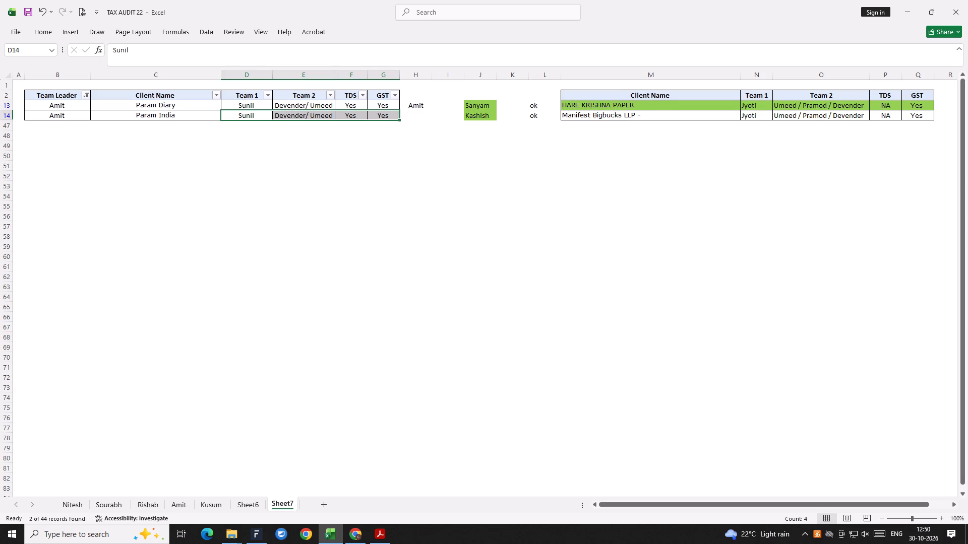
# Replace the TDS entries of Param Diary and Param India in F13:F14 with NA.
pyautogui.click(343, 117)
pyautogui.press('Up')
pyautogui.hotkey('shift', 'Down')
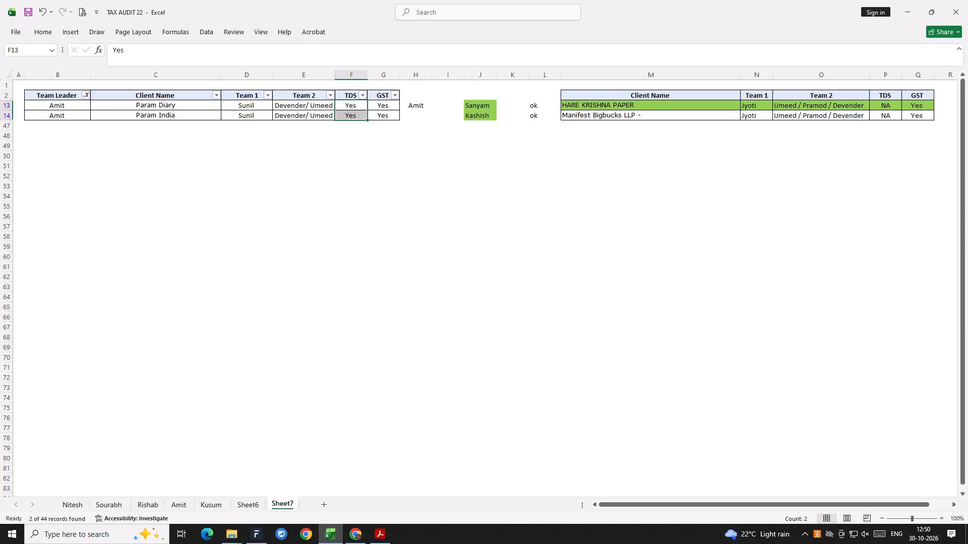
pyautogui.press('Delete')
pyautogui.press('Down')
pyautogui.press('Up')
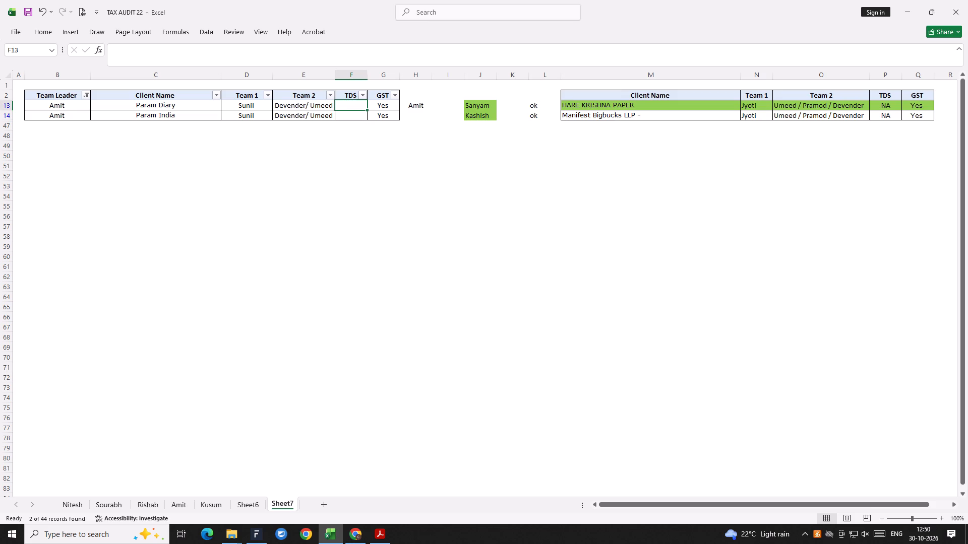
pyautogui.press('n')
pyautogui.write('NA')
pyautogui.press('Return')
pyautogui.press('Up')
pyautogui.hotkey('ctrl', 'c')
pyautogui.press('Down')
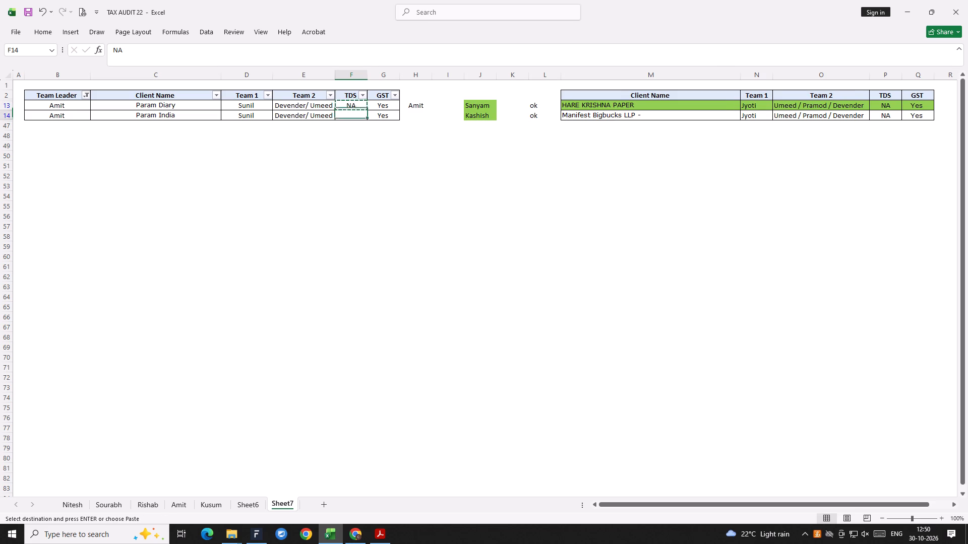
pyautogui.hotkey('ctrl', 'v')
pyautogui.press('Escape')
# Filter the Team Leader column to show only Kusum's clients.
pyautogui.click(89, 98)
pyautogui.press('Down')
pyautogui.press('Down')
pyautogui.press('Down')
pyautogui.press('Down')
pyautogui.press('Down')
pyautogui.press('Down')
pyautogui.press('Down')
pyautogui.press('Down')
pyautogui.press('Down')
pyautogui.press('Down')
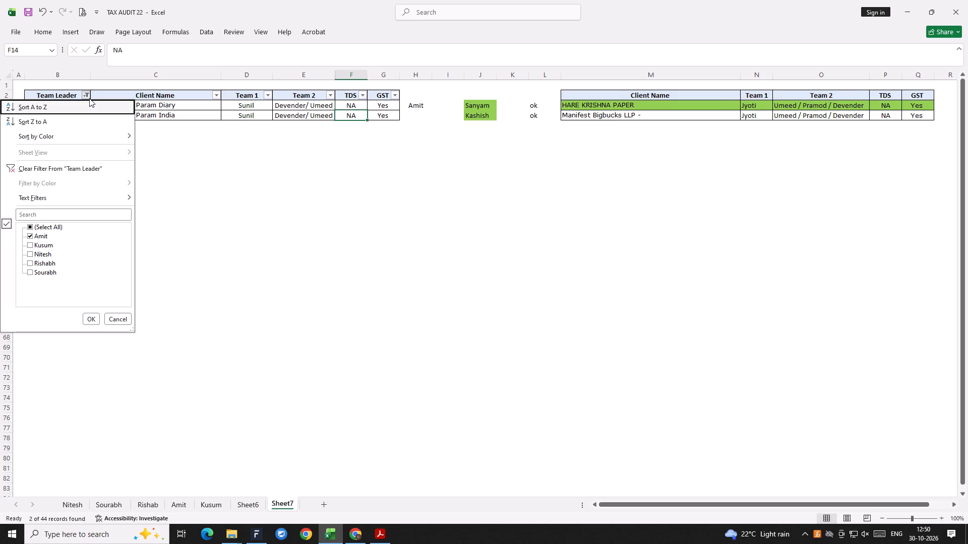
pyautogui.press('space')
pyautogui.press('Down')
pyautogui.press('space')
pyautogui.press('Return')
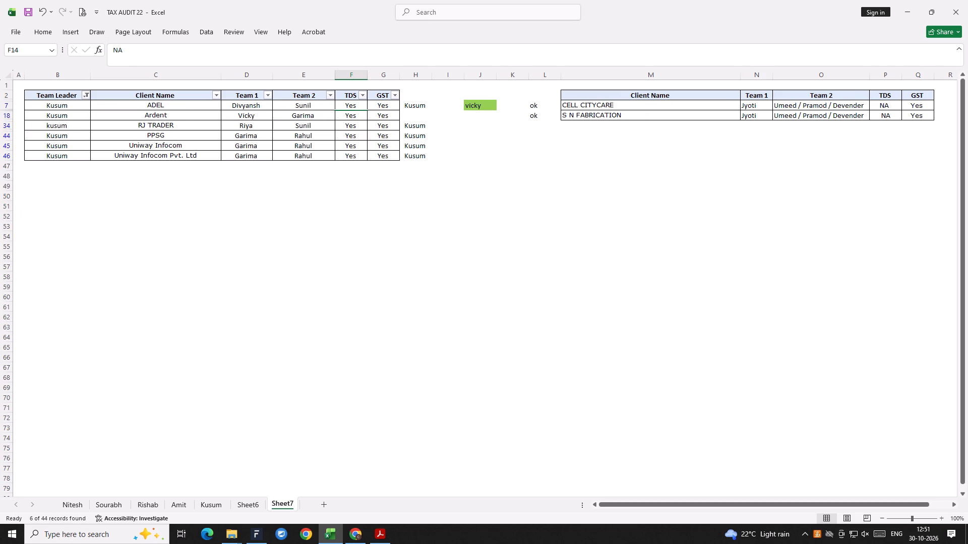
# Filter the Team Leader column to show only Nitesh's clients.
pyautogui.click(88, 92)
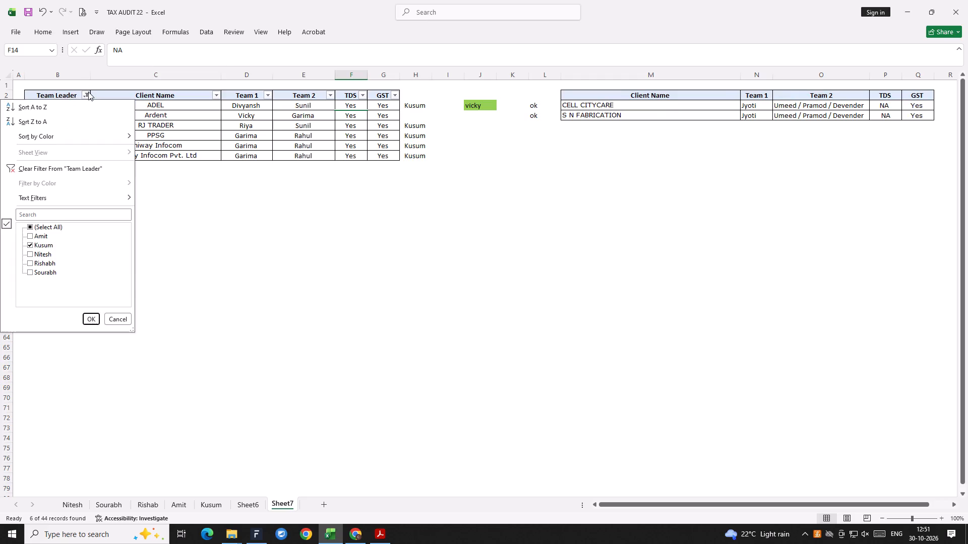
pyautogui.press('Down')
pyautogui.press('Down')
pyautogui.press('Down')
pyautogui.press('Down')
pyautogui.press('Down')
pyautogui.press('Down')
pyautogui.press('Down')
pyautogui.press('Down')
pyautogui.press('Down')
pyautogui.press('Down')
pyautogui.press('Down')
pyautogui.press('space')
pyautogui.press('Down')
pyautogui.press('space')
pyautogui.press('Return')
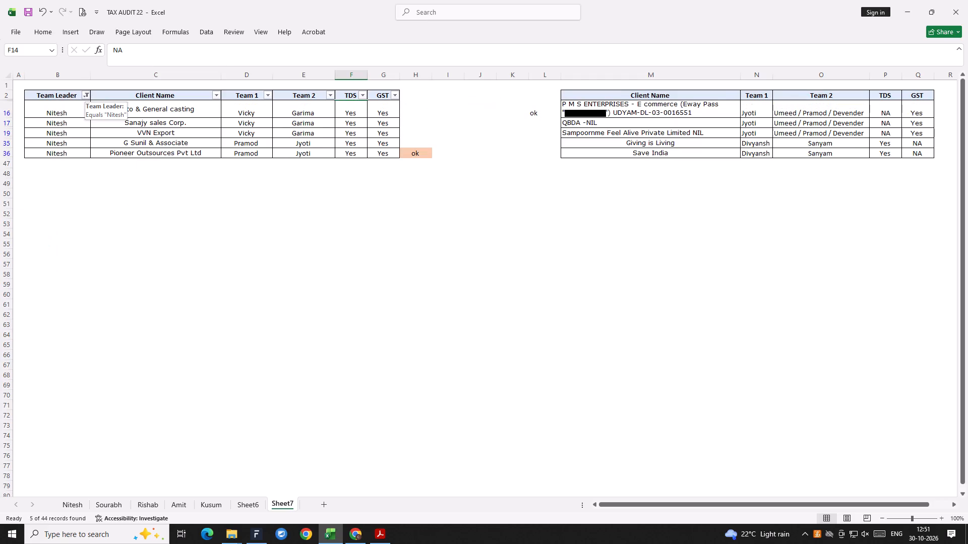
# Filter the Team Leader column to show only Rishabh's clients.
pyautogui.click(89, 95)
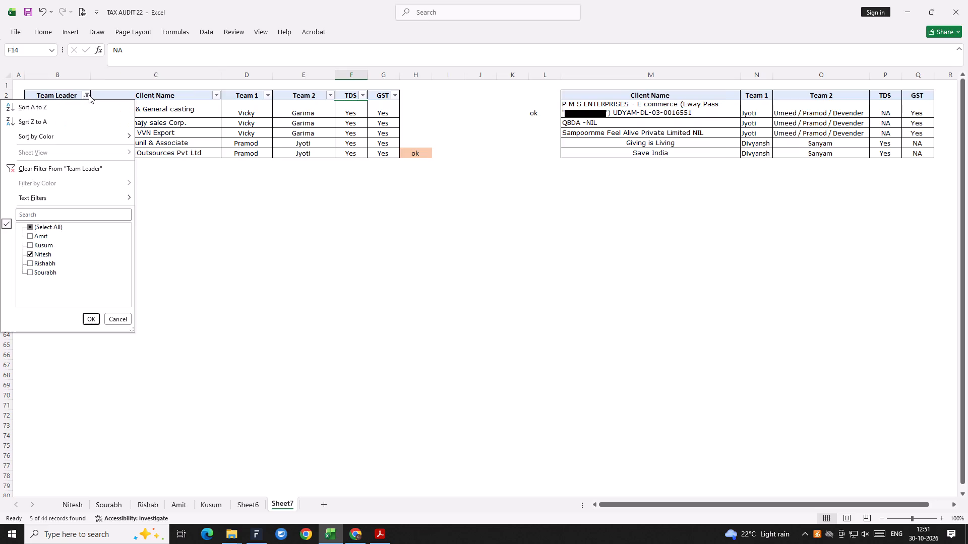
pyautogui.press('Down')
pyautogui.press('Down')
pyautogui.press('Down')
pyautogui.press('Down')
pyautogui.press('Down')
pyautogui.press('Down')
pyautogui.press('Down')
pyautogui.press('Down')
pyautogui.press('Down')
pyautogui.press('Down')
pyautogui.press('Down')
pyautogui.press('Down')
pyautogui.press('Down')
pyautogui.press('Up')
pyautogui.press('space')
pyautogui.press('space')
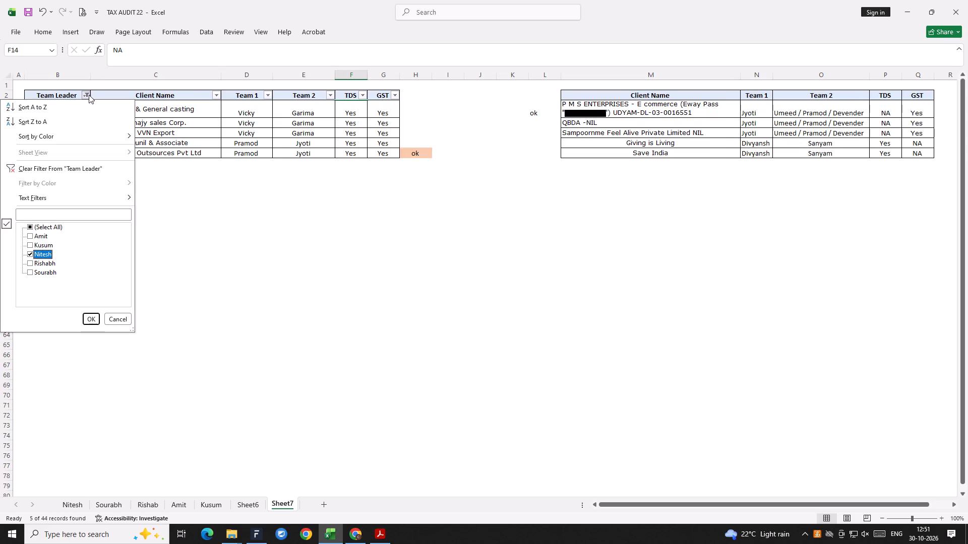
pyautogui.press('Down')
pyautogui.press('Up')
pyautogui.press('space')
pyautogui.press('Down')
pyautogui.press('space')
pyautogui.press('Return')
pyautogui.press('Down')
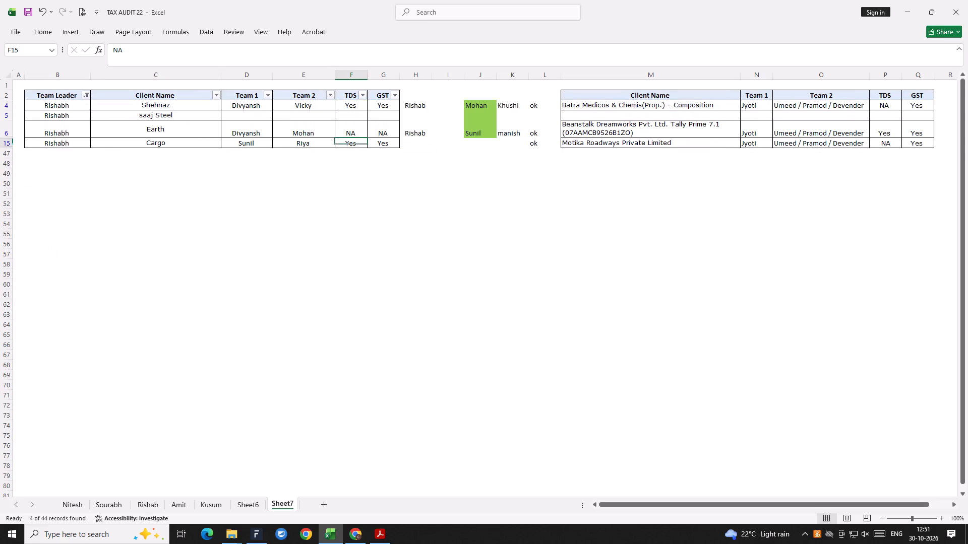
pyautogui.press('Down')
pyautogui.press('Left')
pyautogui.press('Left')
pyautogui.press('Left')
# Filter the Team Leader column to show only Sourabh's clients and select their client names to count them.
pyautogui.click(89, 95)
pyautogui.press('Down')
pyautogui.press('Down')
pyautogui.press('Down')
pyautogui.press('Down')
pyautogui.press('Down')
pyautogui.press('Down')
pyautogui.press('Down')
pyautogui.press('Down')
pyautogui.press('Down')
pyautogui.press('Down')
pyautogui.press('Down')
pyautogui.press('Down')
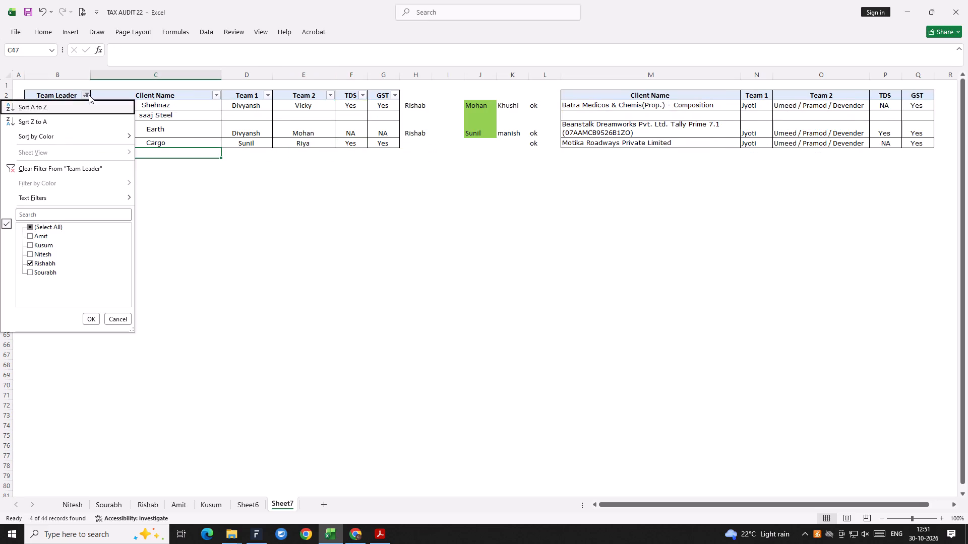
pyautogui.press('Down')
pyautogui.press('space')
pyautogui.press('Down')
pyautogui.press('space')
pyautogui.press('Return')
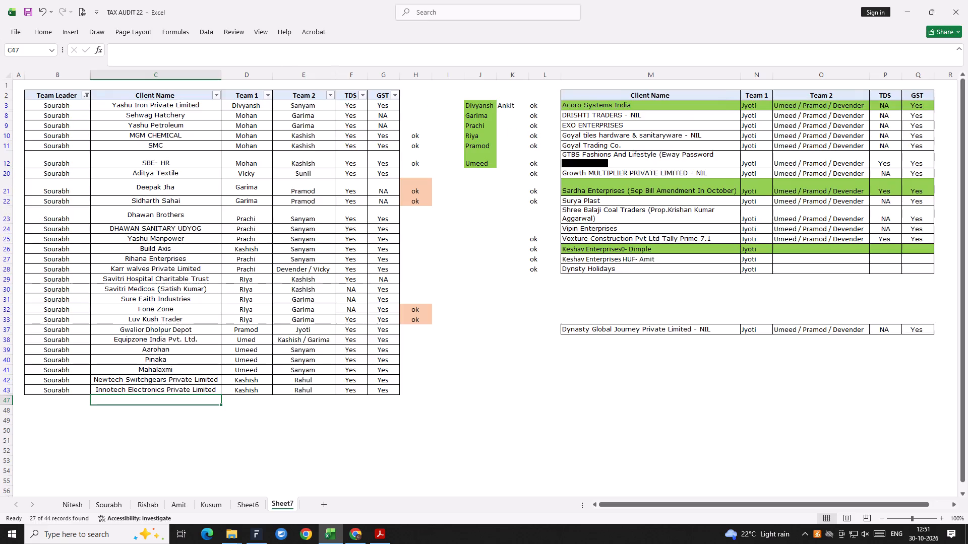
pyautogui.press('Up')
pyautogui.hotkey('ctrl', 'shift', 'Up')
pyautogui.hotkey('shift', 'Down')
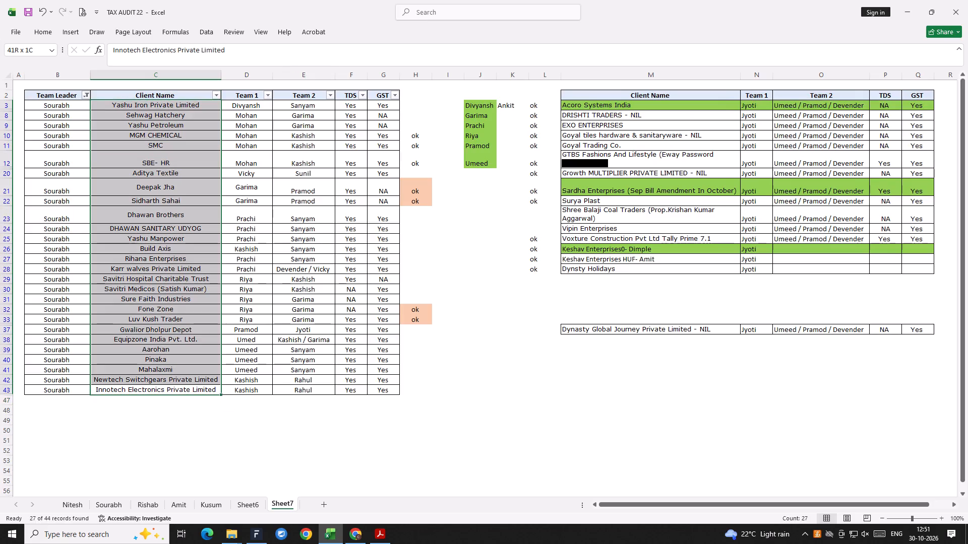
# Clear the filter so all clients are listed again and save the workbook.
pyautogui.hotkey('alt', 'a')
pyautogui.hotkey('alt', 'c')
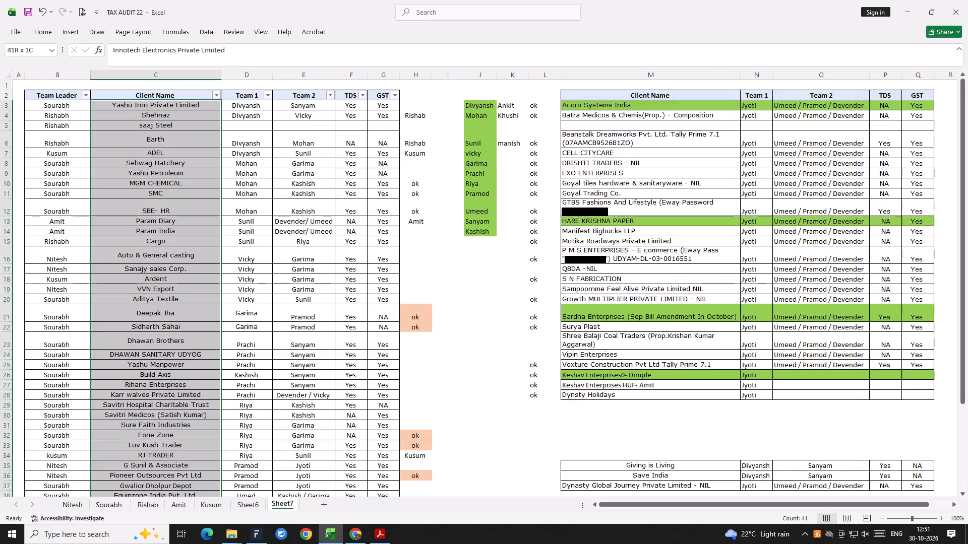
pyautogui.hotkey('ctrl', 's')
# Delete all the helper notes in column H from H4 downward, beside the client table.
pyautogui.click(425, 137)
pyautogui.press('Up')
pyautogui.press('Up')
pyautogui.press('Up')
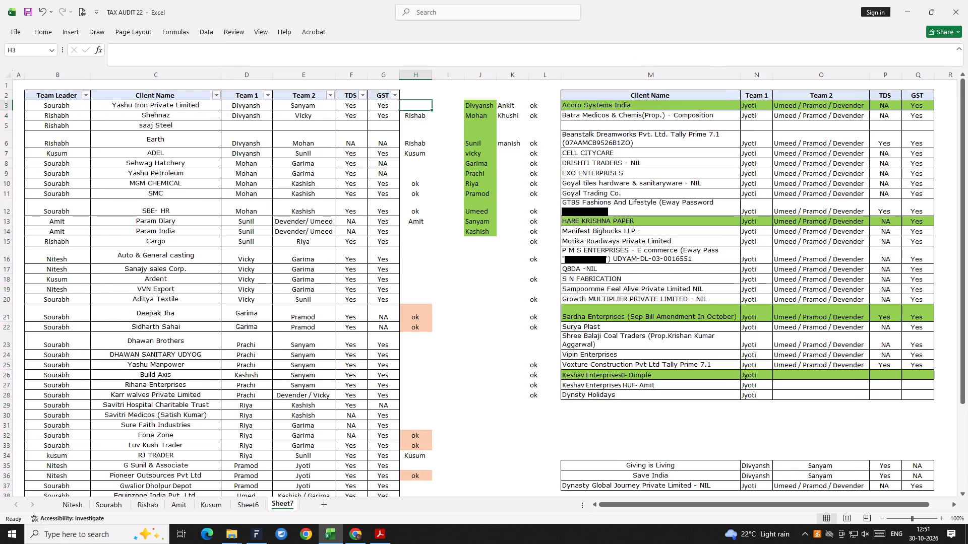
pyautogui.press('Down')
pyautogui.hotkey('ctrl', 'shift', 'Down')
pyautogui.hotkey('ctrl', 'shift', 'Down')
pyautogui.hotkey('ctrl', 'shift', 'Down')
pyautogui.hotkey('ctrl', 'shift', 'Down')
pyautogui.hotkey('ctrl', 'shift', 'Down')
pyautogui.hotkey('ctrl', 'shift', 'Down')
pyautogui.hotkey('ctrl', 'shift', 'Down')
pyautogui.hotkey('ctrl', 'shift', 'Down')
pyautogui.hotkey('ctrl', 'shift', 'Down')
pyautogui.hotkey('ctrl', 'shift', 'Down')
pyautogui.hotkey('ctrl', 'shift', 'Down')
pyautogui.hotkey('ctrl', 'shift', 'Down')
pyautogui.hotkey('ctrl', 'shift', 'Down')
pyautogui.hotkey('ctrl', 'shift', 'Down')
pyautogui.hotkey('ctrl', 'shift', 'Down')
pyautogui.hotkey('ctrl', 'shift', 'Down')
pyautogui.hotkey('ctrl', 'shift', 'Down')
pyautogui.hotkey('ctrl', 'shift', 'Down')
pyautogui.hotkey('ctrl', 'shift', 'Down')
pyautogui.hotkey('ctrl', 'shift', 'Down')
pyautogui.hotkey('ctrl', 'shift', 'Down')
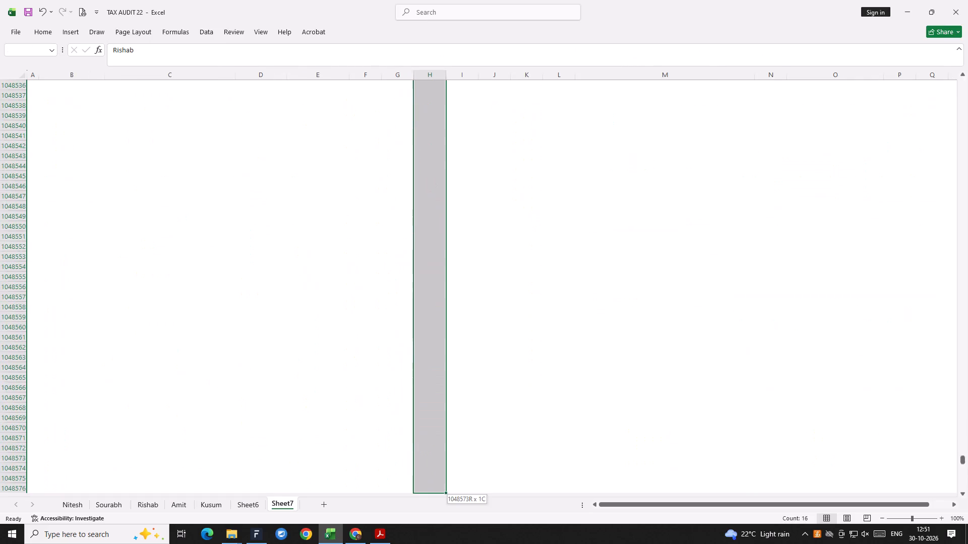
pyautogui.press('Delete')
# Remove the cell fill colour from column H, from row 3 to the bottom of the sheet.
pyautogui.press('Up')
pyautogui.press('Up')
pyautogui.press('Down')
pyautogui.hotkey('ctrl', 'shift', 'Down')
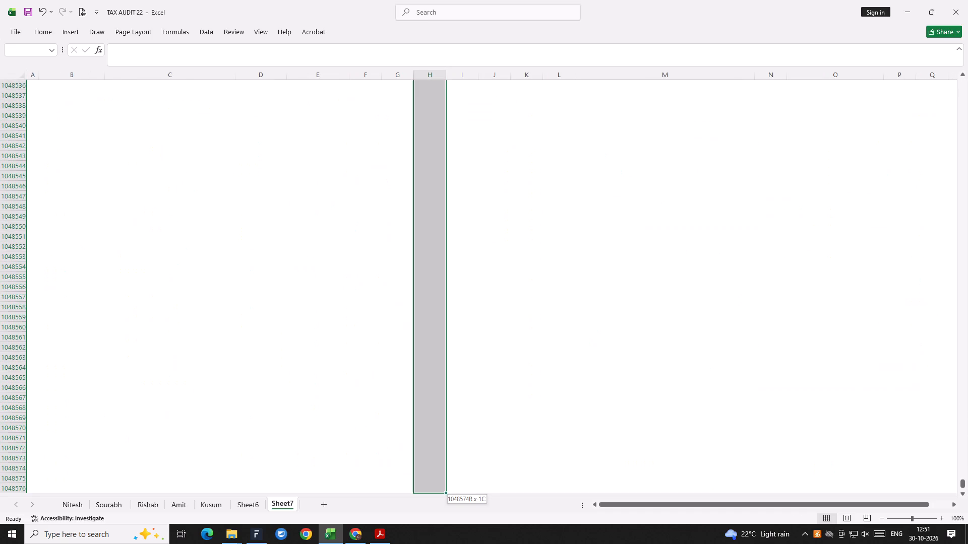
pyautogui.hotkey('alt', 'h')
pyautogui.hotkey('alt', 'h')
pyautogui.press('n')
pyautogui.press('Up')
pyautogui.press('Up')
pyautogui.press('Right')
pyautogui.press('Down')
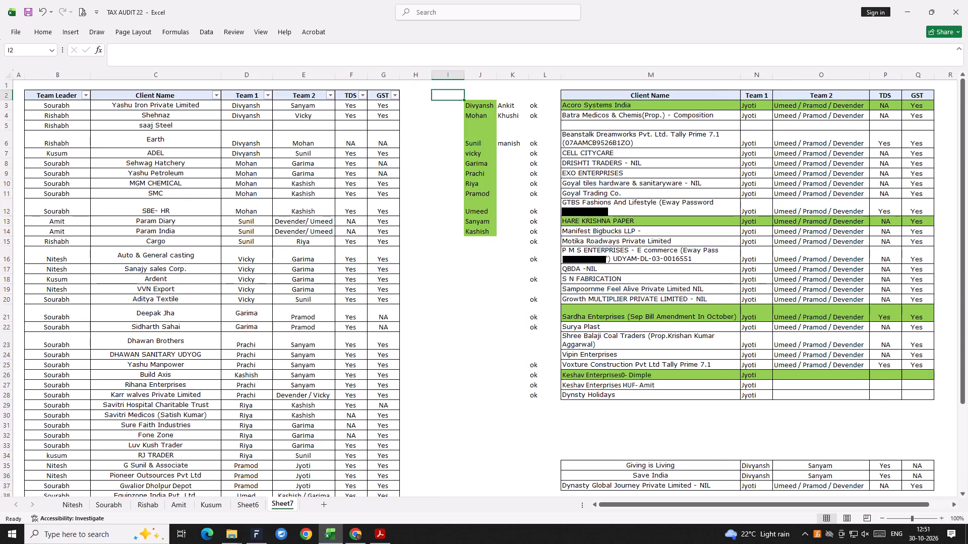
# Delete the helper names Ankit, Khushi and manish from column K.
pyautogui.press('Down')
pyautogui.press('Right')
pyautogui.press('Right')
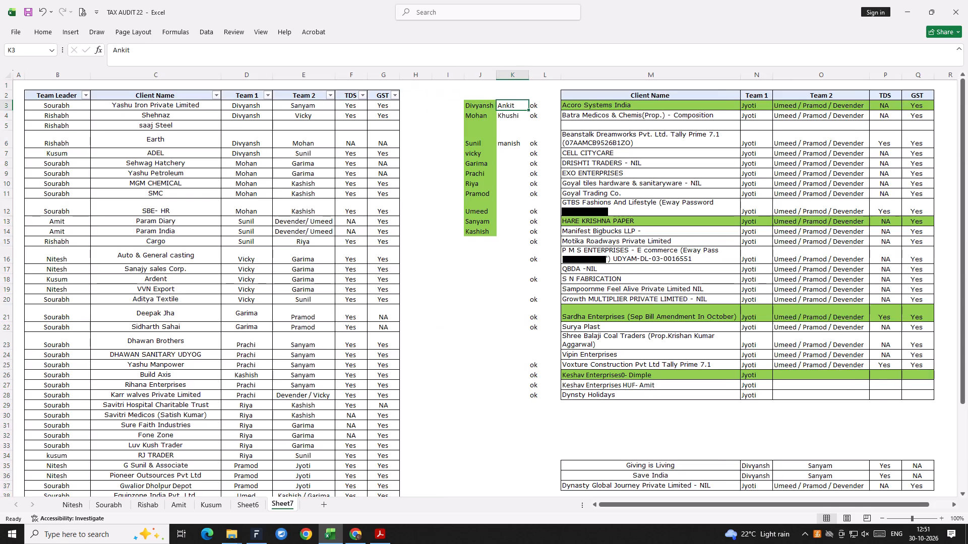
pyautogui.press('Delete')
pyautogui.press('Down')
pyautogui.press('Delete')
pyautogui.press('Down')
pyautogui.press('Down')
pyautogui.press('Delete')
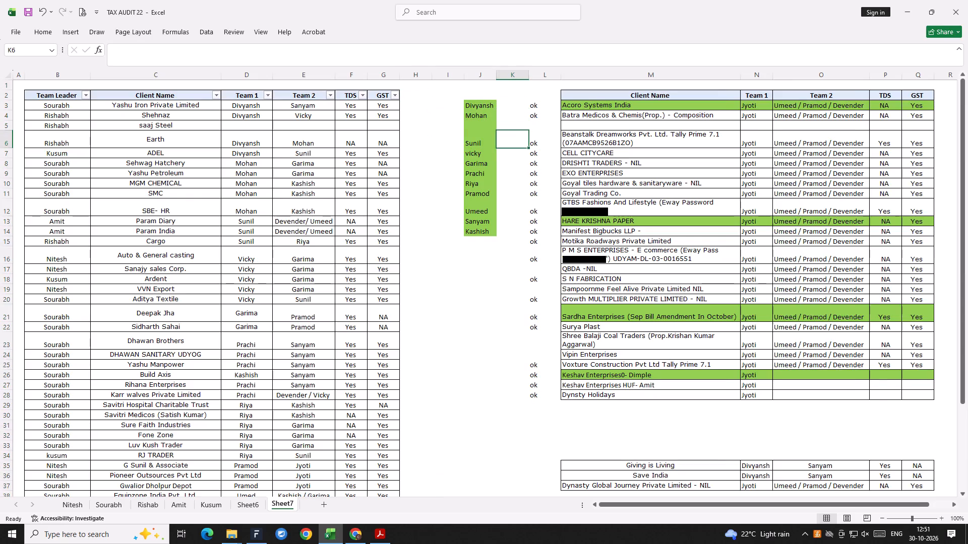
# Delete the helper names in J3:J15 and remove the green fill from those cells.
pyautogui.press('Left')
pyautogui.press('Up')
pyautogui.press('Up')
pyautogui.press('Up')
pyautogui.hotkey('shift', 'Down')
pyautogui.hotkey('shift', 'Down')
pyautogui.hotkey('shift', 'Down')
pyautogui.hotkey('shift', 'Down')
pyautogui.hotkey('shift', 'Down')
pyautogui.hotkey('shift', 'Down')
pyautogui.hotkey('shift', 'Down')
pyautogui.hotkey('shift', 'Down')
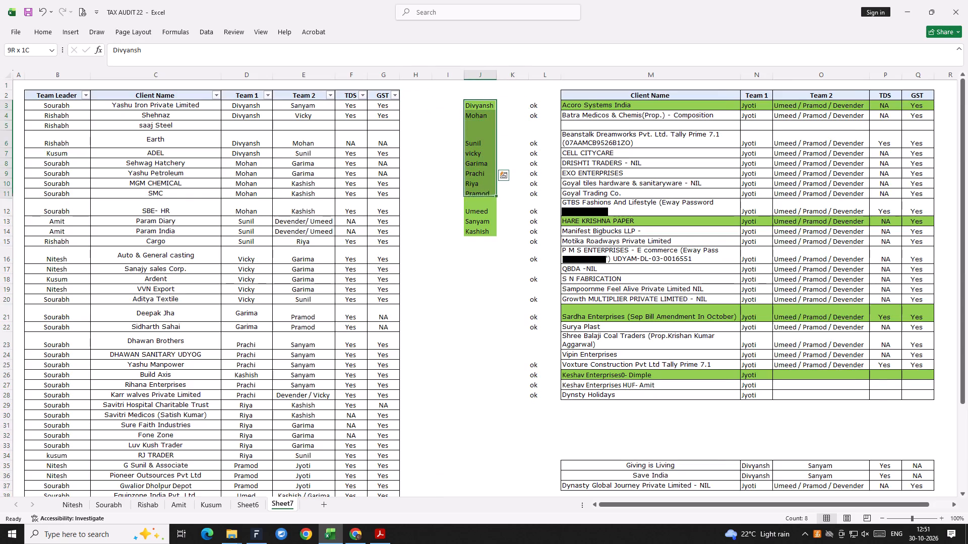
pyautogui.hotkey('shift', 'Down')
pyautogui.hotkey('shift', 'Down')
pyautogui.hotkey('shift', 'Down')
pyautogui.hotkey('shift', 'Down')
pyautogui.press('Delete')
pyautogui.hotkey('alt', 'h')
pyautogui.hotkey('alt', 'h')
pyautogui.press('n')
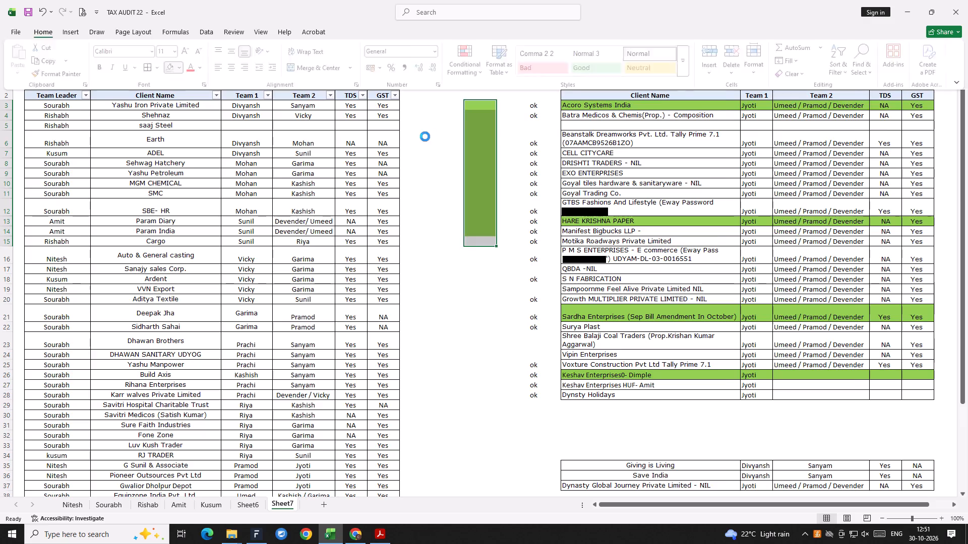
# Delete all the ok marks in column L, from L3 to L28, beside the second client table.
pyautogui.press('Right')
pyautogui.press('Right')
pyautogui.hotkey('ctrl', 'shift', 'Down')
pyautogui.hotkey('ctrl', 'shift', 'Down')
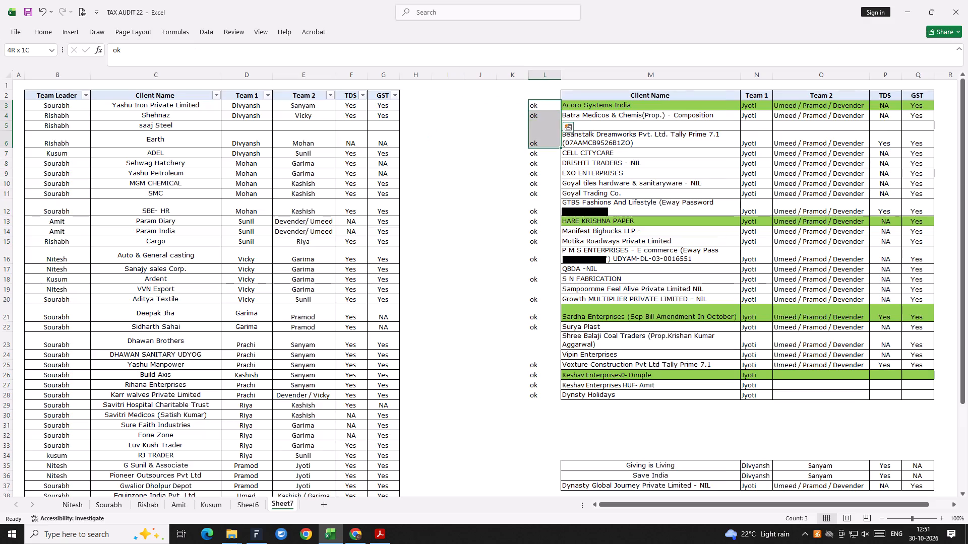
pyautogui.hotkey('ctrl', 'shift', 'Down')
pyautogui.hotkey('ctrl', 'shift', 'Down')
pyautogui.hotkey('ctrl', 'shift', 'Down')
pyautogui.hotkey('ctrl', 'shift', 'Down')
pyautogui.hotkey('ctrl', 'shift', 'Down')
pyautogui.hotkey('ctrl', 'shift', 'Down')
pyautogui.press('Delete')
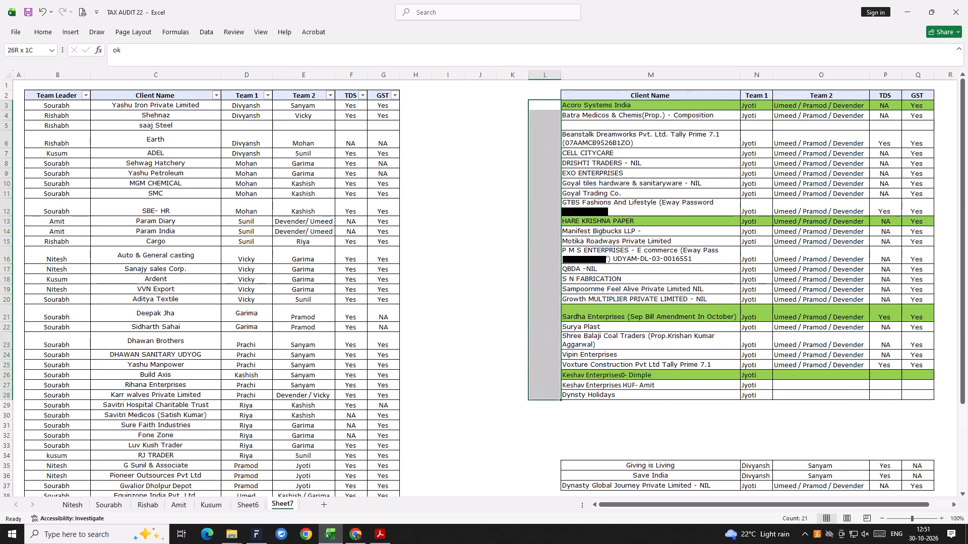
pyautogui.press('Up')
pyautogui.press('Up')
pyautogui.press('Down')
# Clear the three separate client rows in M35:Q37, from Giving is Living to Dynasty Global Journey, and remove their borders.
pyautogui.scroll(1, 464, 119)
pyautogui.click(644, 455)
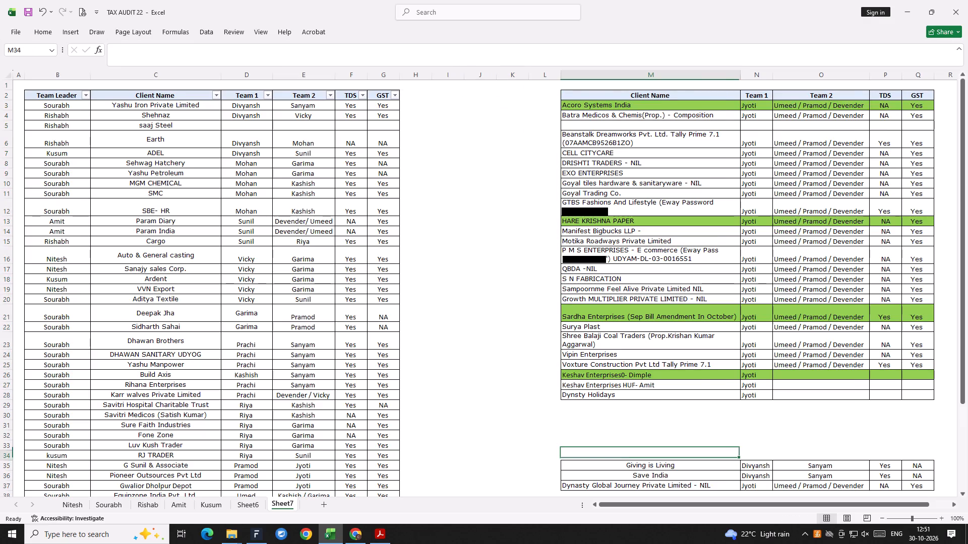
pyautogui.press('Down')
pyautogui.hotkey('shift', 'Down')
pyautogui.hotkey('shift', 'Down')
pyautogui.hotkey('shift', 'Down')
pyautogui.hotkey('shift', 'Right')
pyautogui.hotkey('shift', 'Right')
pyautogui.hotkey('shift', 'Right')
pyautogui.hotkey('shift', 'Up')
pyautogui.hotkey('shift', 'Right')
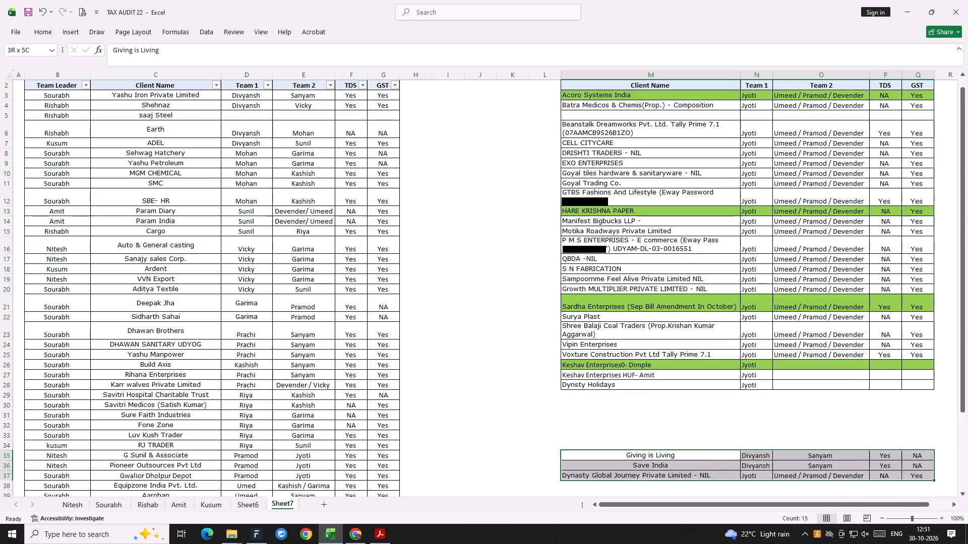
pyautogui.press('Delete')
pyautogui.hotkey('alt', 'h')
pyautogui.hotkey('alt', 'b')
pyautogui.hotkey('alt', 'n')
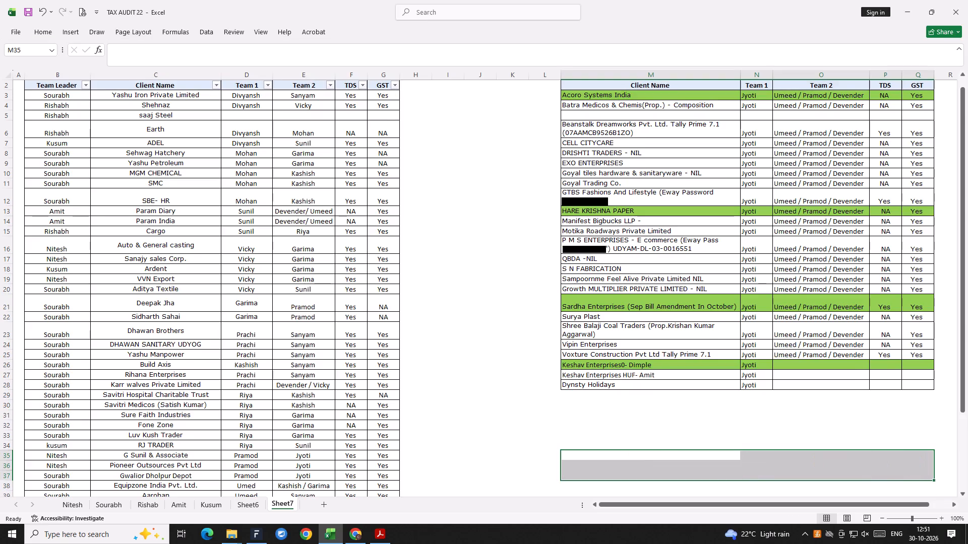
# Remove the fill colour from the second client table's data rows, M3:Q28.
pyautogui.scroll(4, 645, 224)
pyautogui.click(613, 121)
pyautogui.press('Up')
pyautogui.press('Up')
pyautogui.hotkey('shift', 'Right')
pyautogui.hotkey('shift', 'Right')
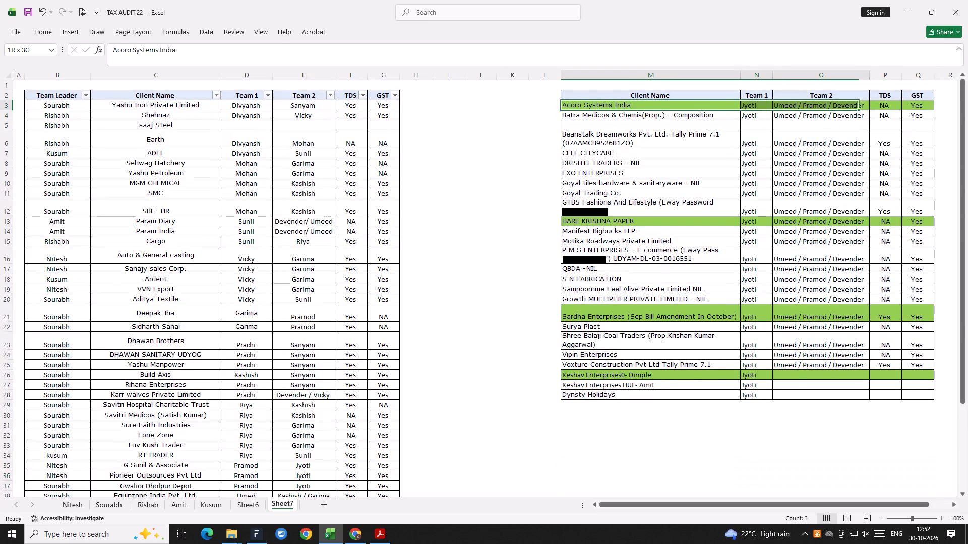
pyautogui.hotkey('shift', 'Right')
pyautogui.hotkey('shift', 'Right')
pyautogui.hotkey('shift', 'Down')
pyautogui.hotkey('ctrl', 'shift', 'Down')
pyautogui.hotkey('ctrl', 'shift', 'Down')
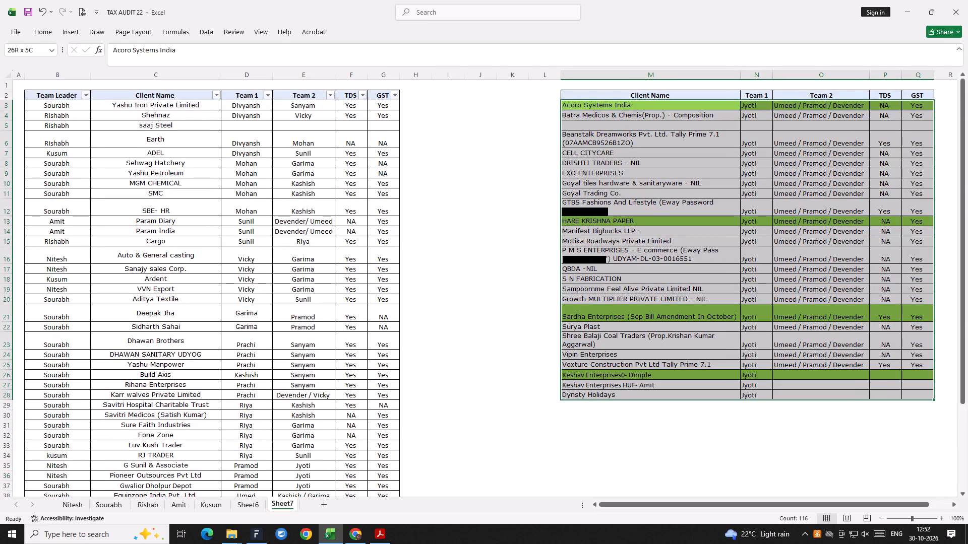
pyautogui.hotkey('alt', 'h')
pyautogui.hotkey('alt', 'h')
pyautogui.hotkey('alt', 'n')
# Delete three of the empty columns between the two client tables, beginning with columns I and J.
pyautogui.press('Left')
pyautogui.press('Left')
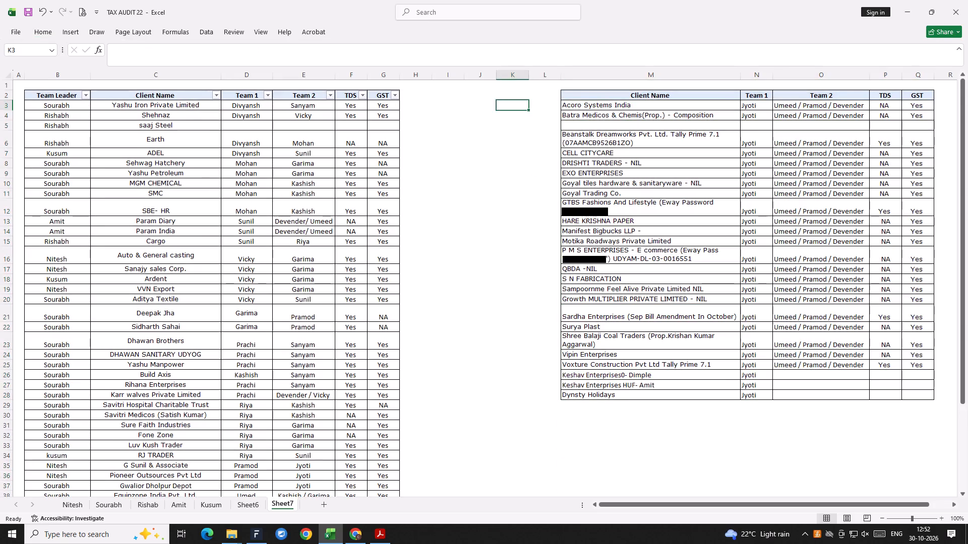
pyautogui.press('Left')
pyautogui.press('Left')
pyautogui.press('Up')
pyautogui.hotkey('shift', 'Right')
pyautogui.press('ctrl+Menu')
pyautogui.hotkey('ctrl', '-')
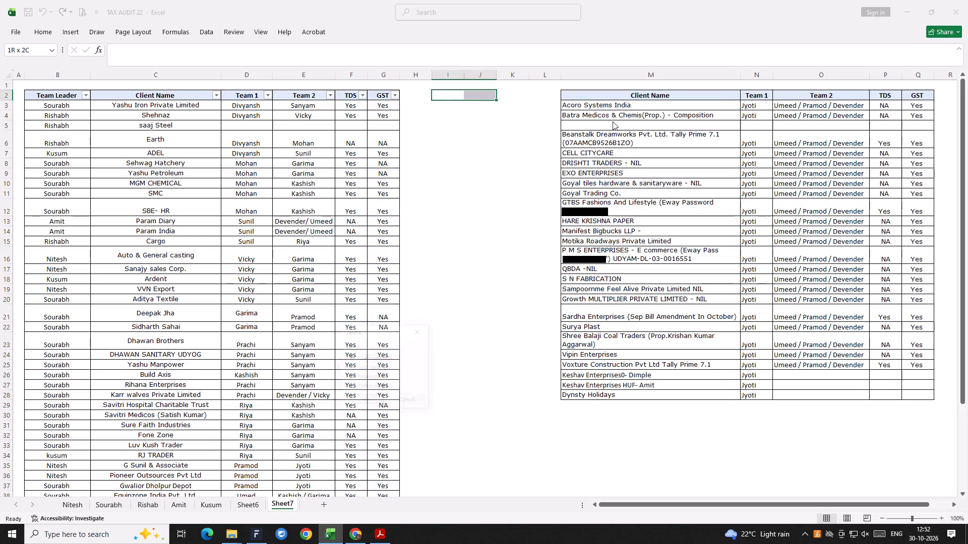
pyautogui.press('Down')
pyautogui.press('Down')
pyautogui.press('Down')
pyautogui.press('Return')
pyautogui.press('Down')
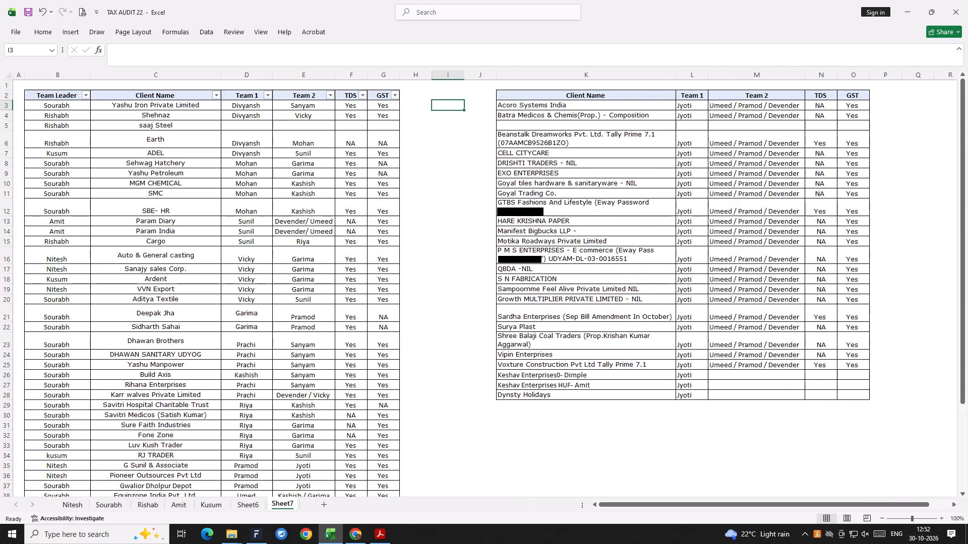
pyautogui.press('Up')
pyautogui.press('F4')
# Look over both client tables from the header row down to the last client rows.
pyautogui.press('Left')
pyautogui.press('Left')
pyautogui.press('Left')
pyautogui.press('Left')
pyautogui.press('Left')
pyautogui.press('Left')
pyautogui.press('Left')
pyautogui.press('Left')
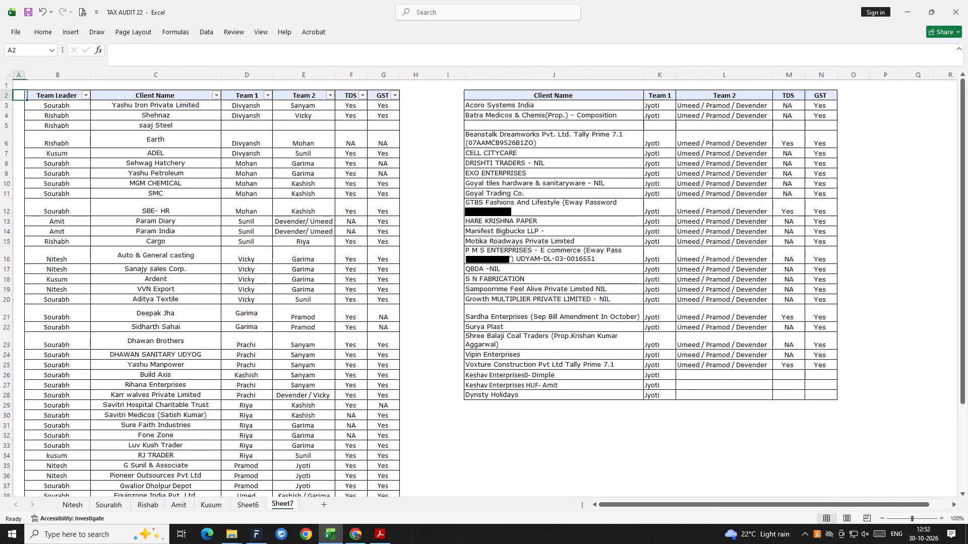
pyautogui.press('Left')
pyautogui.press('Left')
pyautogui.press('Left')
pyautogui.scroll(-5, 192, 430)
pyautogui.scroll(-1, 263, 392)
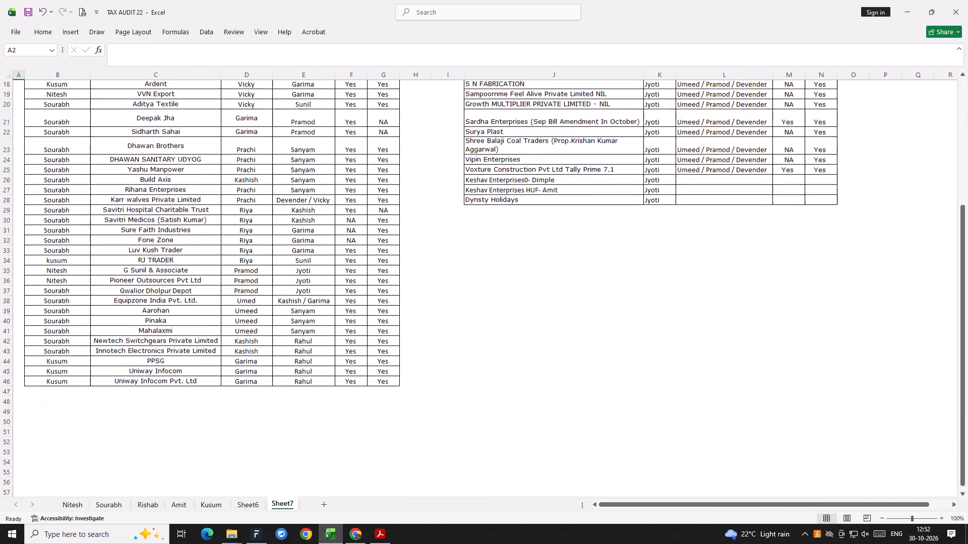
pyautogui.scroll(13, 264, 384)
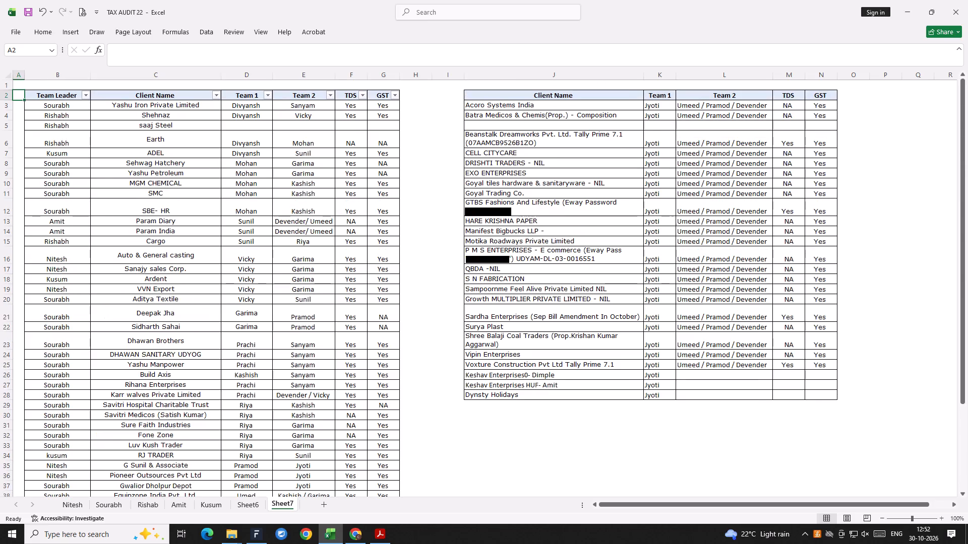
# Filter the main table's Team 1 column to show only Divyansh's clients.
pyautogui.click(268, 94)
pyautogui.press('Down')
pyautogui.press('Down')
pyautogui.press('Down')
pyautogui.press('Down')
pyautogui.press('Down')
pyautogui.press('Down')
pyautogui.press('Down')
pyautogui.press('Down')
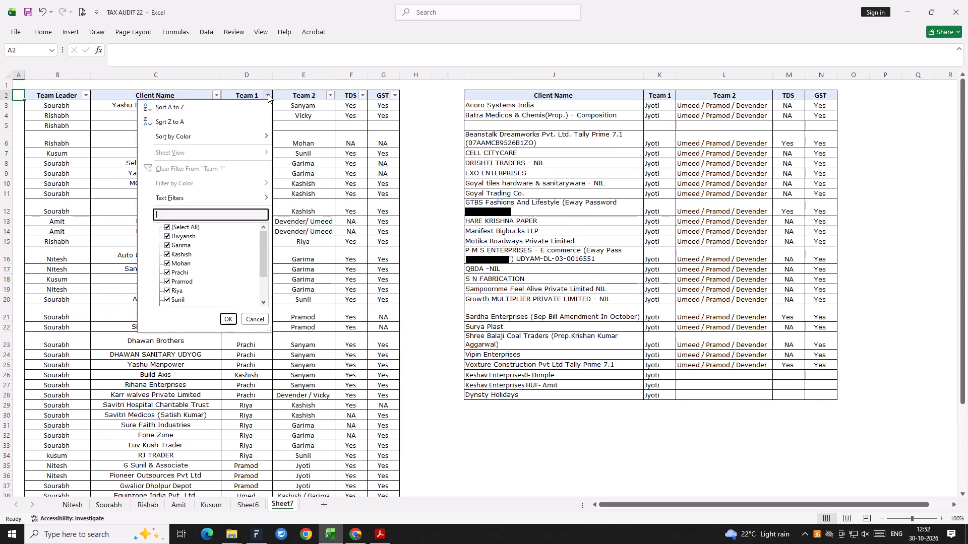
pyautogui.press('Down')
pyautogui.press('space')
pyautogui.press('Down')
pyautogui.press('space')
pyautogui.press('Return')
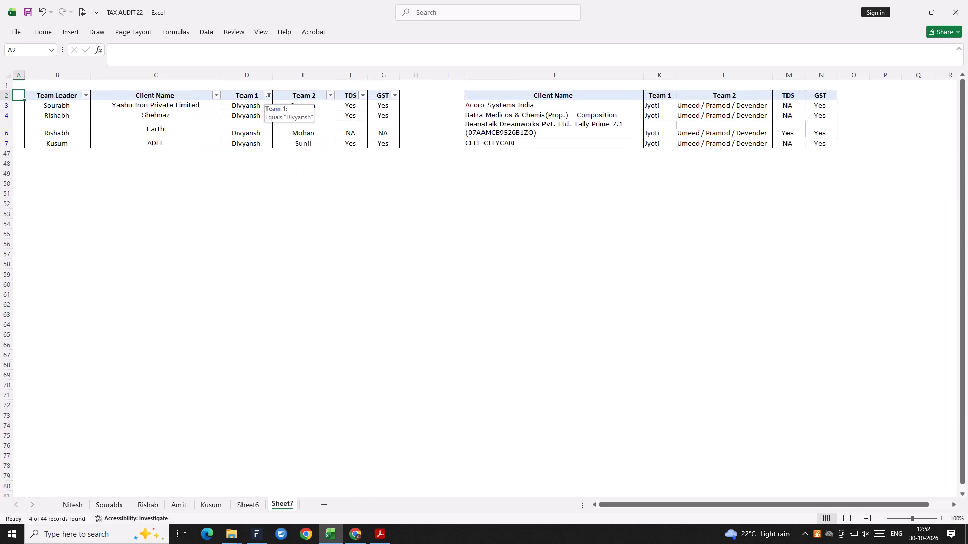
# Change the Team 1 filter to show only Garima's clients.
pyautogui.click(269, 92)
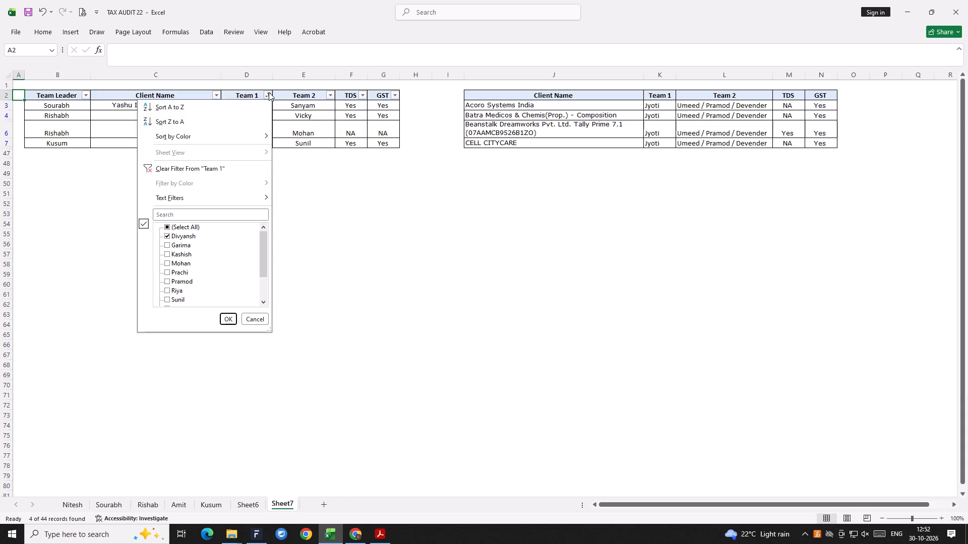
pyautogui.press('Down')
pyautogui.press('Down')
pyautogui.press('Down')
pyautogui.press('Down')
pyautogui.press('Down')
pyautogui.press('Down')
pyautogui.press('Down')
pyautogui.press('Down')
pyautogui.press('Down')
pyautogui.press('Down')
pyautogui.press('Down')
pyautogui.press('Up')
pyautogui.press('space')
pyautogui.press('Down')
pyautogui.press('space')
pyautogui.press('Return')
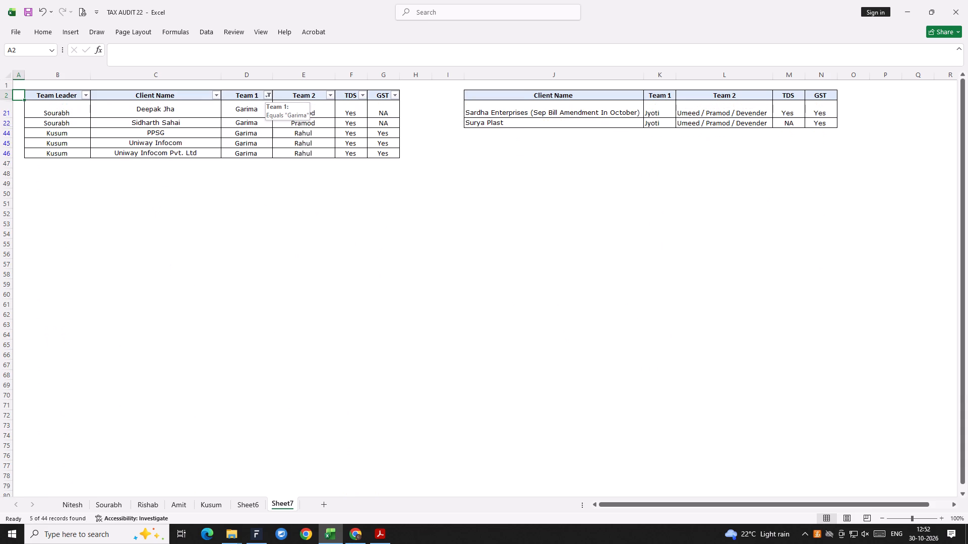
# Change the Team 1 filter to show only Kashish's clients.
pyautogui.click(269, 92)
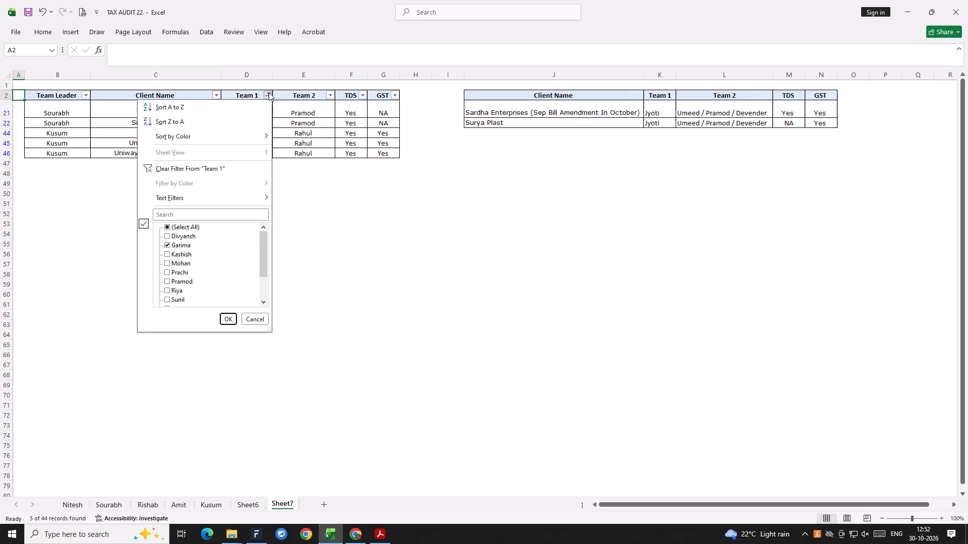
pyautogui.press('Down')
pyautogui.press('Down')
pyautogui.press('Down')
pyautogui.press('Down')
pyautogui.press('Down')
pyautogui.press('Down')
pyautogui.press('Down')
pyautogui.press('Down')
pyautogui.press('Down')
pyautogui.press('Down')
pyautogui.press('Down')
pyautogui.press('Down')
pyautogui.press('space')
pyautogui.press('Up')
pyautogui.press('space')
pyautogui.press('Return')
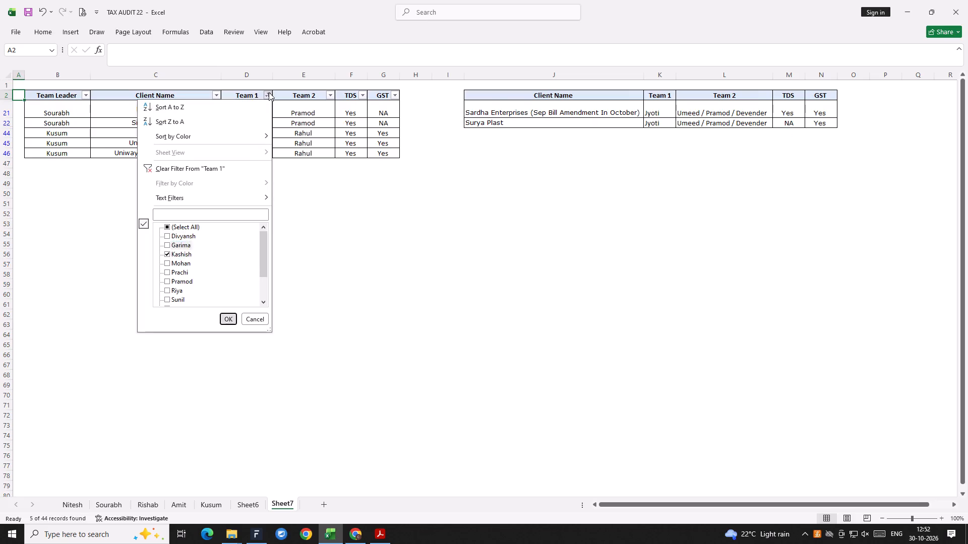
# Change the main table's Team 1 filter to show only Mohan's clients.
pyautogui.click(269, 92)
pyautogui.press('Down')
pyautogui.press('Down')
pyautogui.press('Down')
pyautogui.press('Down')
pyautogui.press('Down')
pyautogui.press('Down')
pyautogui.press('Down')
pyautogui.press('Down')
pyautogui.press('Down')
pyautogui.press('Down')
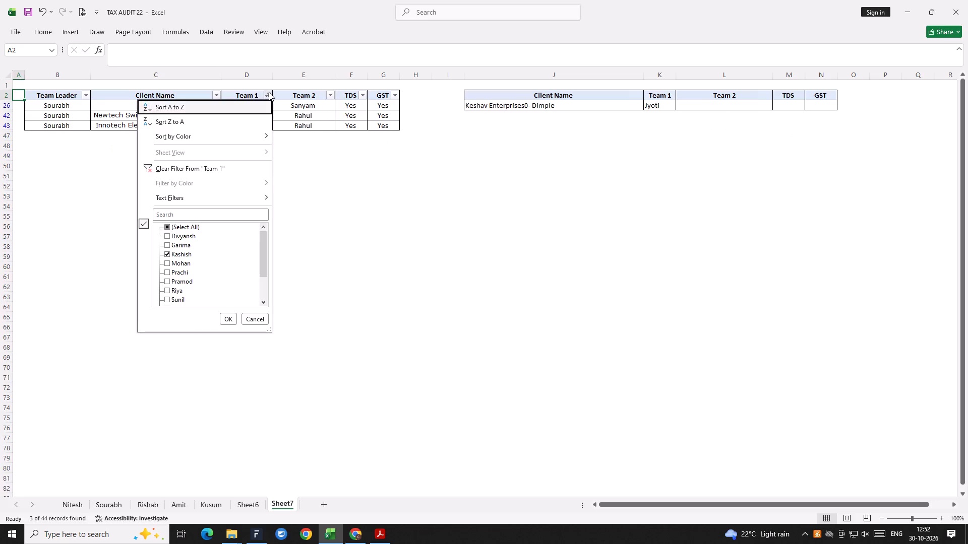
pyautogui.press('Down')
pyautogui.press('Down')
pyautogui.press('space')
pyautogui.press('Down')
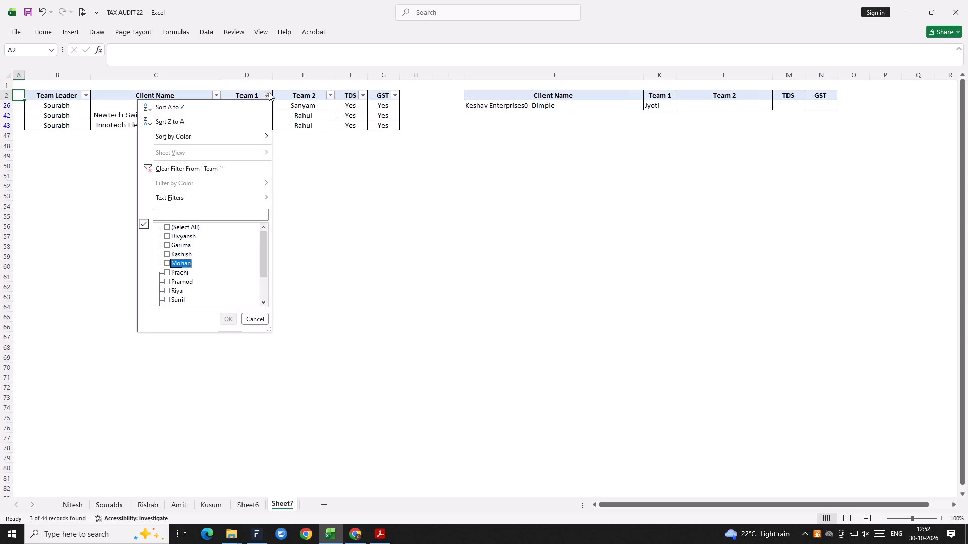
pyautogui.press('space')
pyautogui.press('Return')
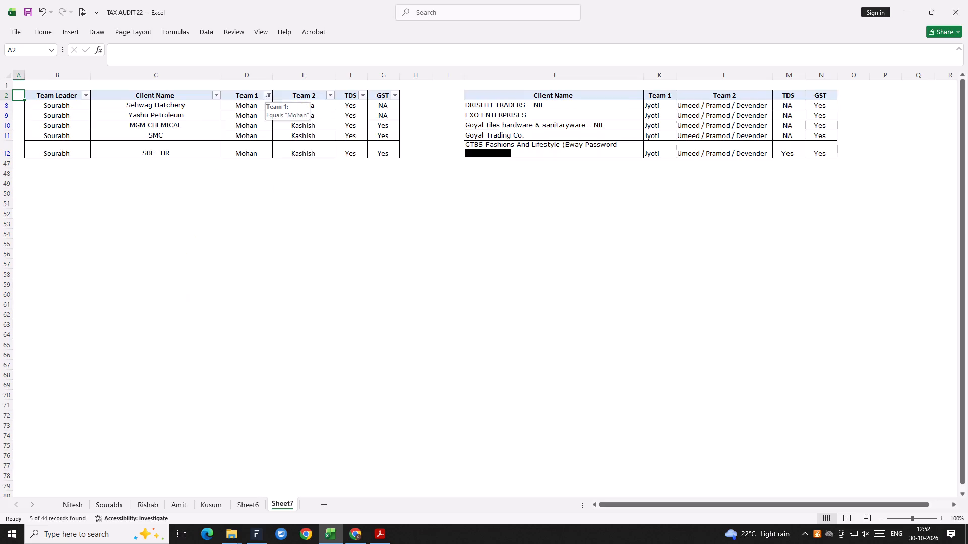
# Change the main table's Team 1 filter to show only Prachi's clients.
pyautogui.click(269, 92)
pyautogui.press('Down')
pyautogui.press('Down')
pyautogui.press('Down')
pyautogui.press('Down')
pyautogui.press('Down')
pyautogui.press('Down')
pyautogui.press('Down')
pyautogui.press('Down')
pyautogui.press('Down')
pyautogui.press('Down')
pyautogui.press('Down')
pyautogui.press('Down')
pyautogui.press('Down')
pyautogui.press('Down')
pyautogui.press('Up')
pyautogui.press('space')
pyautogui.press('Down')
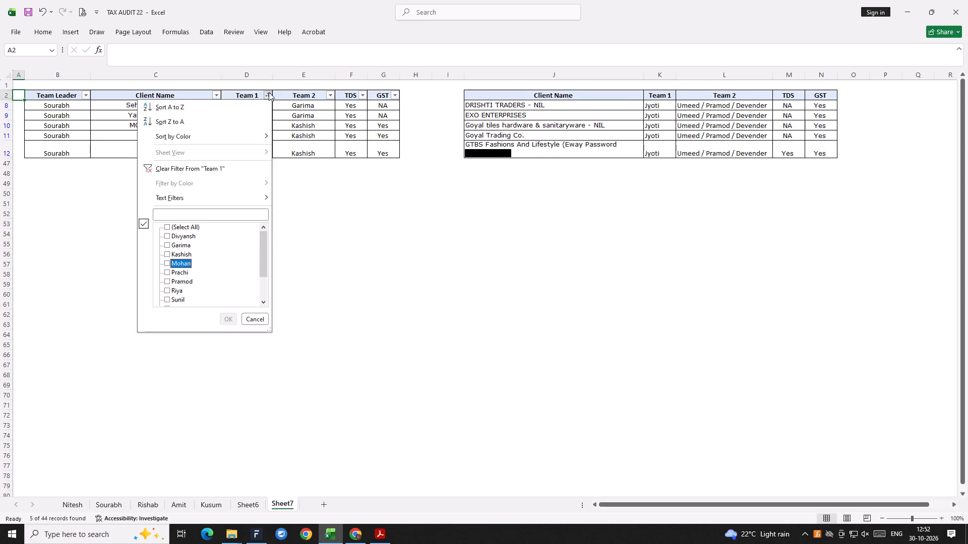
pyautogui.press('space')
pyautogui.press('Return')
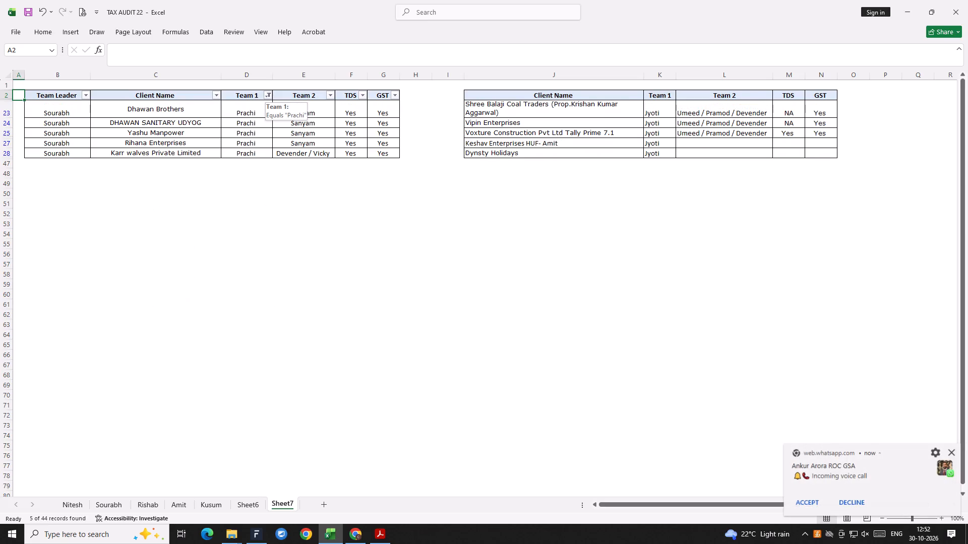
# Change the main table's Team 1 filter to show only Pramod's clients.
pyautogui.click(269, 92)
pyautogui.press('Down')
pyautogui.press('Down')
pyautogui.press('Down')
pyautogui.press('Down')
pyautogui.press('Down')
pyautogui.press('Down')
pyautogui.press('Down')
pyautogui.press('Down')
pyautogui.press('Down')
pyautogui.press('Down')
pyautogui.press('Down')
pyautogui.press('Down')
pyautogui.press('Down')
pyautogui.press('Down')
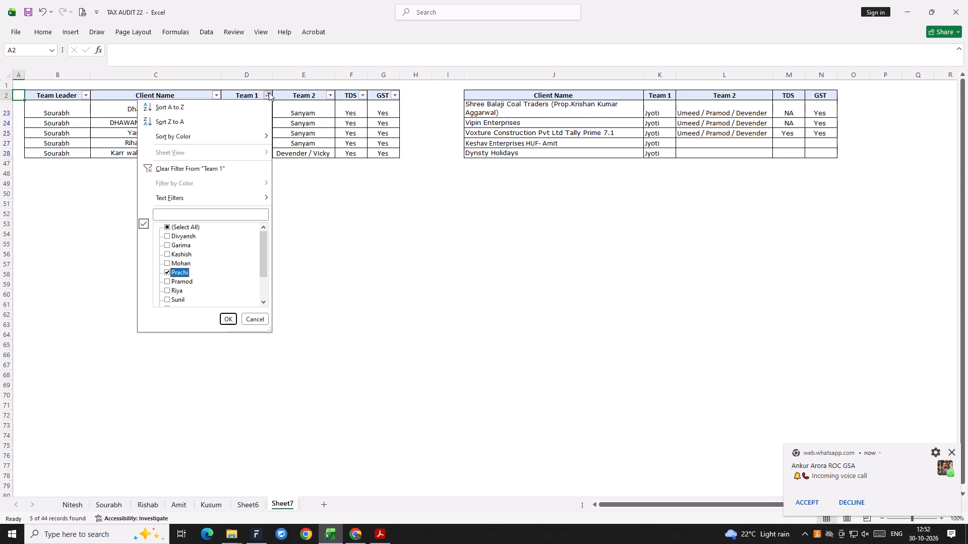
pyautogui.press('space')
pyautogui.press('Down')
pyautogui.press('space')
pyautogui.press('Return')
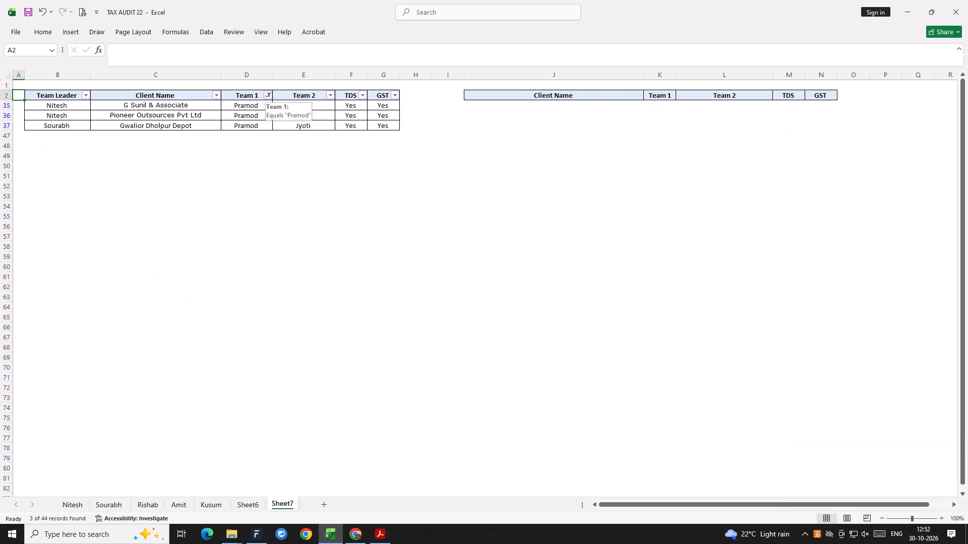
# Change the main table's Team 1 filter selection from Pramod to only Riya.
pyautogui.click(269, 92)
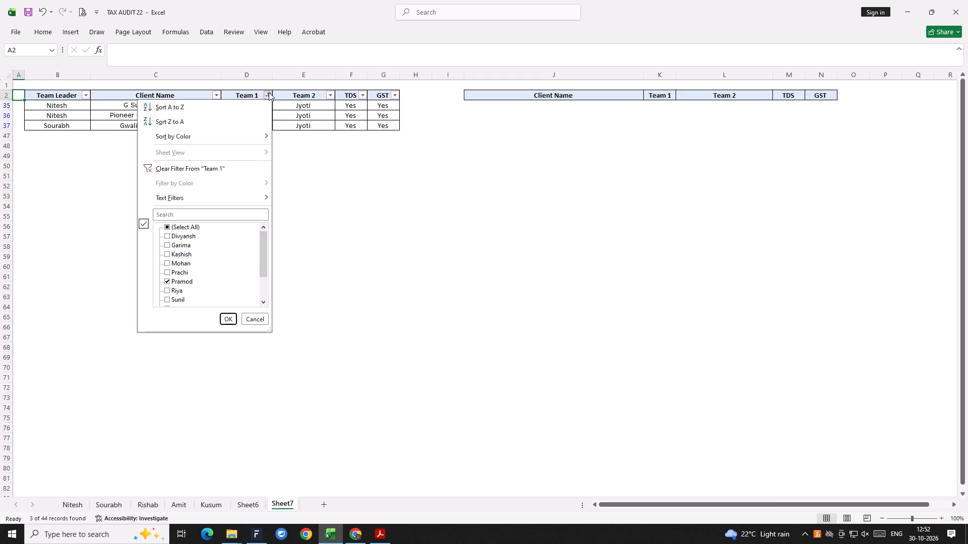
pyautogui.press('Down')
pyautogui.press('Down')
pyautogui.press('Down')
pyautogui.press('Down')
pyautogui.press('Down')
pyautogui.press('Down')
pyautogui.press('Down')
pyautogui.press('Down')
pyautogui.press('Down')
pyautogui.press('Down')
pyautogui.press('Down')
pyautogui.press('Down')
pyautogui.press('Down')
pyautogui.press('Down')
pyautogui.press('Down')
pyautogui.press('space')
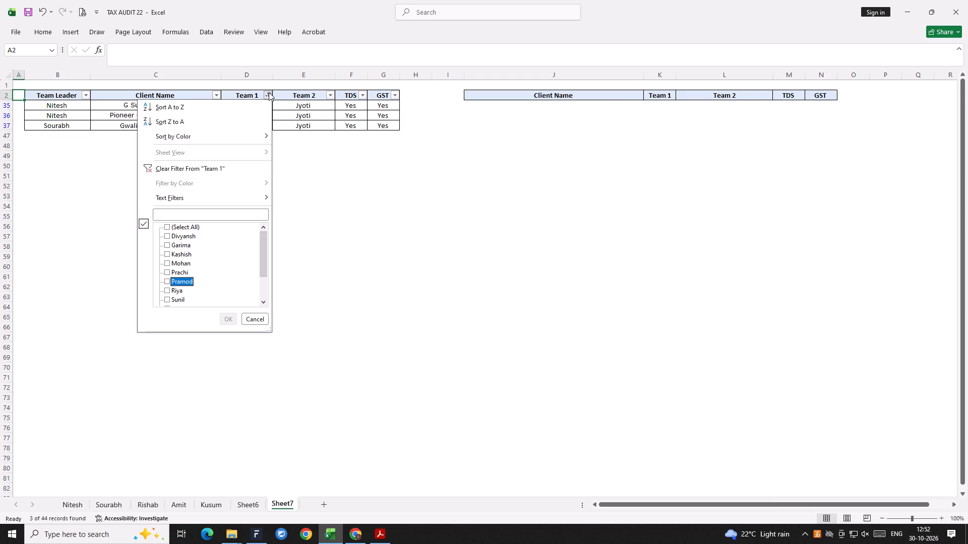
pyautogui.press('Down')
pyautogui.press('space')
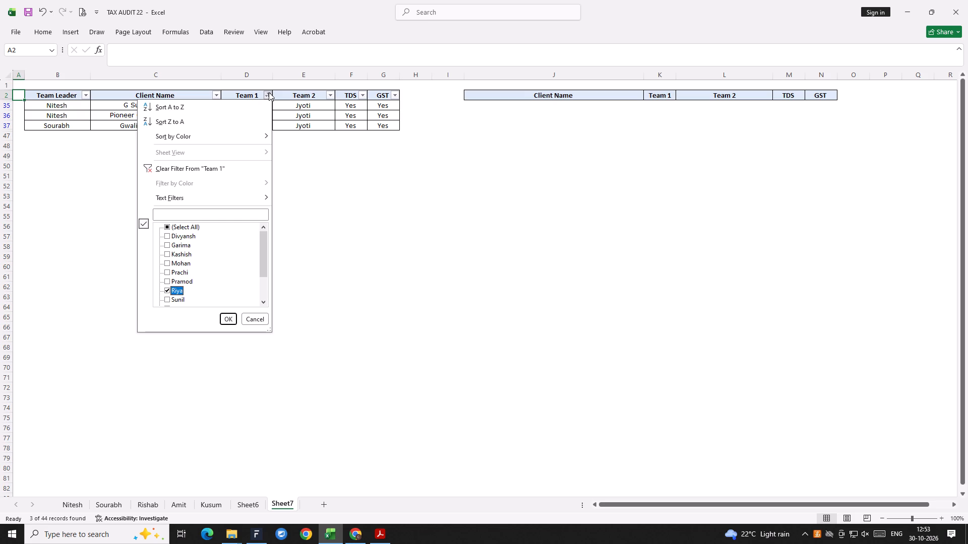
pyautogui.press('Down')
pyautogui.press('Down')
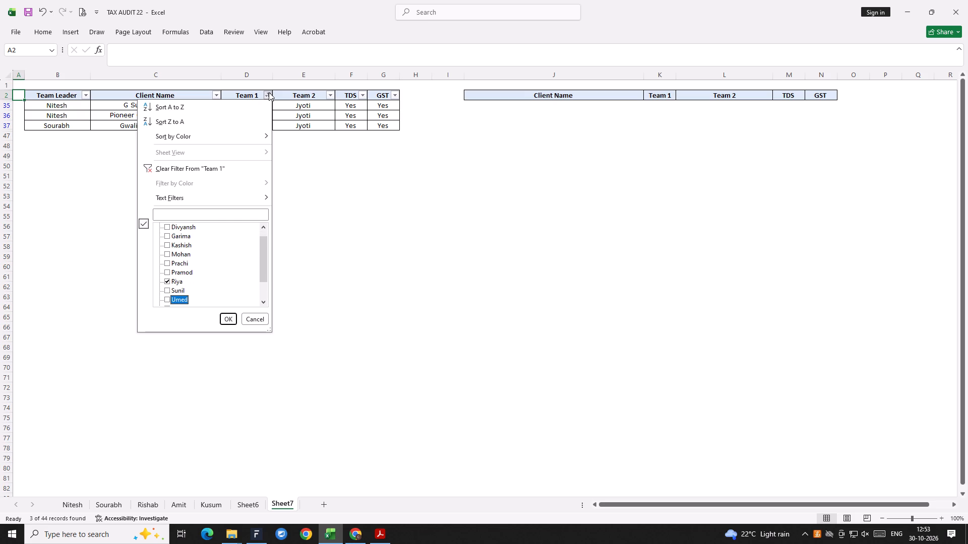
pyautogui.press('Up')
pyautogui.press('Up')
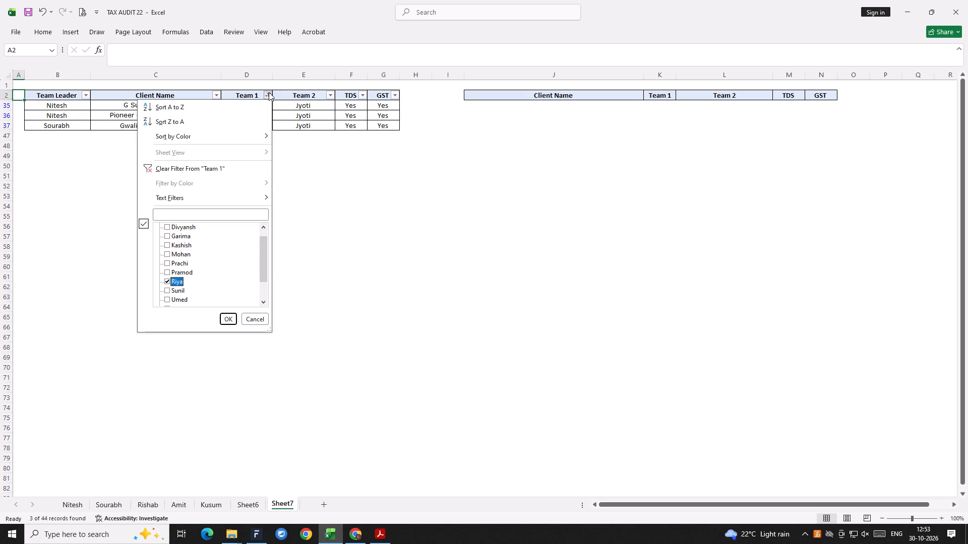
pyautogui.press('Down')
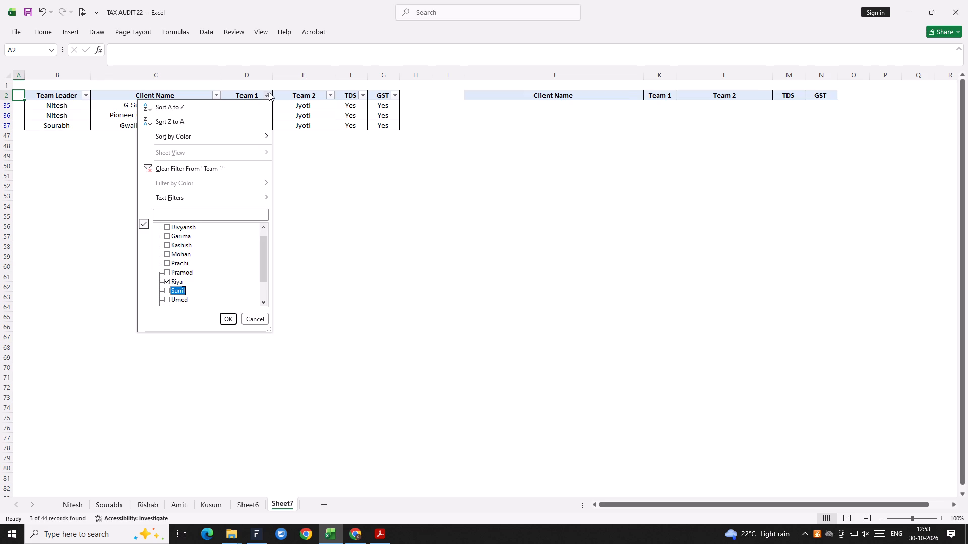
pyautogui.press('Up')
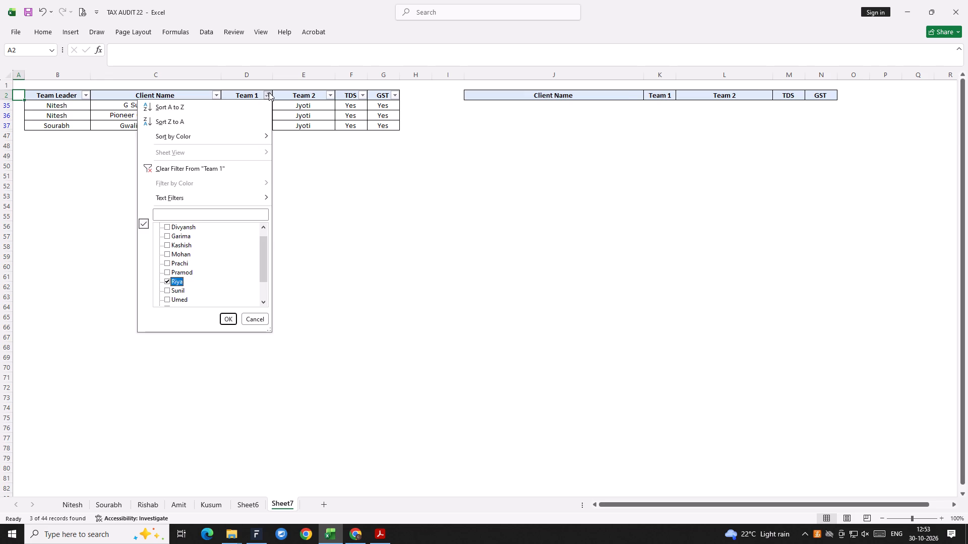
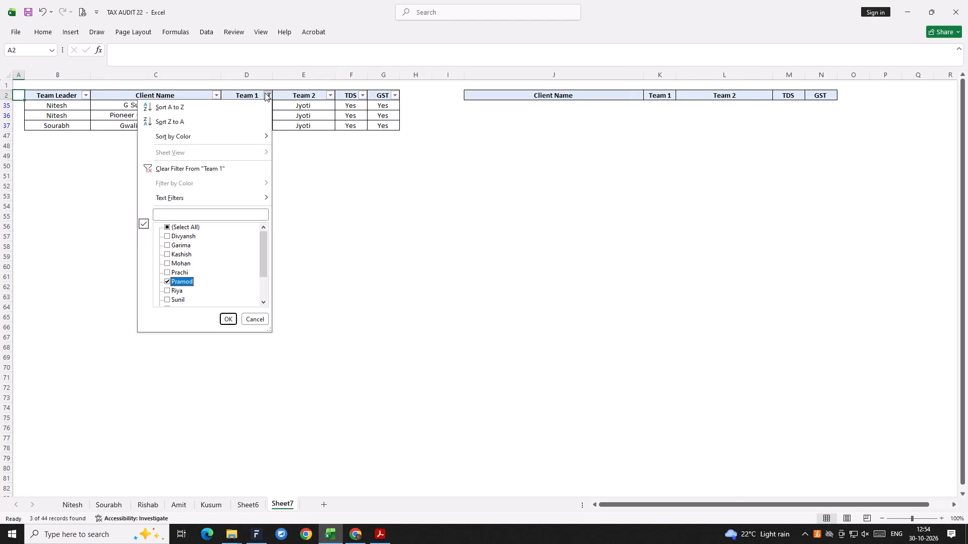
# Change the main table's Team 1 filter to show only Riya's clients.
pyautogui.press('space')
pyautogui.press('Down')
pyautogui.press('space')
pyautogui.press('Return')
# Change the Team 1 filter to show only Sunil's clients.
pyautogui.click(265, 93)
pyautogui.press('Down')
pyautogui.press('Down')
pyautogui.press('Down')
pyautogui.press('Down')
pyautogui.press('Down')
pyautogui.press('Down')
pyautogui.press('Down')
pyautogui.press('Down')
pyautogui.press('Down')
pyautogui.press('Down')
pyautogui.press('Down')
pyautogui.press('Down')
pyautogui.press('Down')
pyautogui.press('Down')
pyautogui.press('Down')
pyautogui.press('Down')
pyautogui.press('Down')
pyautogui.press('Down')
pyautogui.press('Down')
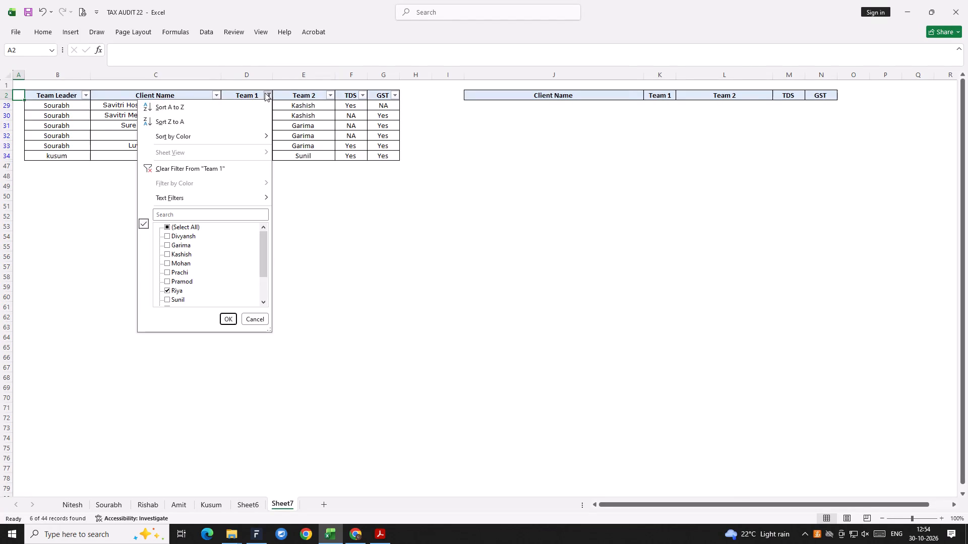
pyautogui.press('Up')
pyautogui.press('Up')
pyautogui.press('Up')
pyautogui.press('space')
pyautogui.press('Down')
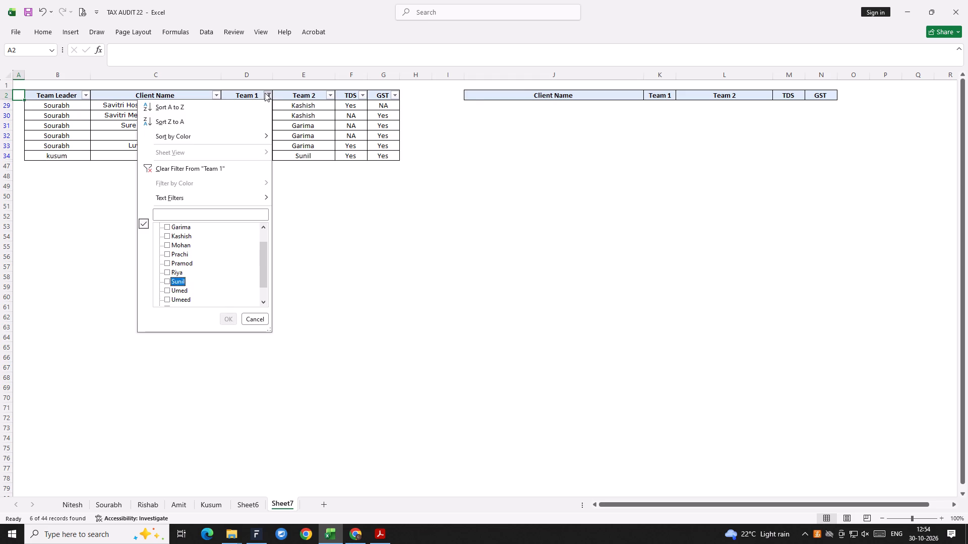
pyautogui.press('space')
pyautogui.press('Return')
# Change the Team 1 filter to show only Umed's clients.
pyautogui.click(265, 93)
pyautogui.press('Down')
pyautogui.press('Down')
pyautogui.press('Down')
pyautogui.press('Down')
pyautogui.press('Down')
pyautogui.press('Down')
pyautogui.press('Down')
pyautogui.press('Down')
pyautogui.press('Down')
pyautogui.press('Down')
pyautogui.press('Down')
pyautogui.press('Down')
pyautogui.press('Down')
pyautogui.press('Down')
pyautogui.press('Down')
pyautogui.press('Down')
pyautogui.press('Down')
pyautogui.press('Down')
pyautogui.press('Down')
pyautogui.press('Down')
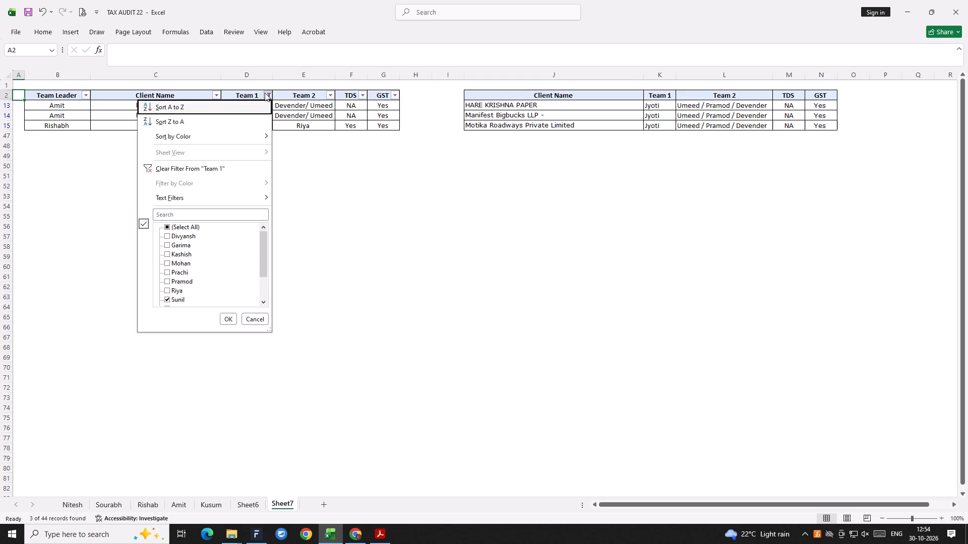
pyautogui.press('Up')
pyautogui.press('Up')
pyautogui.press('Up')
pyautogui.press('space')
pyautogui.press('Up')
pyautogui.press('space')
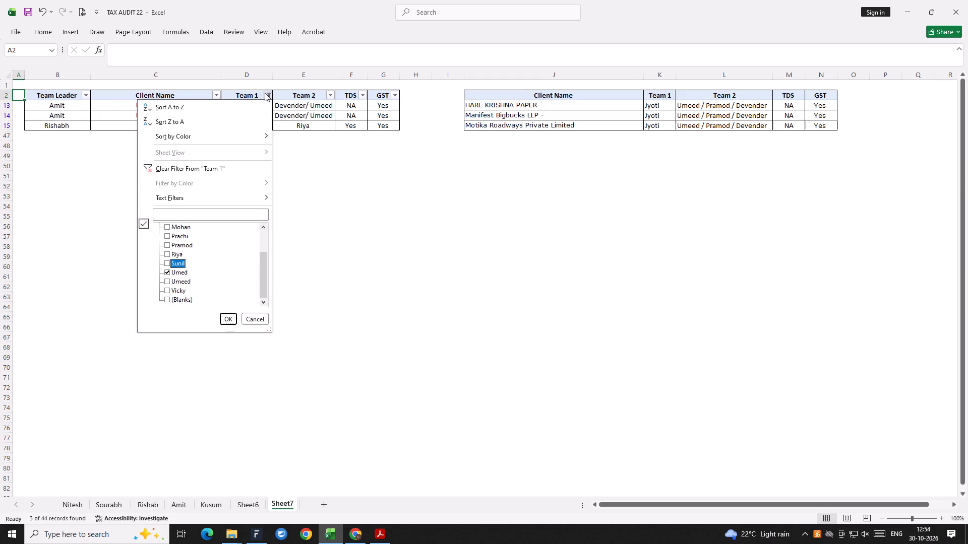
pyautogui.press('Return')
# Add Umeed to the Team 1 filter so both the Umed and Umeed spellings are included.
pyautogui.click(265, 93)
pyautogui.press('Down')
pyautogui.press('Down')
pyautogui.press('Down')
pyautogui.press('Down')
pyautogui.press('Down')
pyautogui.press('Down')
pyautogui.press('Down')
pyautogui.press('Down')
pyautogui.press('Down')
pyautogui.press('Down')
pyautogui.press('Down')
pyautogui.press('Down')
pyautogui.press('Down')
pyautogui.press('Down')
pyautogui.press('Down')
pyautogui.press('Down')
pyautogui.press('Down')
pyautogui.press('Down')
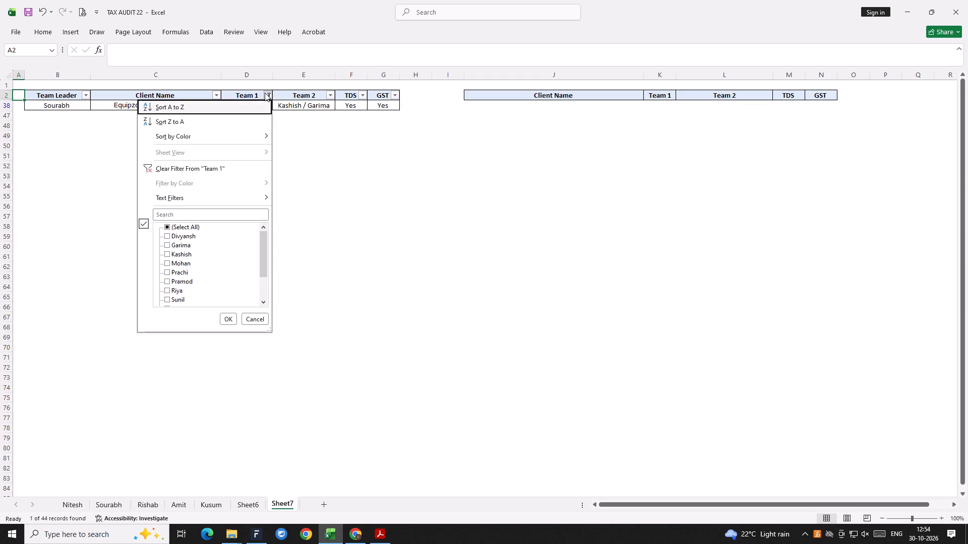
pyautogui.press('Down')
pyautogui.press('Down')
pyautogui.press('Up')
pyautogui.press('space')
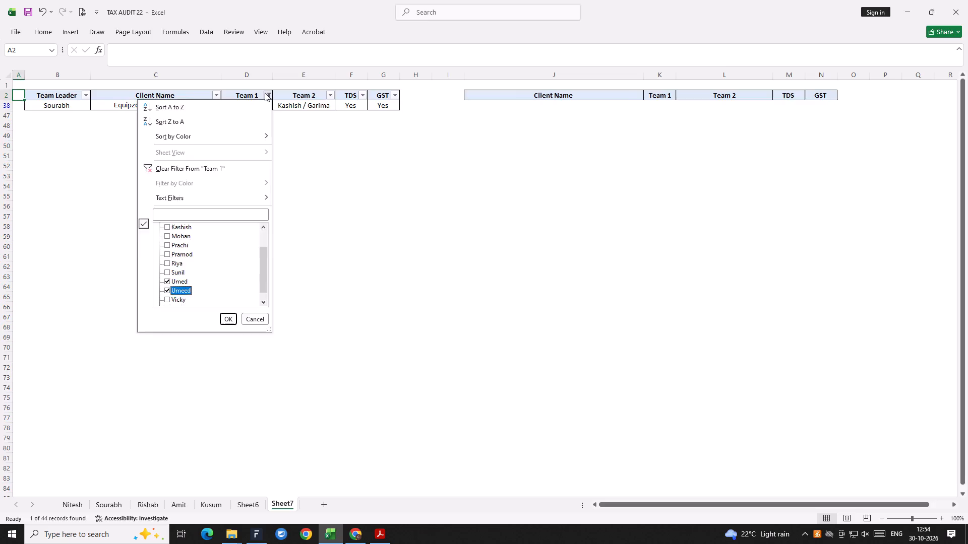
pyautogui.press('Return')
# Copy the Umed entry over the Umeed entries in Team 1 for Aarohan, Pinaka and Mahalaxmi.
pyautogui.press('Down')
pyautogui.press('Up')
pyautogui.press('Right')
pyautogui.press('Right')
pyautogui.press('Right')
pyautogui.press('Down')
pyautogui.press('Right')
pyautogui.press('Left')
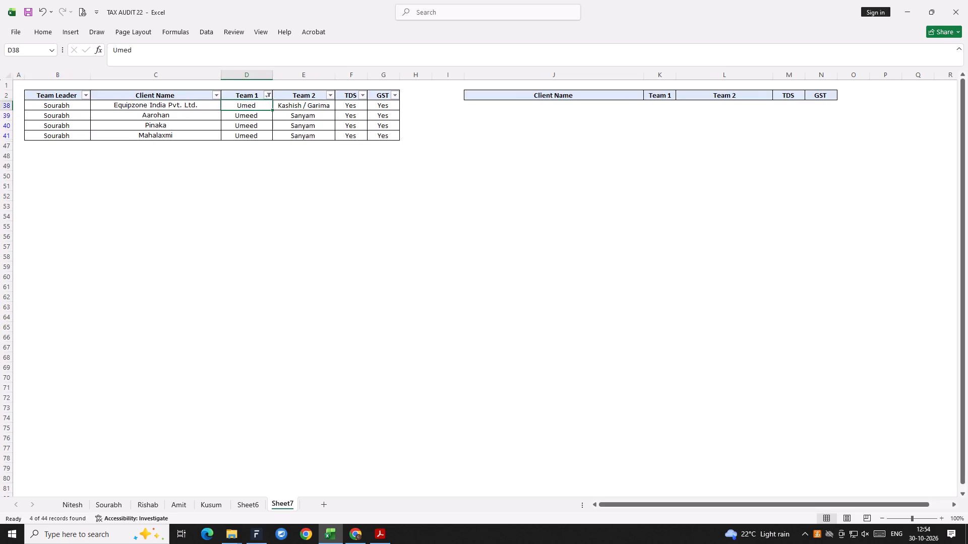
pyautogui.hotkey('ctrl', 'c')
pyautogui.press('Down')
pyautogui.hotkey('ctrl', 'v')
pyautogui.press('Down')
pyautogui.hotkey('ctrl', 'v')
pyautogui.press('Down')
pyautogui.hotkey('ctrl', 'v')
pyautogui.press('Escape')
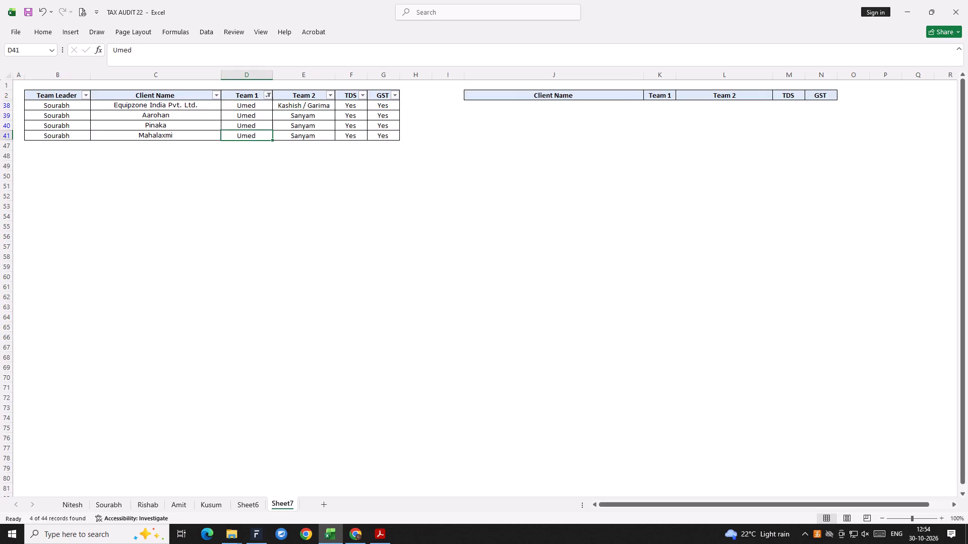
# Change the Team 1 filter to show only Vicky's clients.
pyautogui.click(265, 93)
pyautogui.press('Down')
pyautogui.press('Down')
pyautogui.press('Down')
pyautogui.press('Down')
pyautogui.press('Down')
pyautogui.press('Down')
pyautogui.press('Down')
pyautogui.press('Down')
pyautogui.press('Down')
pyautogui.press('Down')
pyautogui.press('Down')
pyautogui.press('Down')
pyautogui.press('Down')
pyautogui.press('Down')
pyautogui.press('Down')
pyautogui.press('Down')
pyautogui.press('Down')
pyautogui.press('Down')
pyautogui.press('Down')
pyautogui.press('Down')
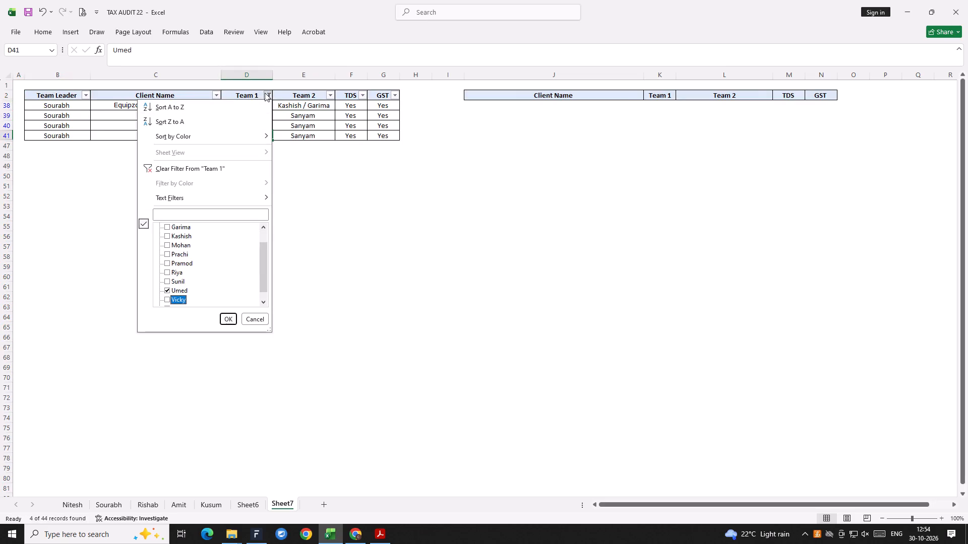
pyautogui.press('Up')
pyautogui.press('Up')
pyautogui.press('space')
pyautogui.press('Down')
pyautogui.press('space')
pyautogui.press('Return')
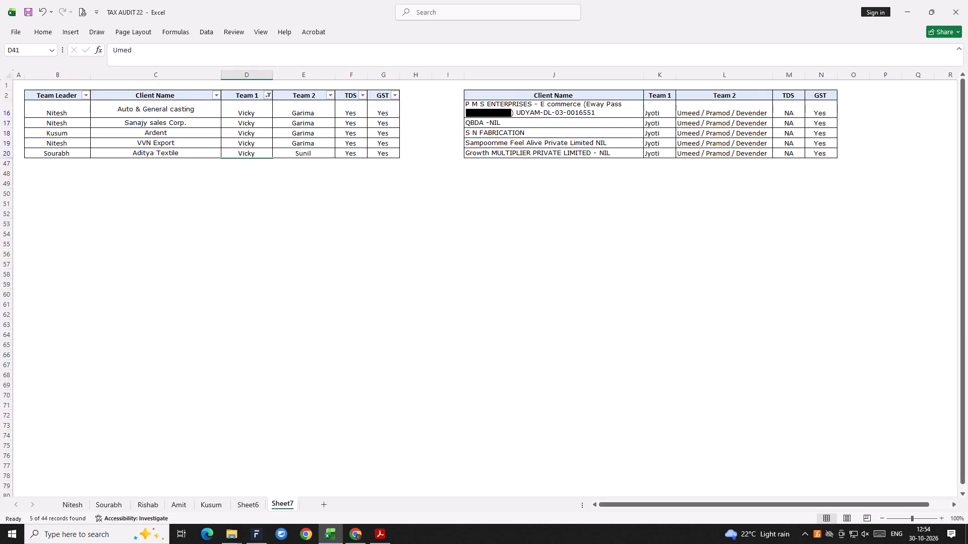
# Clear the Team 1 filter so all clients are listed.
pyautogui.hotkey('alt', 'c')
pyautogui.hotkey('alt', 'a')
pyautogui.press('Escape')
pyautogui.press('Escape')
pyautogui.hotkey('alt', 'a')
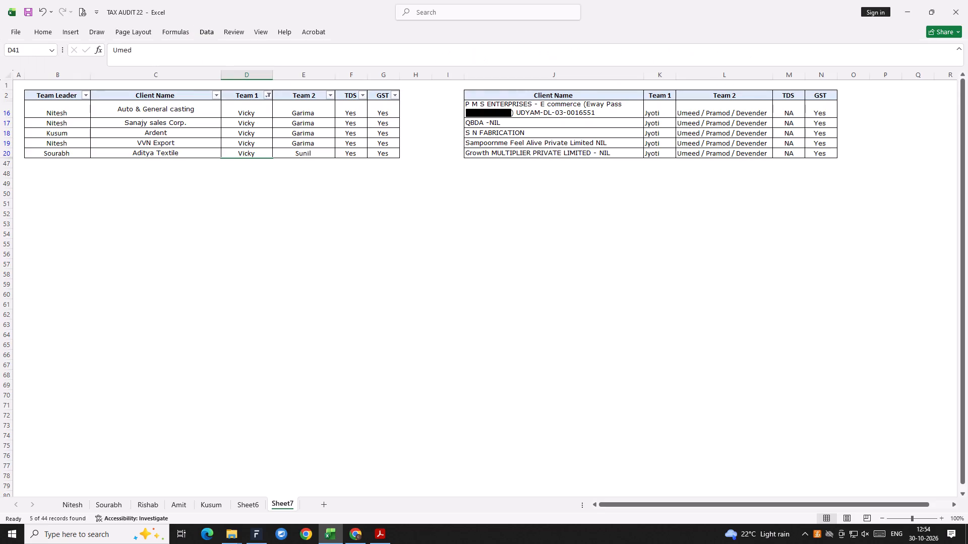
pyautogui.press('c')
# Filter the main table's Team 1 column to show only blank entries.
pyautogui.click(265, 93)
pyautogui.press('Down')
pyautogui.press('Down')
pyautogui.press('Down')
pyautogui.press('Down')
pyautogui.press('Down')
pyautogui.press('Down')
pyautogui.press('Down')
pyautogui.press('Down')
pyautogui.press('Down')
pyautogui.press('Down')
pyautogui.press('Down')
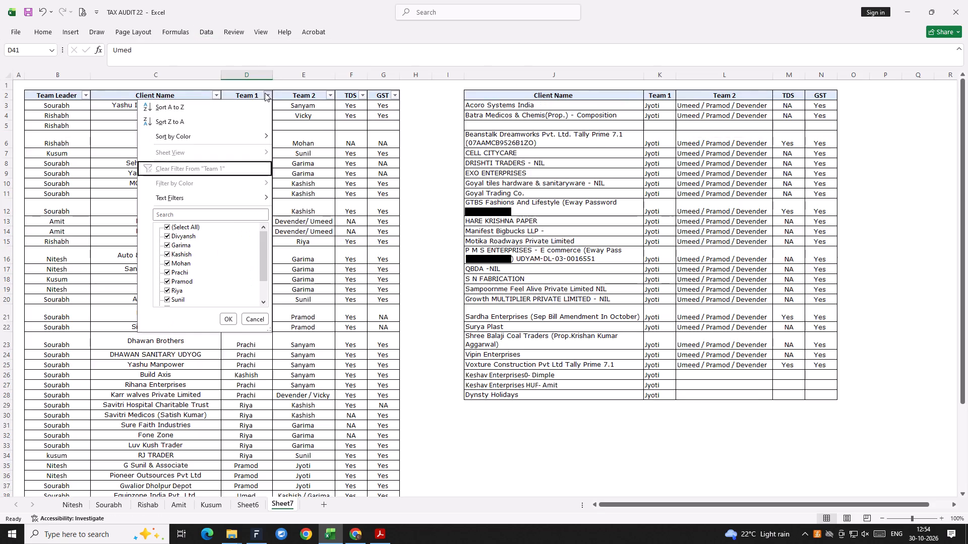
pyautogui.press('Up')
pyautogui.press('Up')
pyautogui.press('space')
pyautogui.press('pagedown')
pyautogui.press('pagedown')
pyautogui.press('pagedown')
pyautogui.press('pagedown')
pyautogui.press('space')
pyautogui.press('Return')
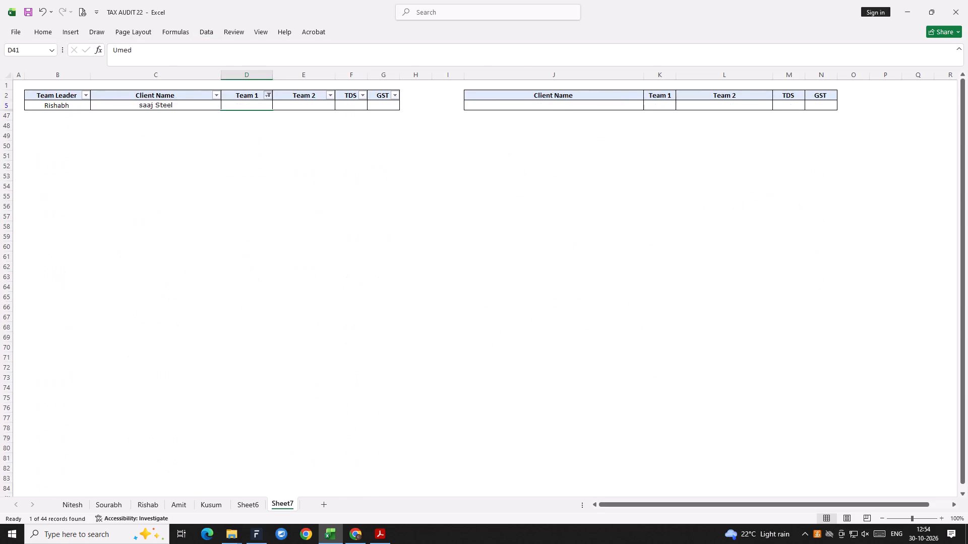
# Enter Divyansh as Team 1 for the client saaj Steel.
pyautogui.press('Up')
pyautogui.press('Down')
pyautogui.press('Up')
pyautogui.press('Return')
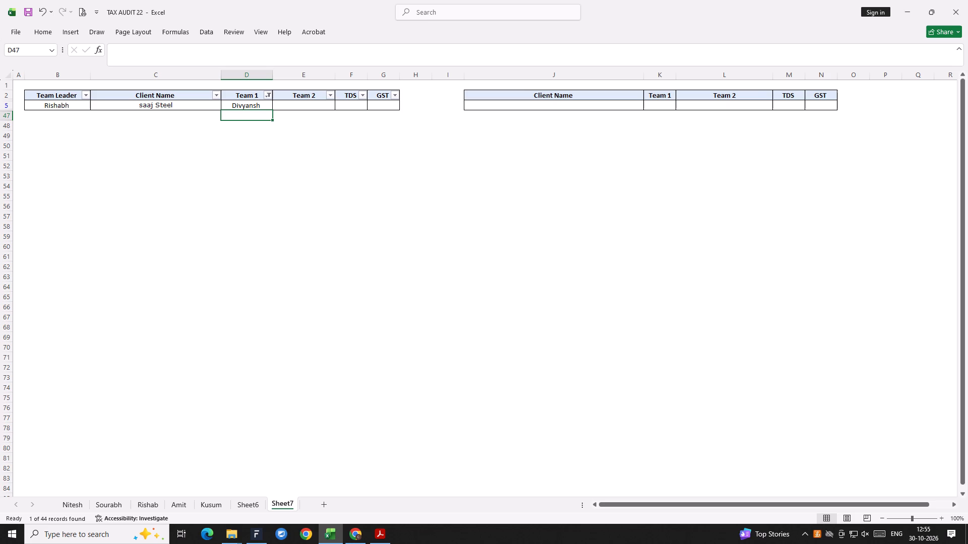
# Clear the blanks filter from the Team 1 column so all clients are listed.
pyautogui.hotkey('alt', 'a')
pyautogui.press('c')
pyautogui.click(262, 115)
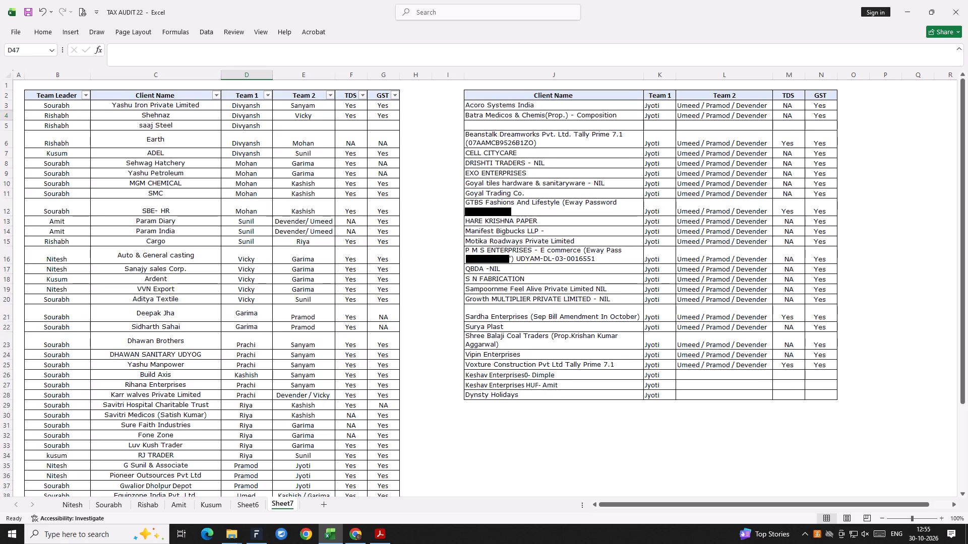
# Save the workbook.
pyautogui.hotkey('ctrl', 's')
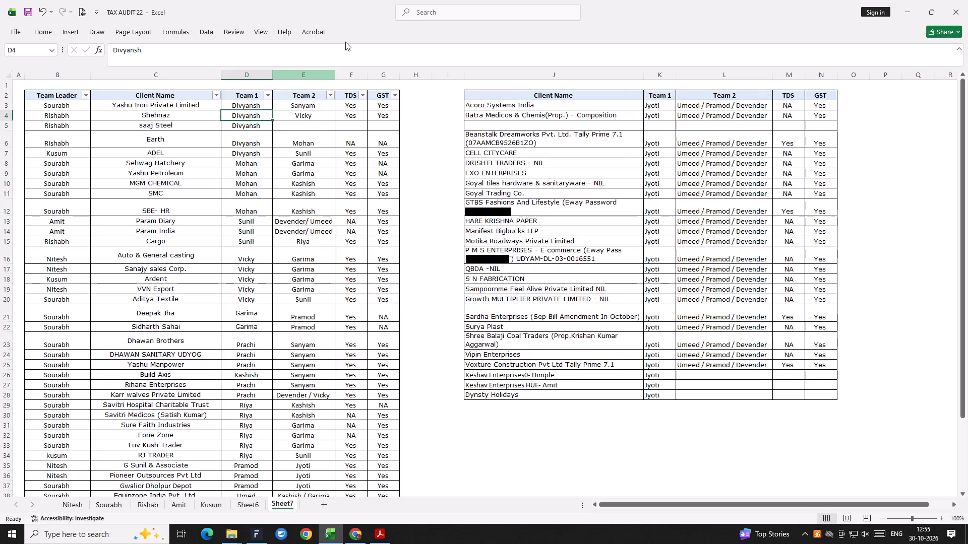
# Delete the entire empty column I between the two client tables.
pyautogui.click(444, 90)
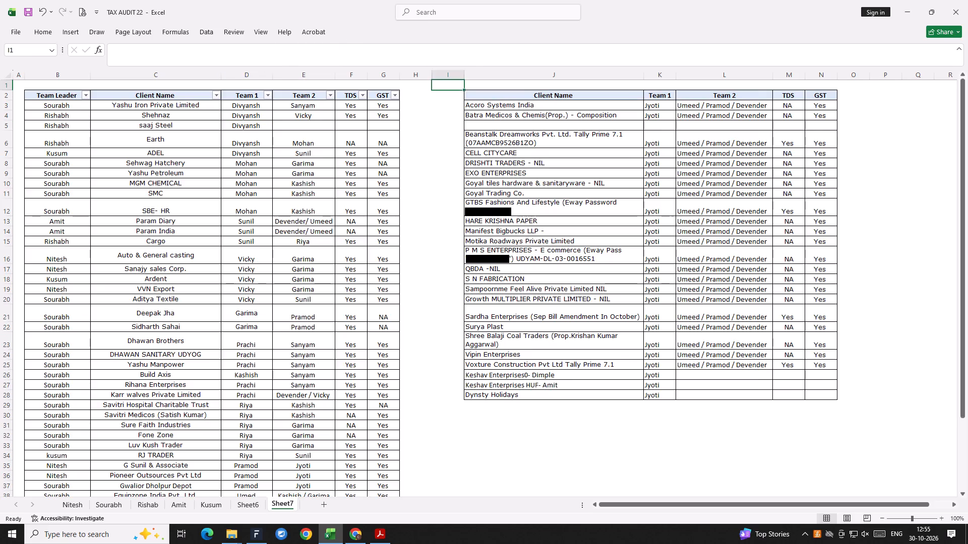
pyautogui.press('Left')
pyautogui.press('Right')
pyautogui.hotkey('ctrl', '-')
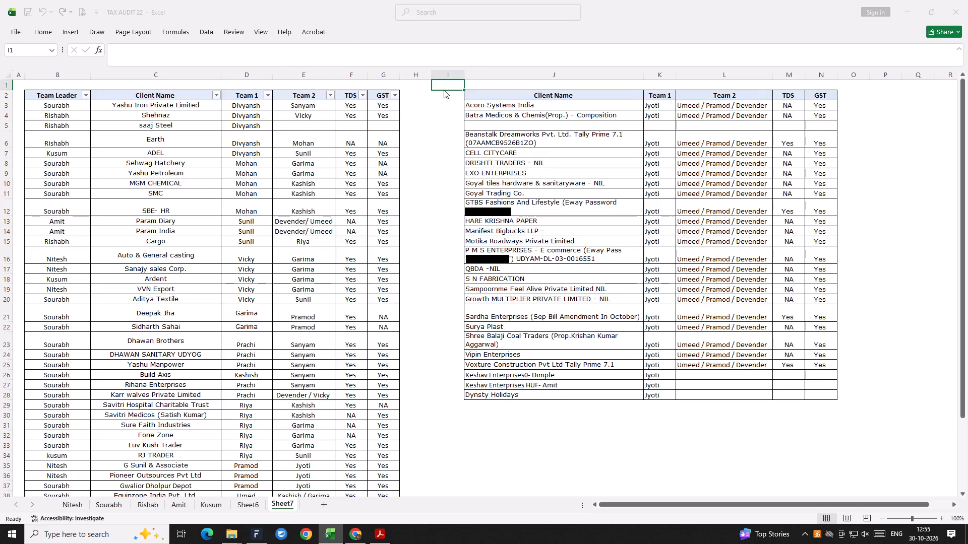
pyautogui.press('Down')
pyautogui.press('Down')
pyautogui.press('Down')
pyautogui.press('Return')
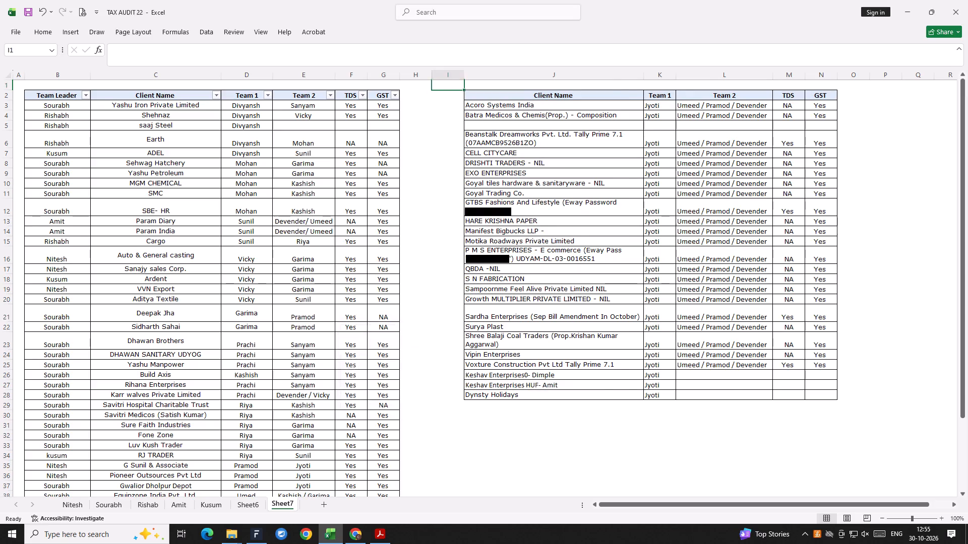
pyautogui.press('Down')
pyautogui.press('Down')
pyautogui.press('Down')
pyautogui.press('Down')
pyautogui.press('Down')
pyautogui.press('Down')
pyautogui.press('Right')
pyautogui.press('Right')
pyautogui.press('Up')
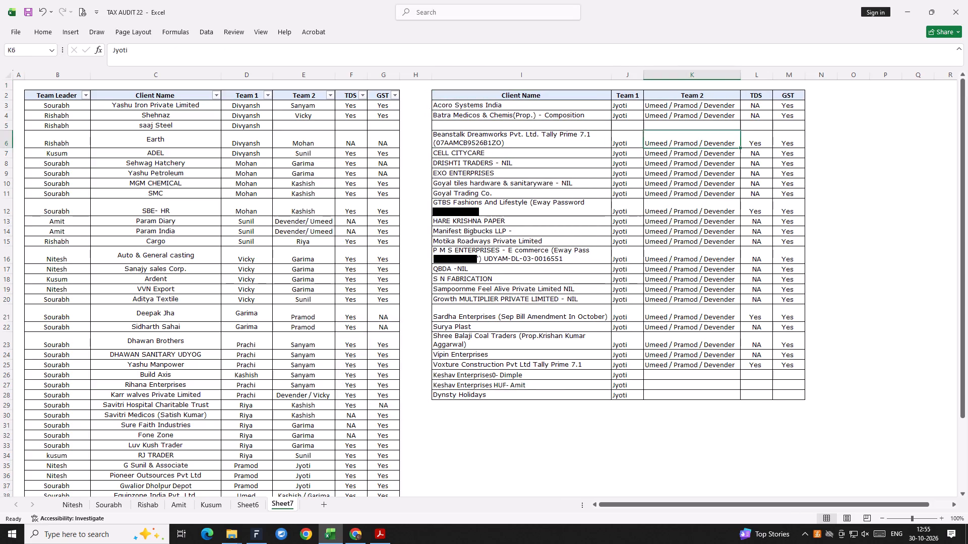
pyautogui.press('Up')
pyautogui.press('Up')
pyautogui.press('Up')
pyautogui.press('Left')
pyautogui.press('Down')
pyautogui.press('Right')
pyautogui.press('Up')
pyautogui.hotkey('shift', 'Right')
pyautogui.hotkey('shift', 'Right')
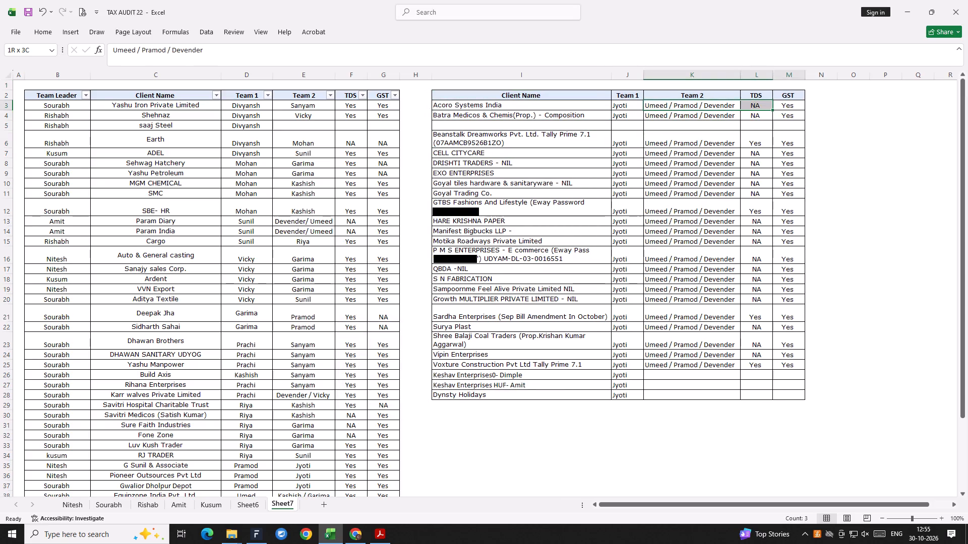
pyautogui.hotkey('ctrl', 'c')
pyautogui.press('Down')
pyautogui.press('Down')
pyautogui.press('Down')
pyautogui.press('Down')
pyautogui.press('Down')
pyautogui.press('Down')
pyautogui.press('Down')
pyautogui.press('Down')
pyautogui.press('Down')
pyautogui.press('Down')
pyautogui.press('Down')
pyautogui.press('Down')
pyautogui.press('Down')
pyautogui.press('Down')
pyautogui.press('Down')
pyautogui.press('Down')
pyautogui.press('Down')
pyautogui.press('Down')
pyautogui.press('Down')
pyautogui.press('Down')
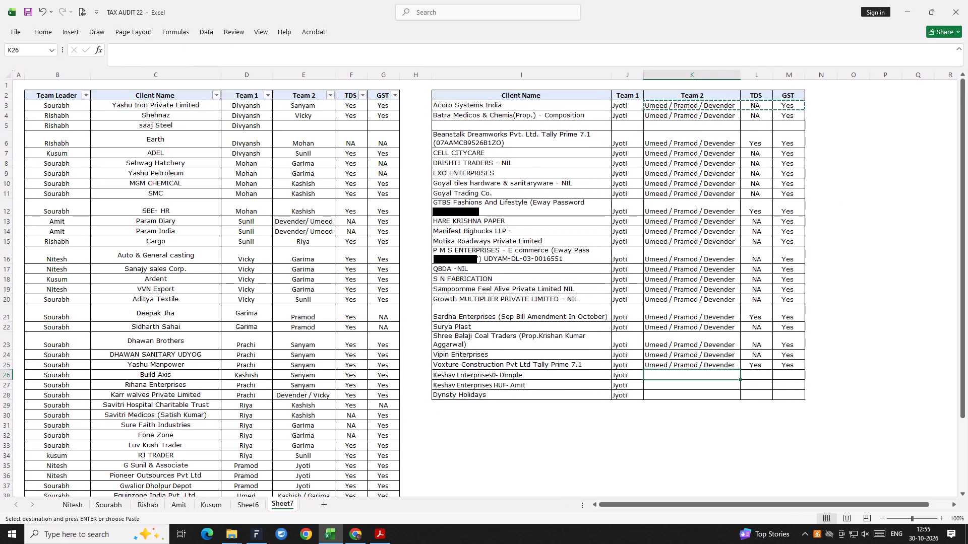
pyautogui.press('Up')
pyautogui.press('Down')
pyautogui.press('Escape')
# Copy Voxture Construction's Team 2 entry, Umeed / Pramod / Devender, to the two Keshav Enterprises rows and Dynsty Holidays.
pyautogui.press('Up')
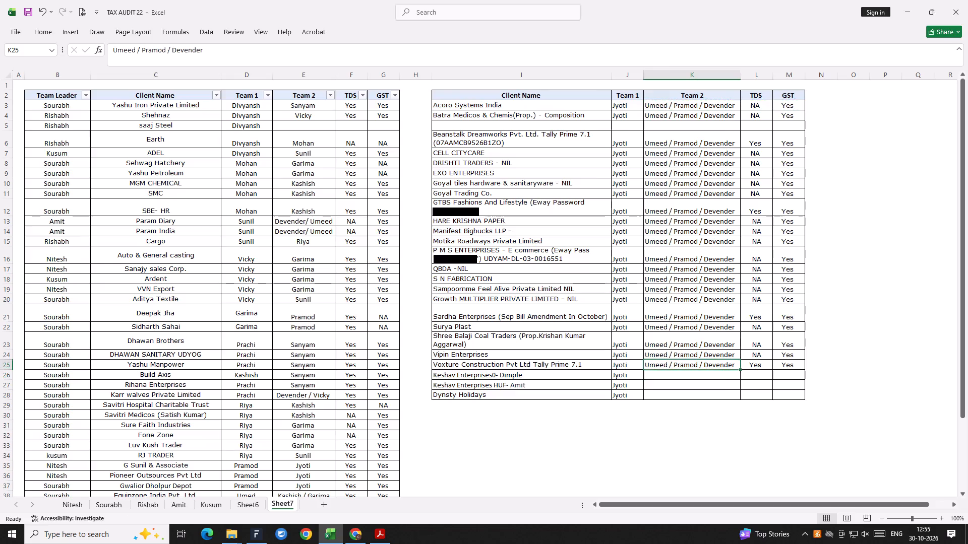
pyautogui.hotkey('ctrl', 'c')
pyautogui.press('Down')
pyautogui.hotkey('shift', 'Down')
pyautogui.hotkey('shift', 'Down')
pyautogui.hotkey('ctrl', 'v')
pyautogui.press('Escape')
# Fill the TDS column with Yes for the two Keshav Enterprises rows and Dynsty Holidays by copying Voxture Construction's entry.
pyautogui.press('Up')
pyautogui.press('Right')
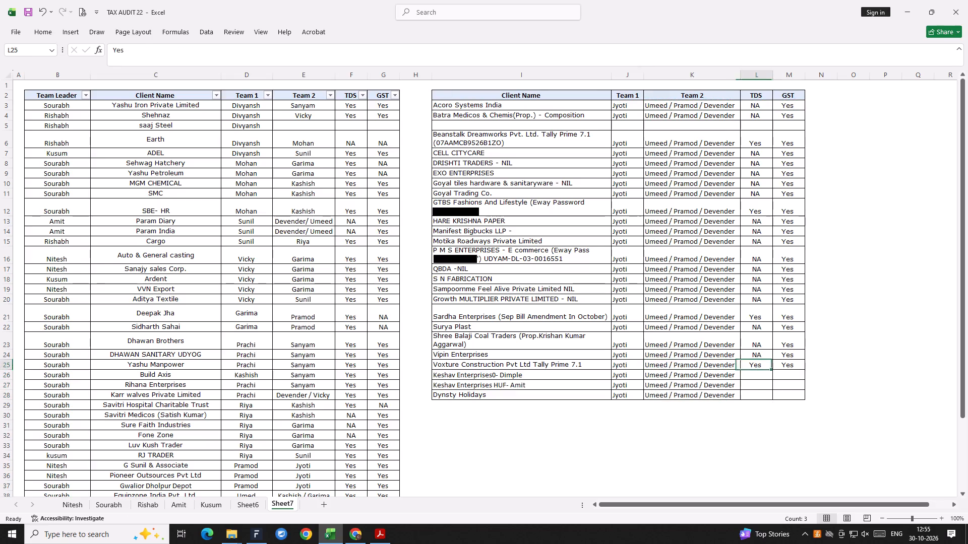
pyautogui.press('Up')
pyautogui.press('Left')
pyautogui.press('Down')
pyautogui.press('Right')
pyautogui.hotkey('ctrl', 'c')
pyautogui.press('Down')
pyautogui.hotkey('shift', 'Down')
pyautogui.hotkey('shift', 'Down')
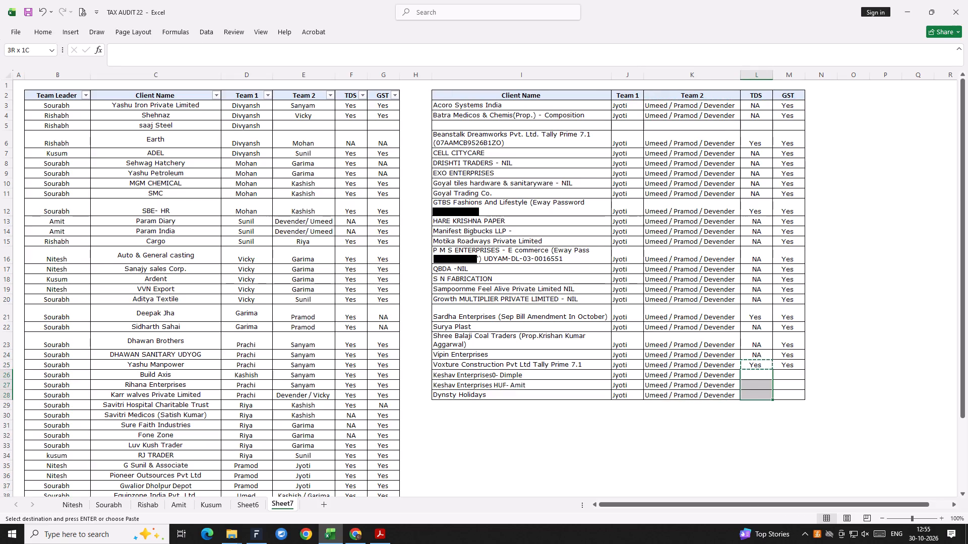
pyautogui.hotkey('ctrl', 'v')
pyautogui.press('Escape')
# Fill the GST column with Yes for the two Keshav Enterprises rows and Dynsty Holidays by copying Voxture Construction's TDS entry.
pyautogui.press('Down')
pyautogui.press('Up')
pyautogui.press('Up')
pyautogui.press('Right')
pyautogui.press('Left')
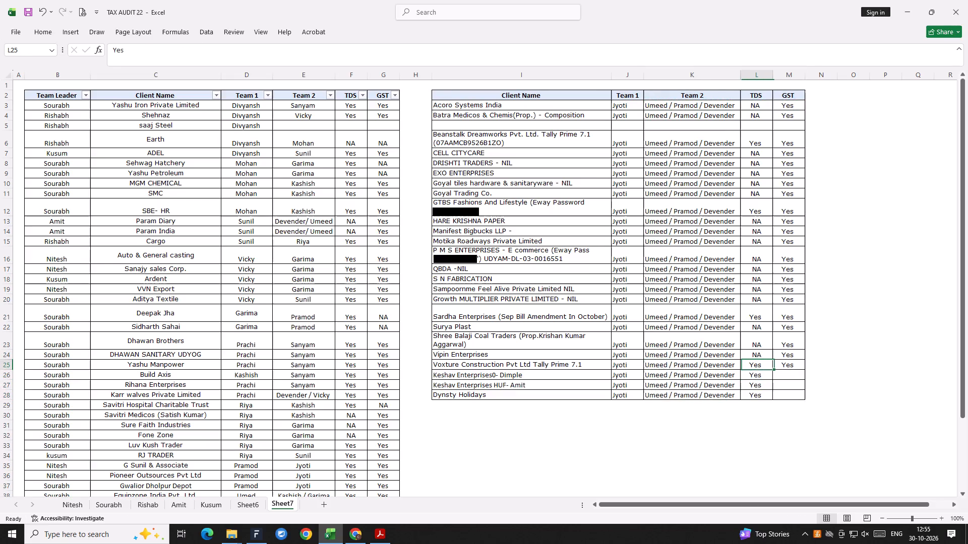
pyautogui.hotkey('ctrl', 'c')
pyautogui.press('Right')
pyautogui.press('Down')
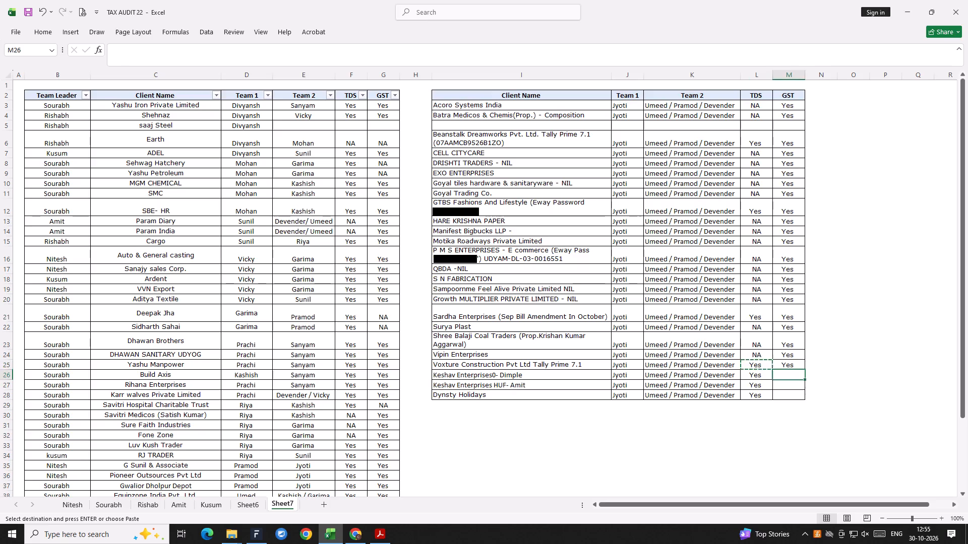
pyautogui.hotkey('shift', 'Down')
pyautogui.hotkey('shift', 'Down')
pyautogui.hotkey('ctrl', 'v')
pyautogui.press('Escape')
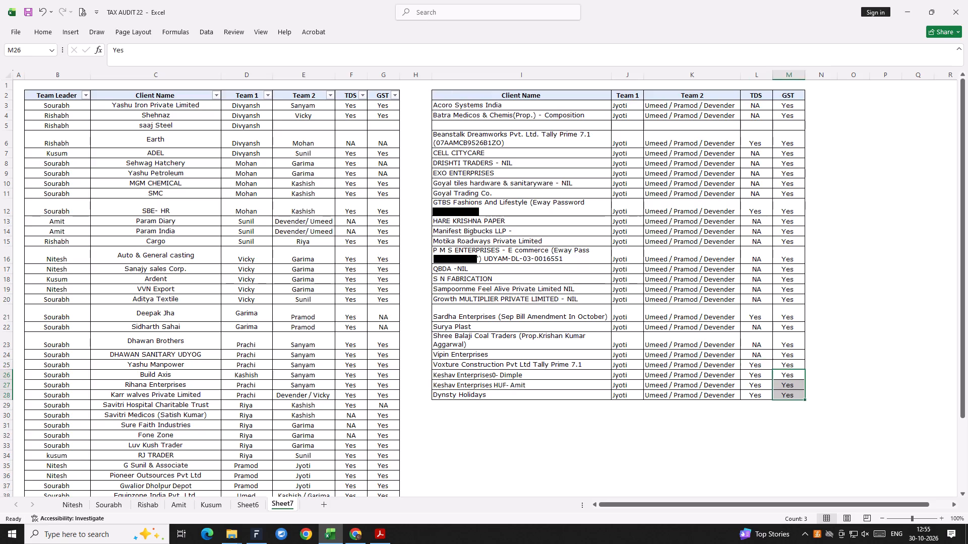
# Save the workbook with the completed Jyoti client table.
pyautogui.hotkey('ctrl', 's')
pyautogui.click(386, 153)
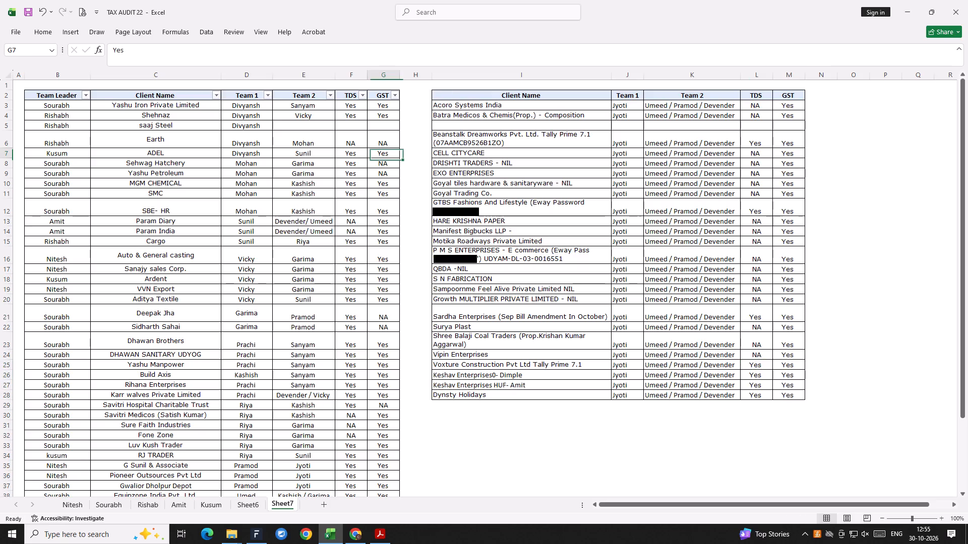
pyautogui.hotkey('ctrl', 's')
# Rename the Sheet6 worksheet as ROC Status and save the workbook.
pyautogui.scroll(-4, 352, 372)
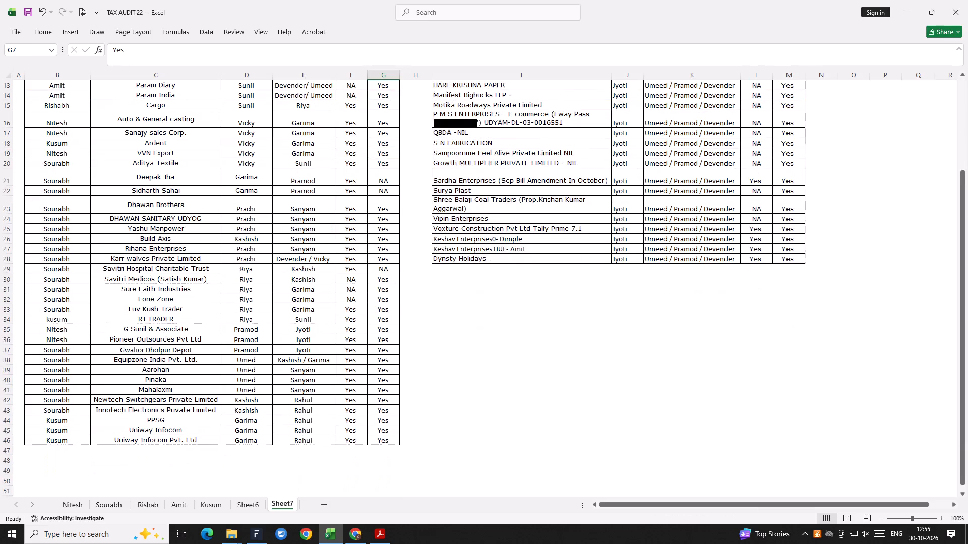
pyautogui.click(255, 499)
pyautogui.rightClick(254, 500)
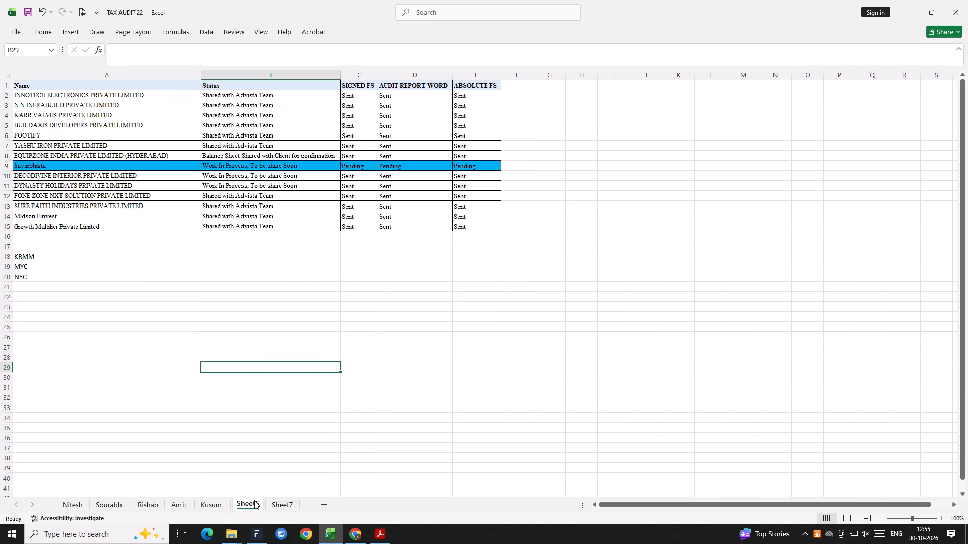
pyautogui.click(282, 390)
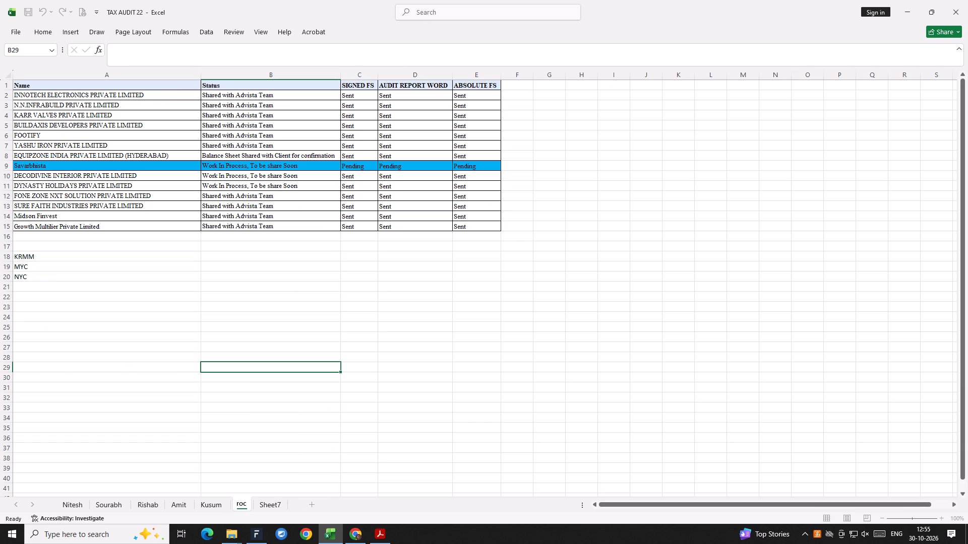
pyautogui.press('BackSpace')
pyautogui.press('BackSpace')
pyautogui.press('BackSpace')
pyautogui.press('BackSpace')
pyautogui.press('BackSpace')
pyautogui.press('BackSpace')
pyautogui.press('BackSpace')
pyautogui.write('us')
pyautogui.press('Return')
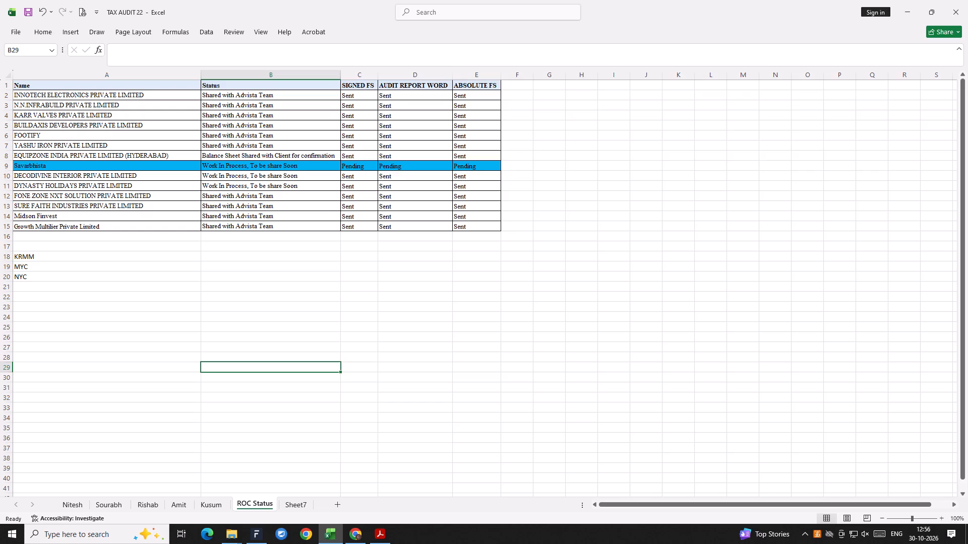
pyautogui.hotkey('ctrl', 's')
# Look through the Kusum, Amit, Rishab, Sourabh, Nitesh and ROC Status sheets to review their contents.
pyautogui.click(208, 503)
pyautogui.click(187, 502)
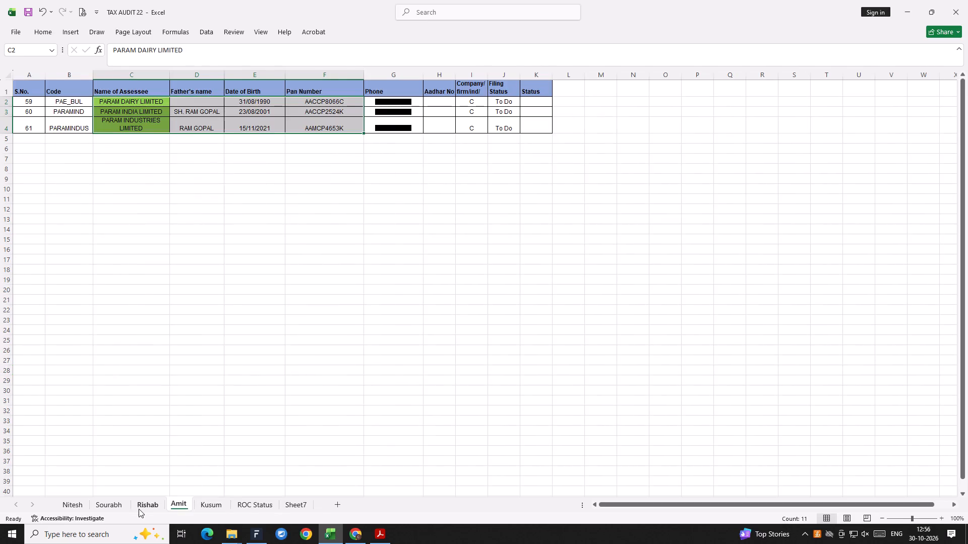
pyautogui.click(139, 509)
pyautogui.click(115, 513)
pyautogui.click(100, 508)
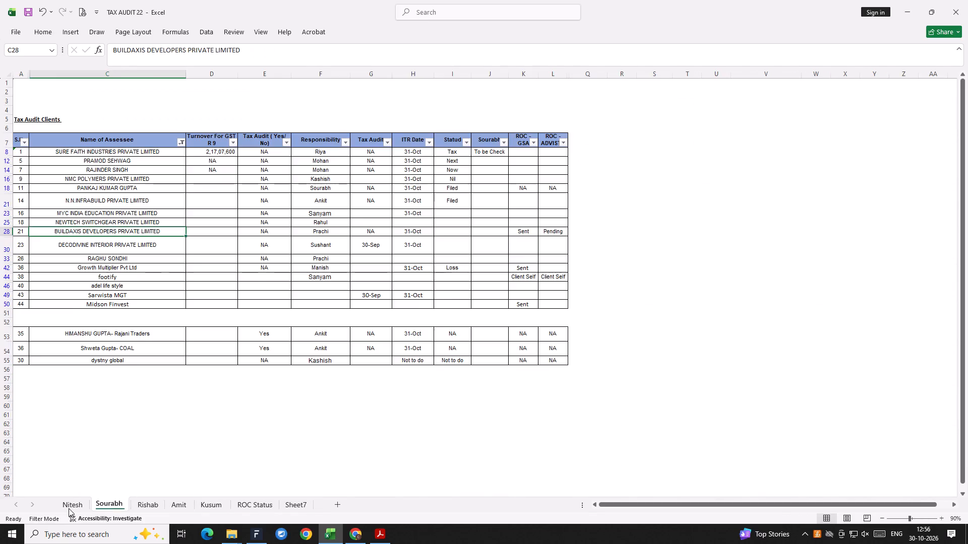
pyautogui.click(73, 508)
pyautogui.click(103, 508)
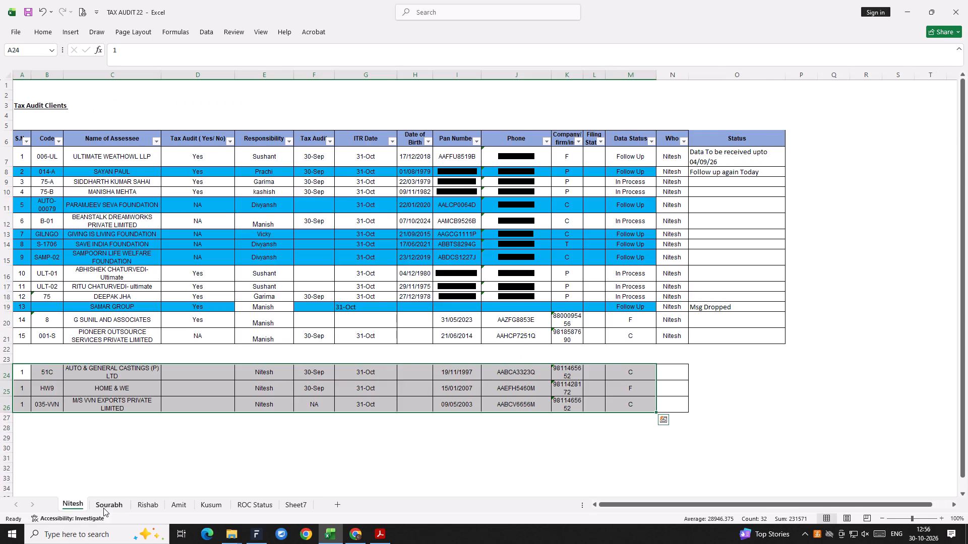
pyautogui.click(127, 501)
pyautogui.click(150, 496)
pyautogui.click(154, 509)
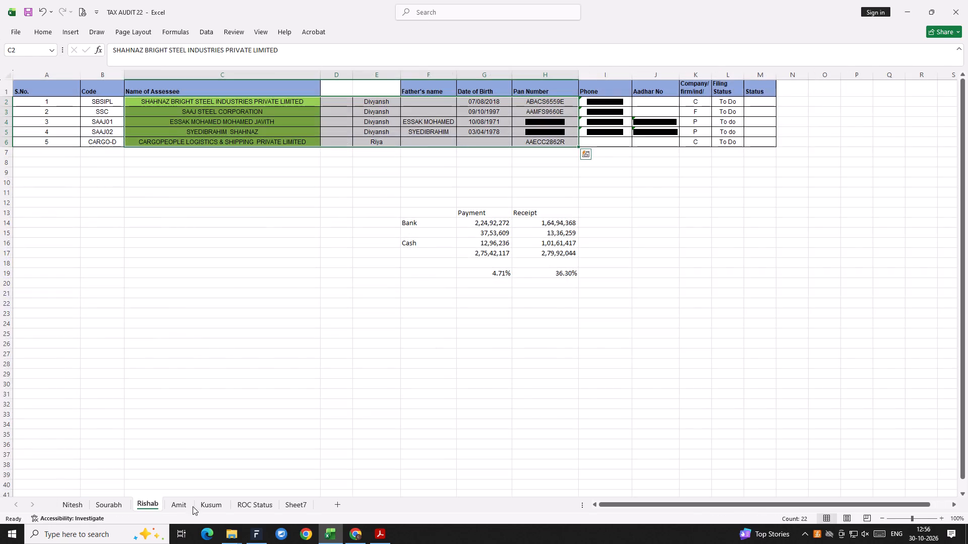
pyautogui.click(215, 507)
pyautogui.click(252, 513)
pyautogui.click(262, 507)
# Rename the Sheet7 worksheet as Client Status and save the workbook.
pyautogui.click(294, 501)
pyautogui.rightClick(294, 501)
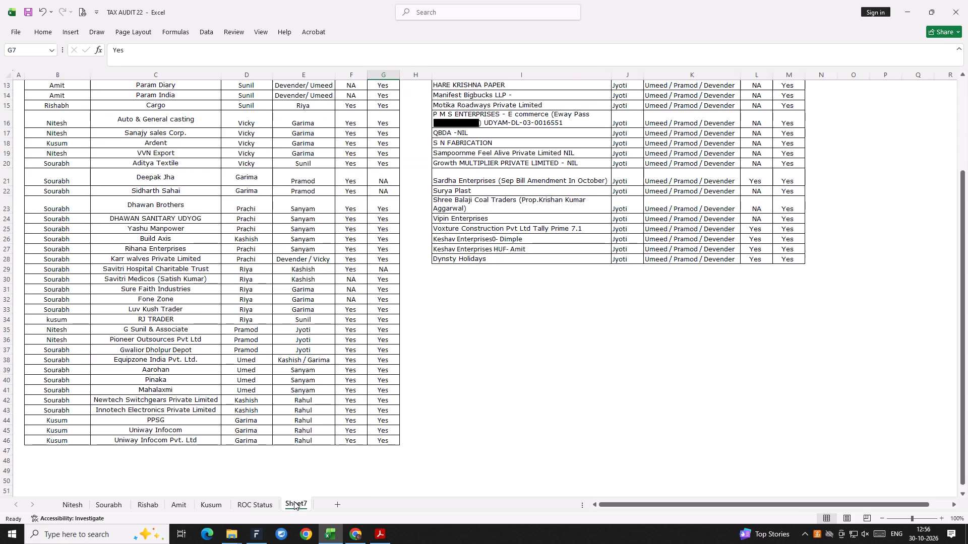
pyautogui.click(324, 395)
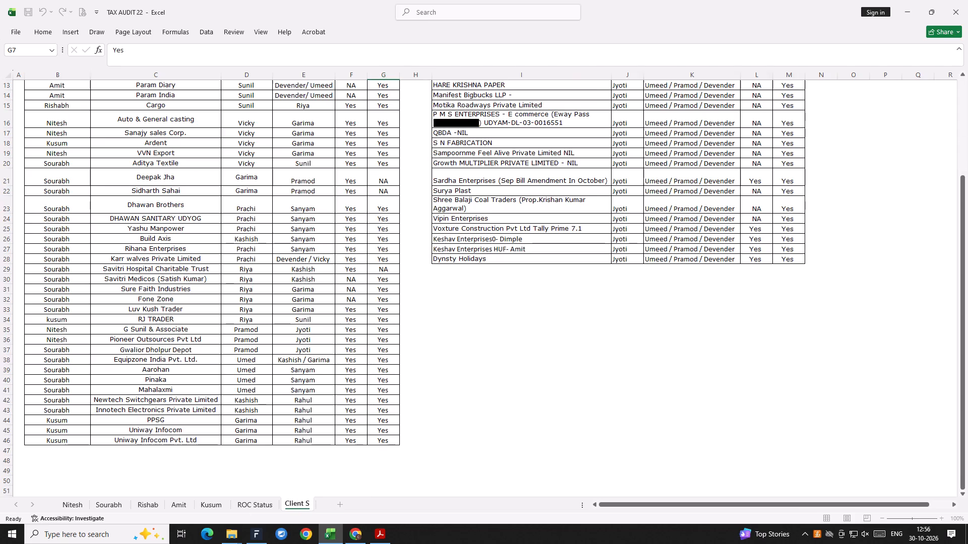
pyautogui.write('tt')
pyautogui.press('BackSpace')
pyautogui.write('atus')
pyautogui.press('space')
pyautogui.press('Return')
pyautogui.hotkey('ctrl', 's')
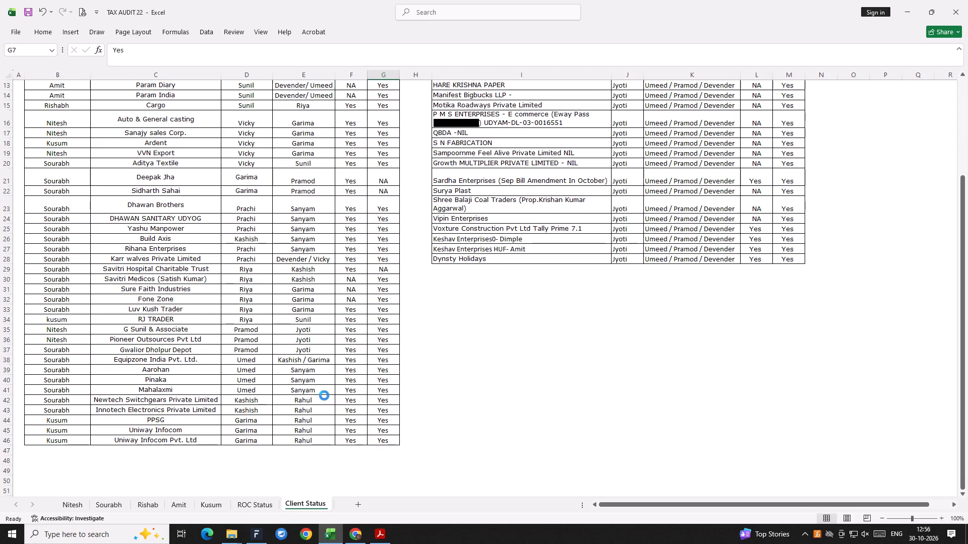
# Check the November 2026 dates in the system calendar, then close it.
pyautogui.click(910, 537)
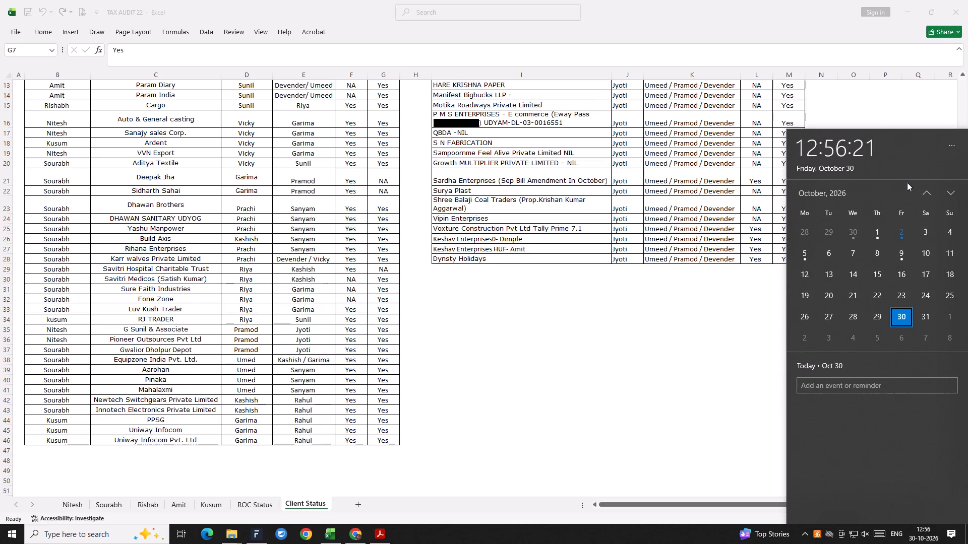
pyautogui.click(937, 194)
pyautogui.doubleClick(932, 193)
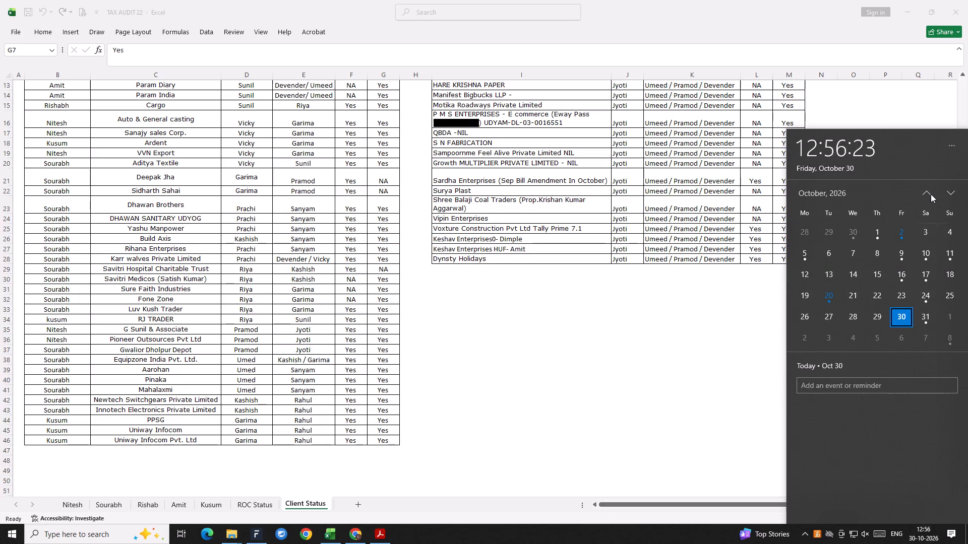
pyautogui.click(931, 194)
pyautogui.click(950, 193)
pyautogui.click(950, 193)
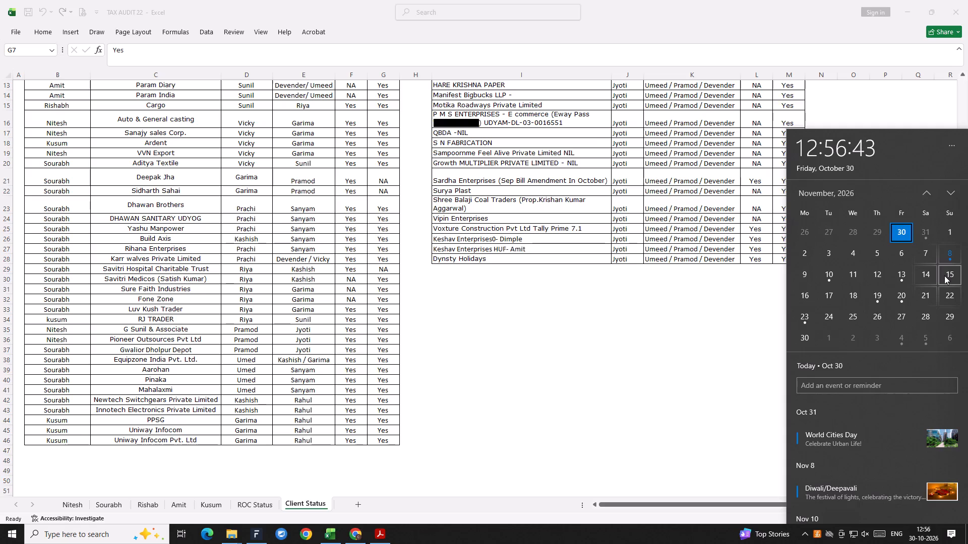
pyautogui.click(455, 326)
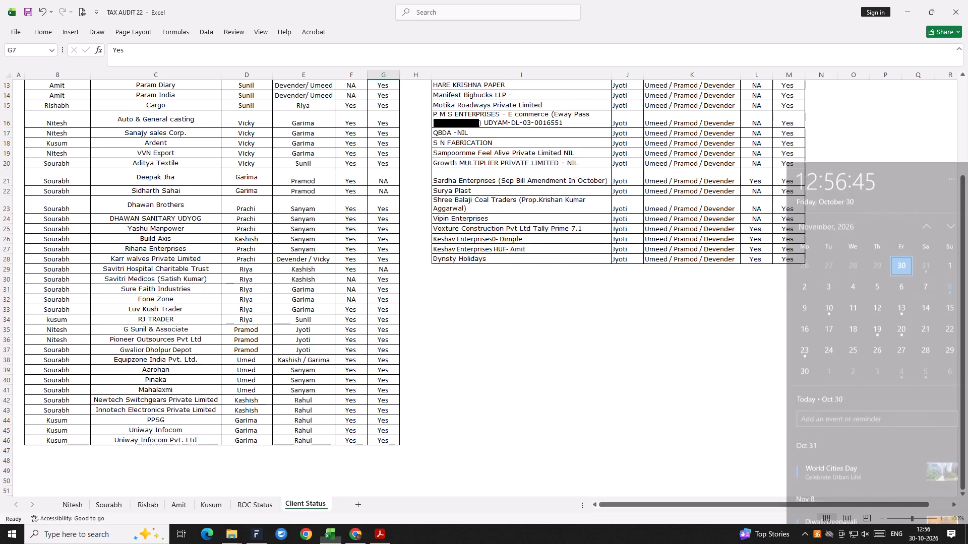
# Return to the top of the Client Status sheet and save the workbook.
pyautogui.scroll(8, 439, 316)
pyautogui.hotkey('ctrl', 's')
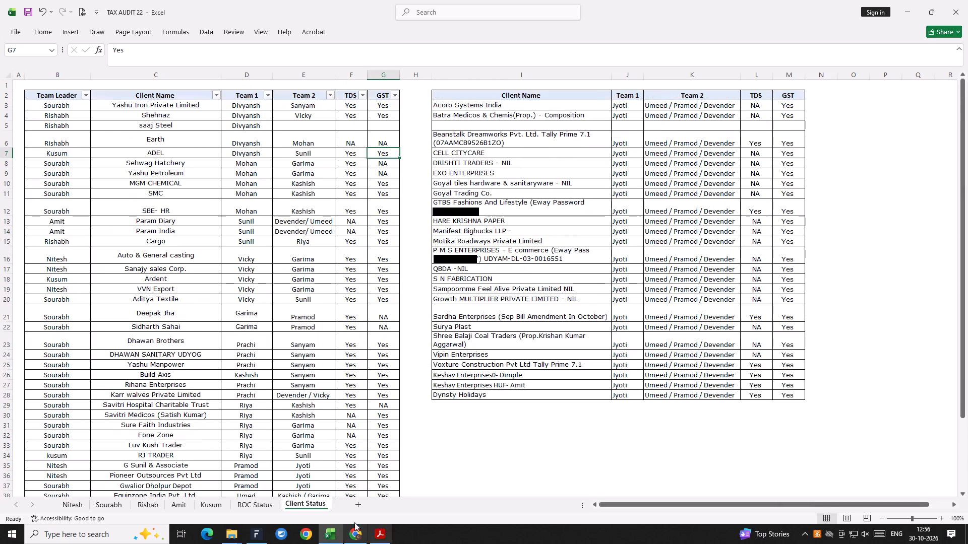
# Switch to Facto and reopen the Projects page without the "ear" search so all projects are listed.
pyautogui.click(261, 530)
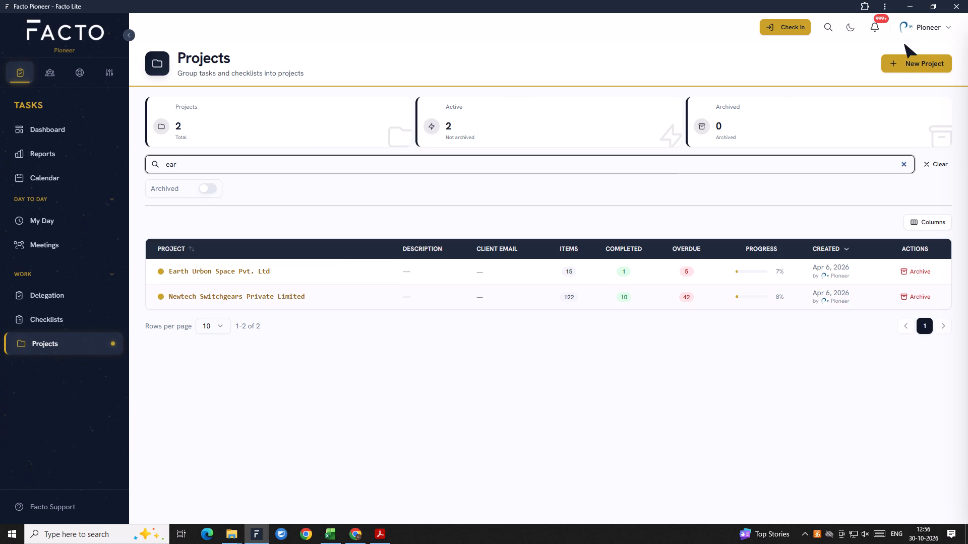
pyautogui.click(46, 344)
pyautogui.doubleClick(74, 343)
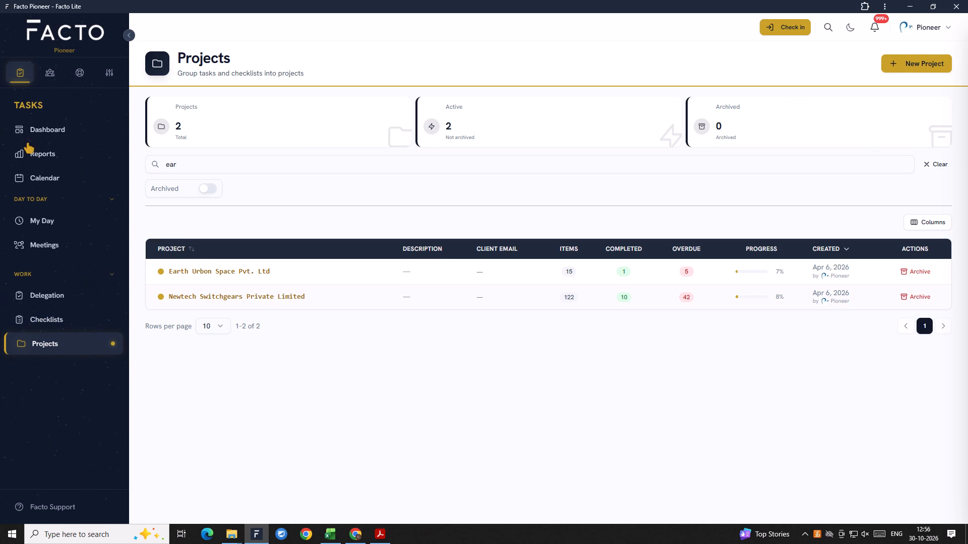
pyautogui.click(44, 130)
pyautogui.click(49, 341)
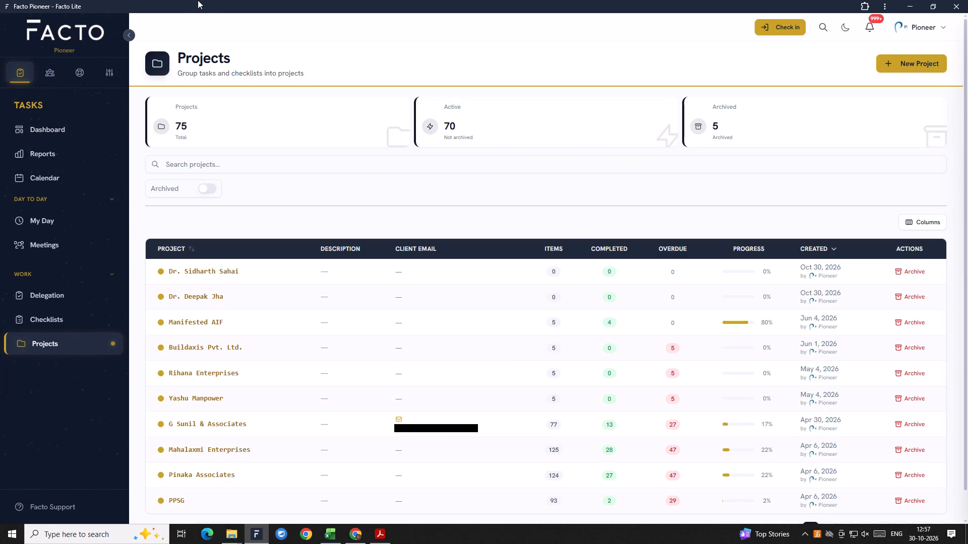
pyautogui.scroll(2, 198, 0)
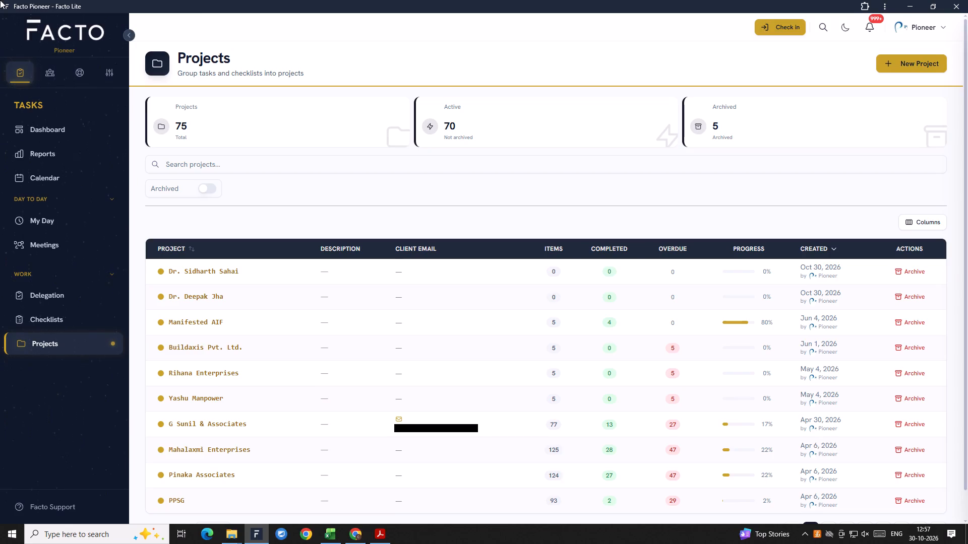
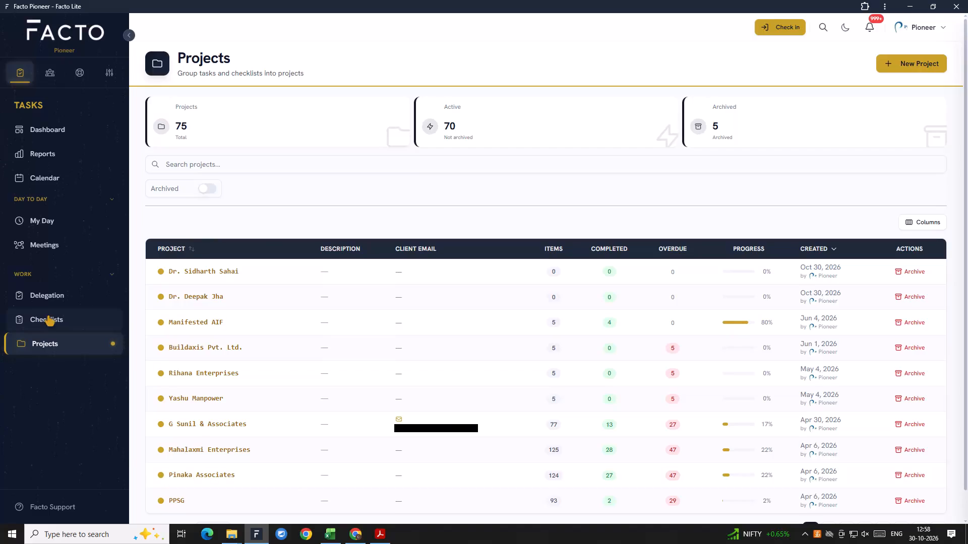
# Look through the first page of the Projects list.
pyautogui.scroll(-2, 290, 483)
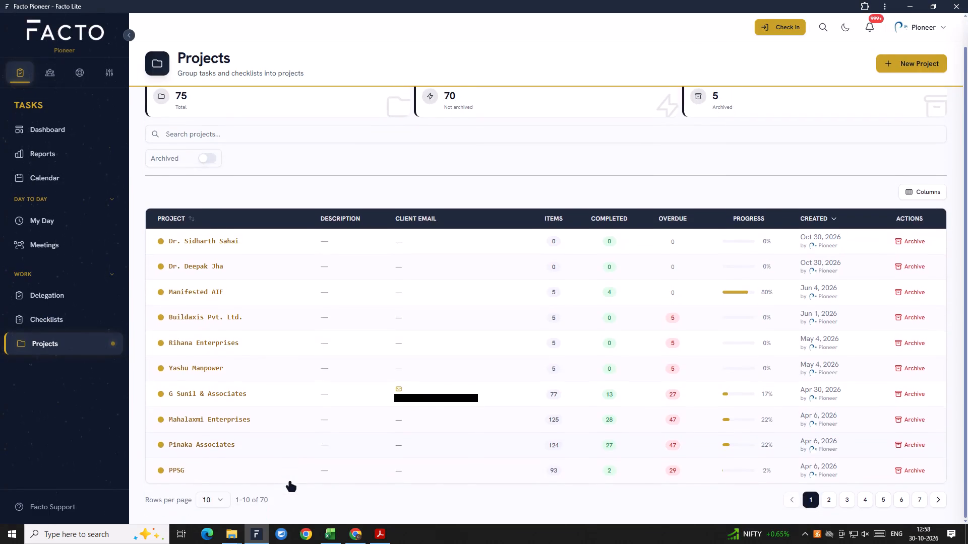
pyautogui.scroll(-2, 290, 483)
pyautogui.scroll(2, 504, 543)
pyautogui.scroll(3, 422, 416)
pyautogui.scroll(-4, 381, 384)
pyautogui.scroll(-2, 410, 439)
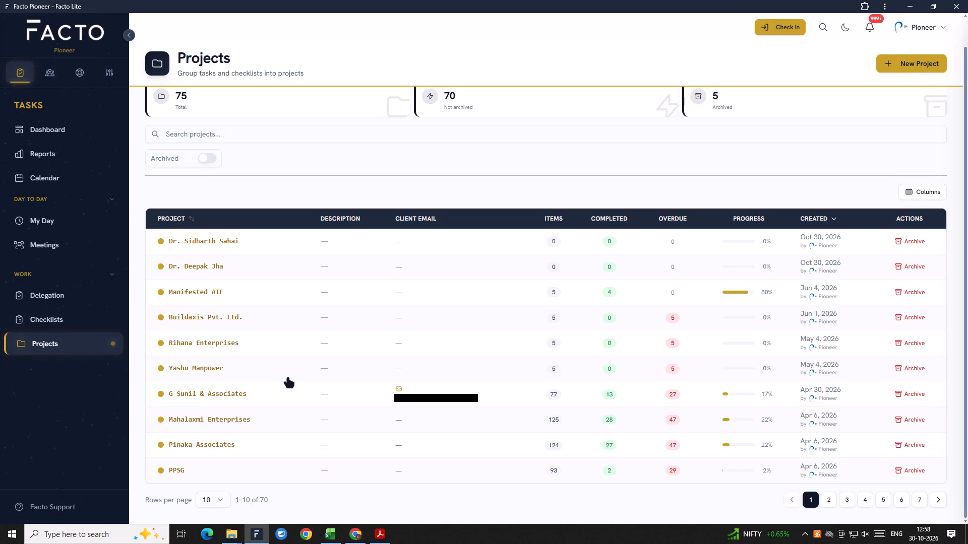
pyautogui.scroll(3, 134, 214)
# Search the projects for "four", open the Fourlambs project to review its custom fields and tasks, and return to the Projects list.
pyautogui.click(182, 165)
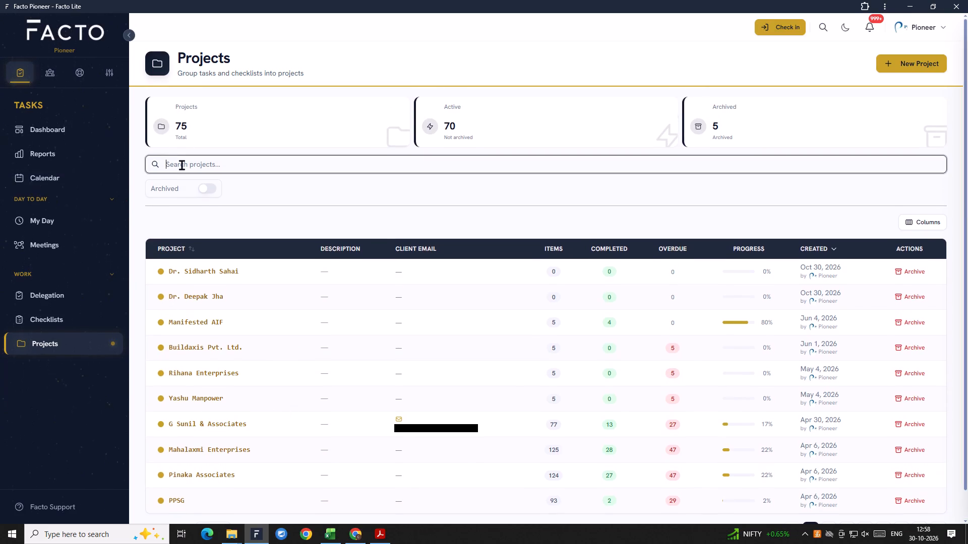
pyautogui.press('f')
pyautogui.write('our')
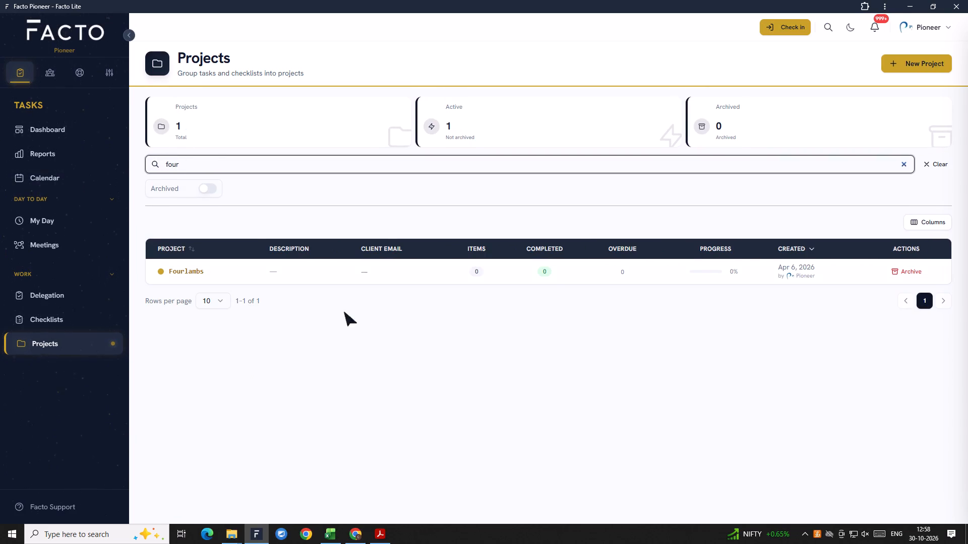
pyautogui.click(884, 275)
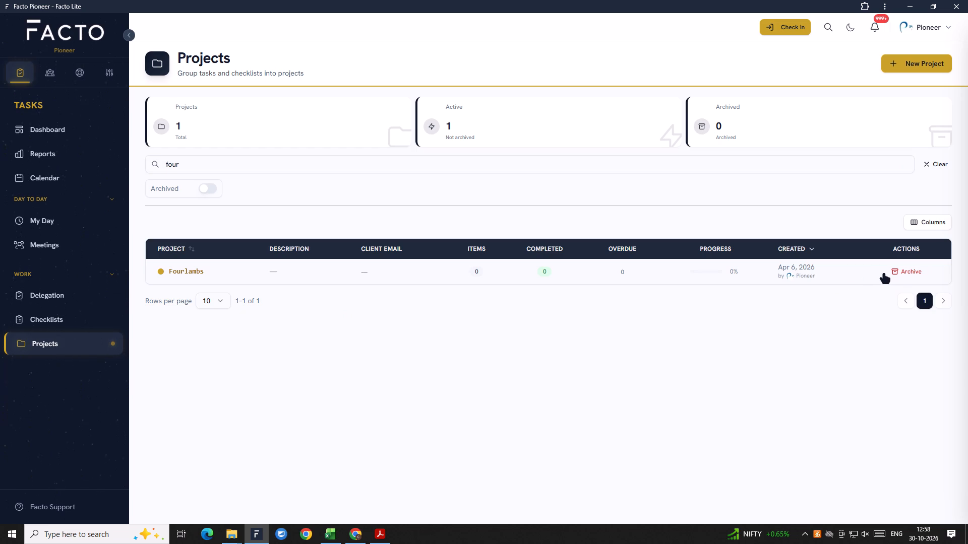
pyautogui.click(173, 280)
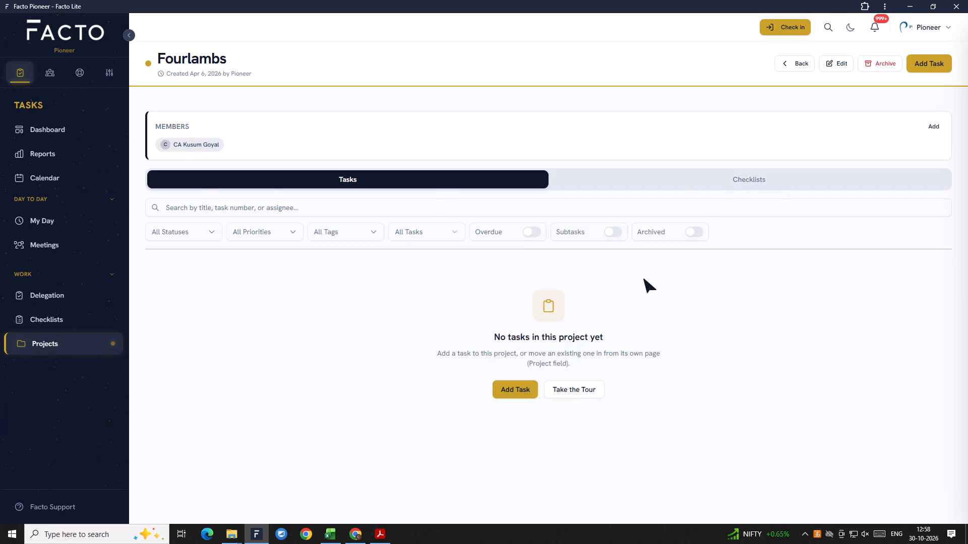
pyautogui.scroll(13, 714, 269)
pyautogui.scroll(-7, 718, 276)
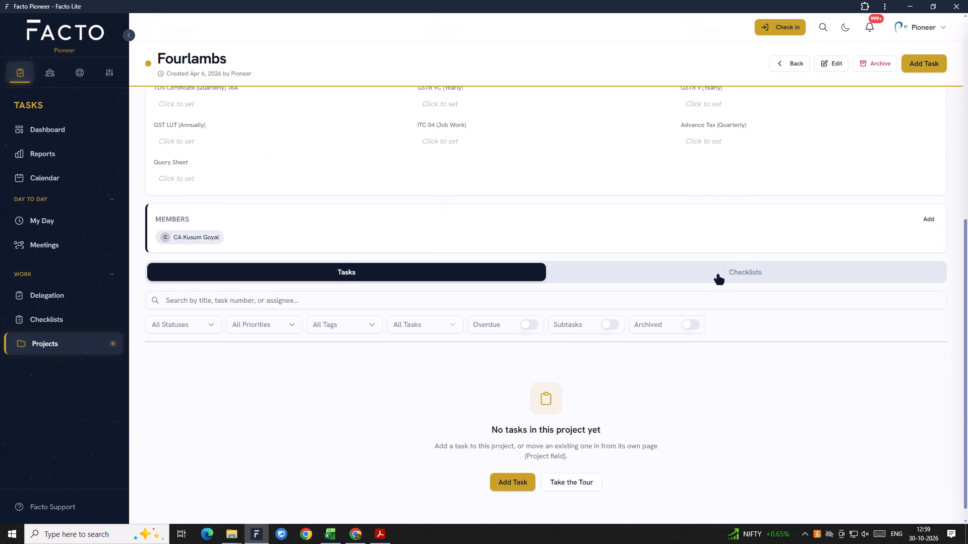
pyautogui.scroll(19, 718, 276)
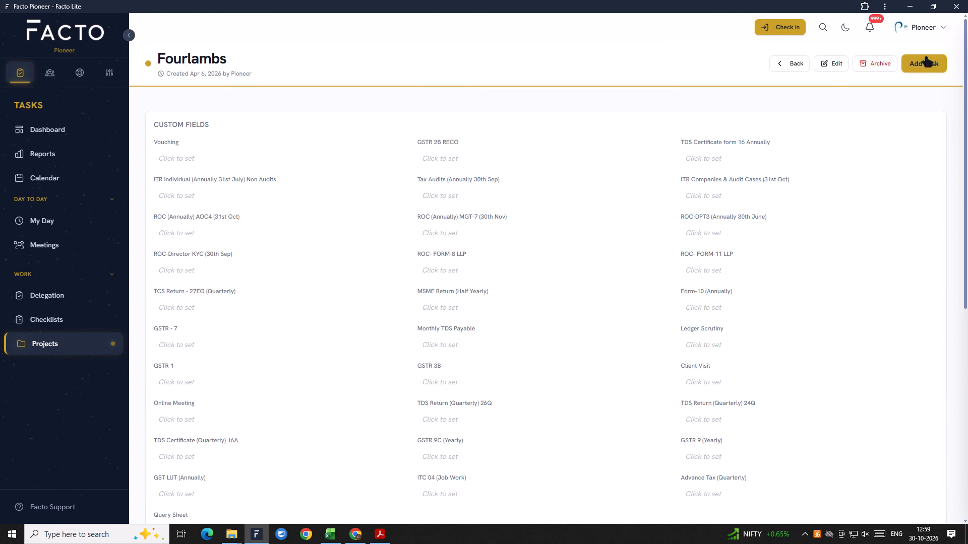
pyautogui.click(790, 64)
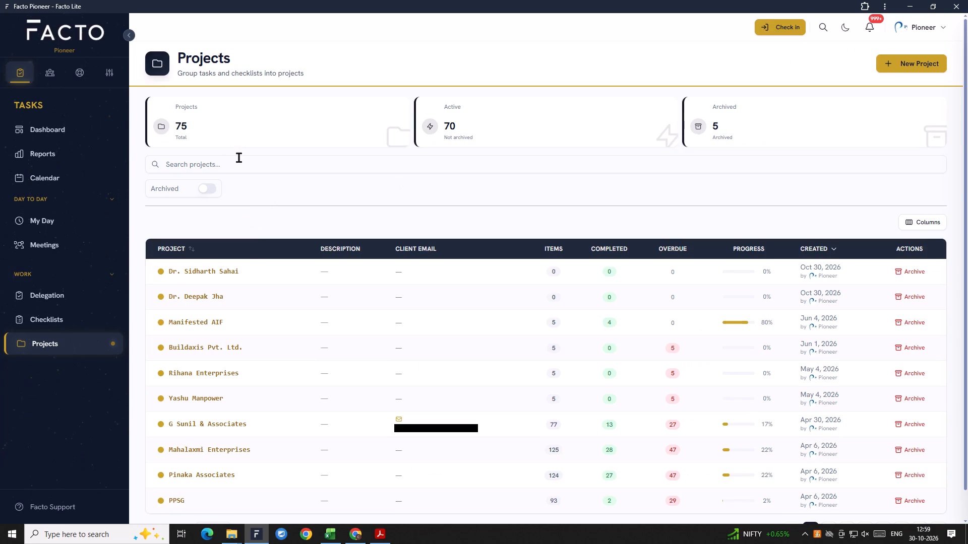
# Search the projects for "vidhi", open the Vidhi Creation project and archive it.
pyautogui.click(212, 160)
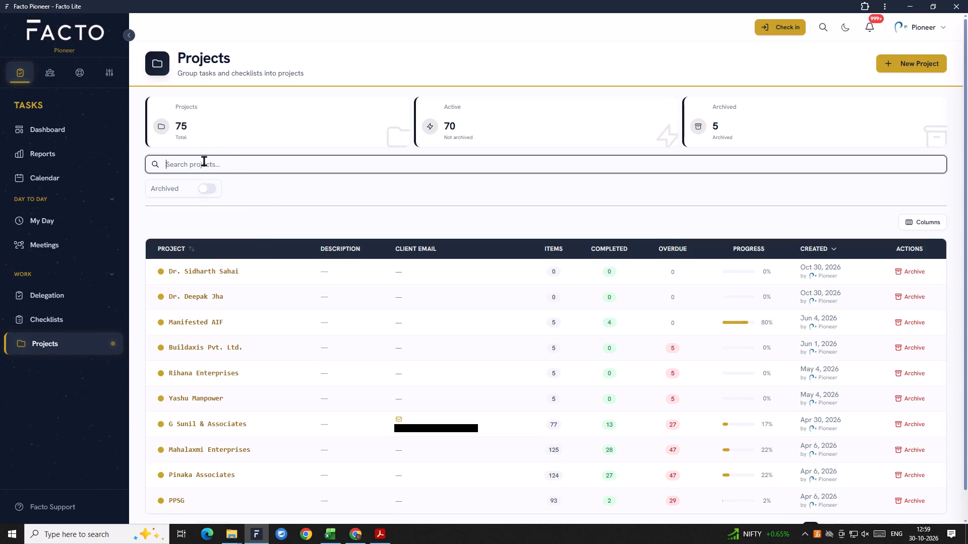
pyautogui.press('v')
pyautogui.press('i')
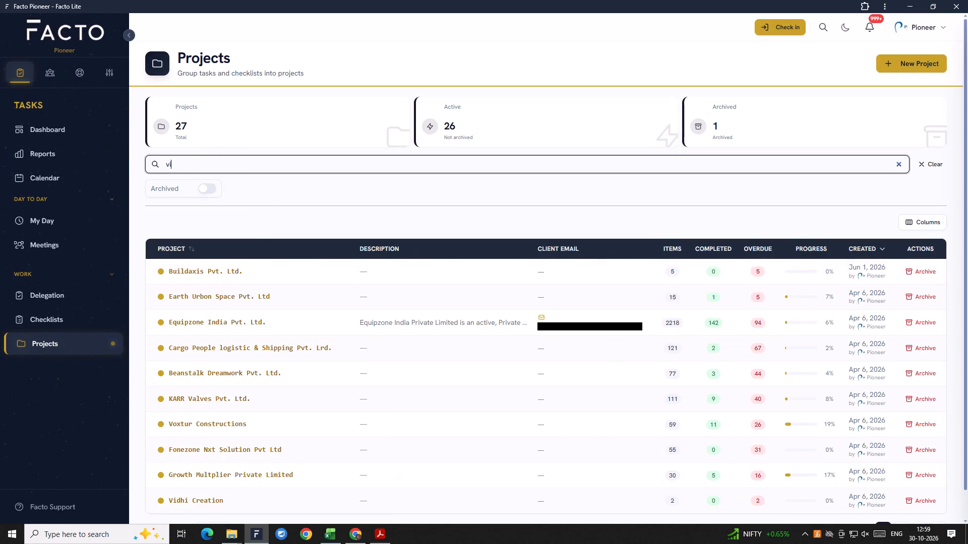
pyautogui.write('dhi')
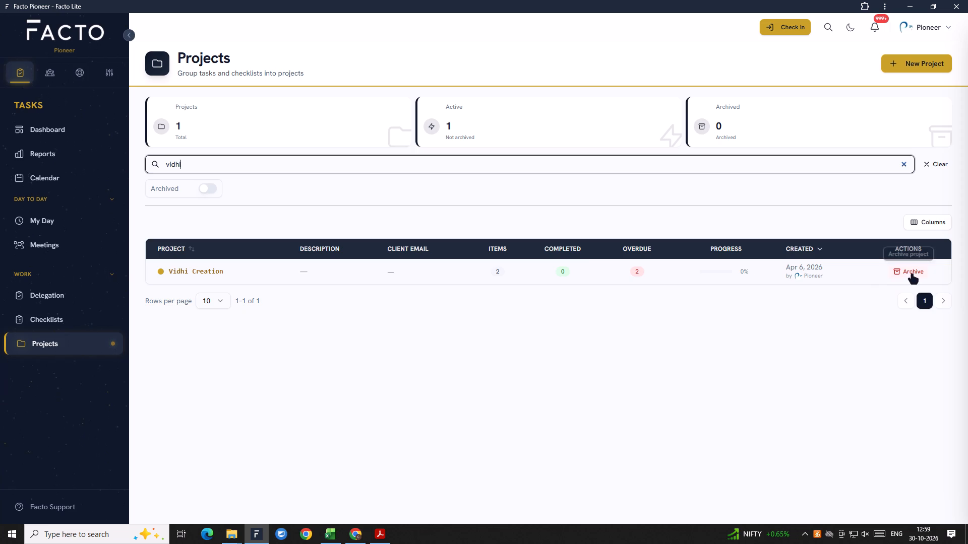
pyautogui.click(218, 281)
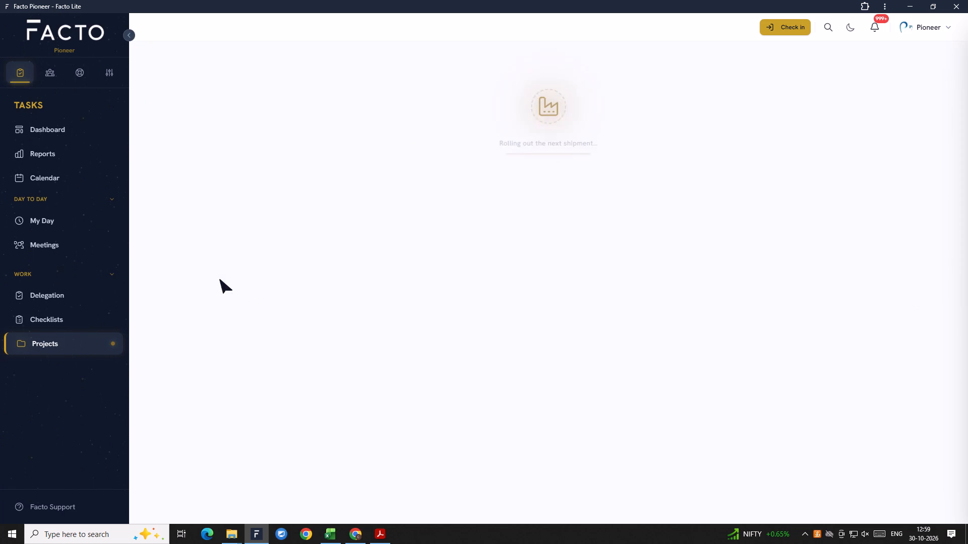
pyautogui.scroll(5, 701, 300)
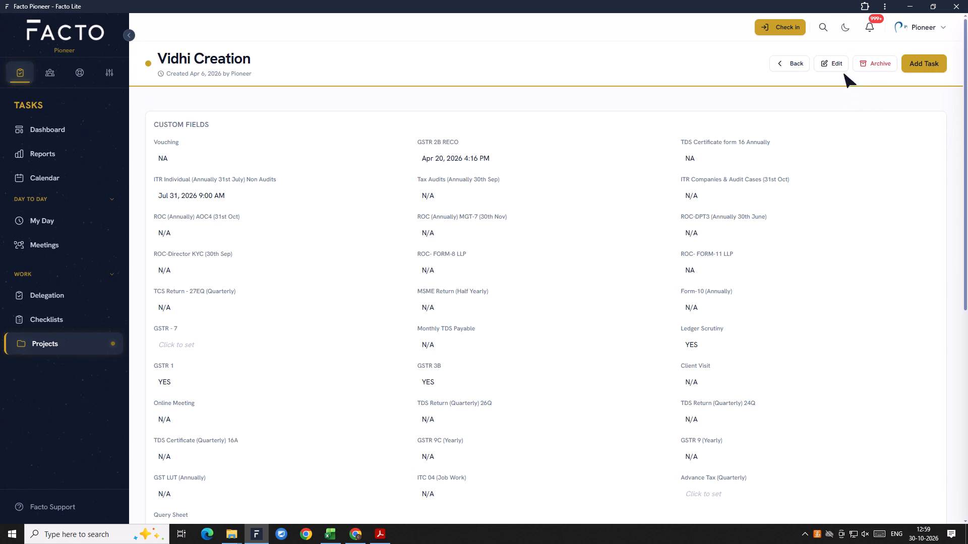
pyautogui.click(837, 62)
pyautogui.click(671, 213)
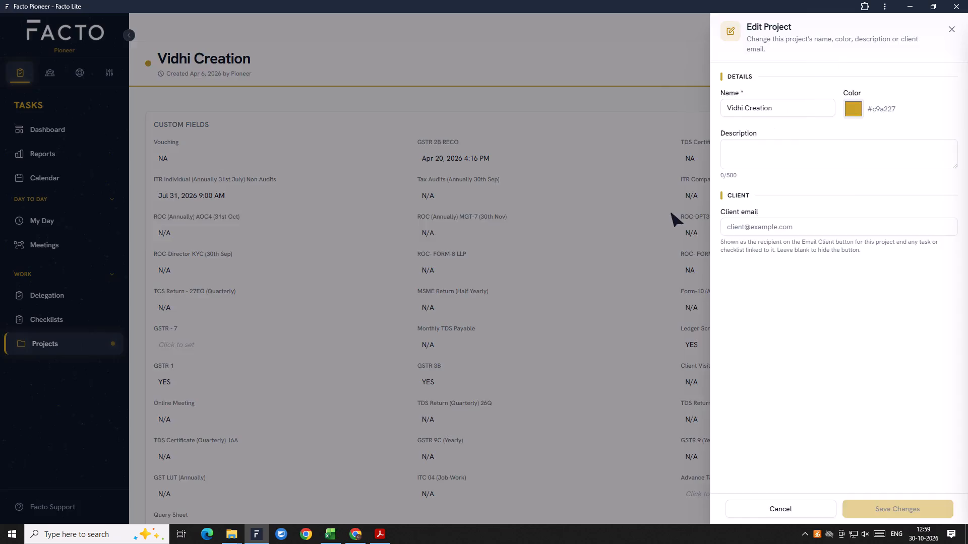
pyautogui.click(869, 68)
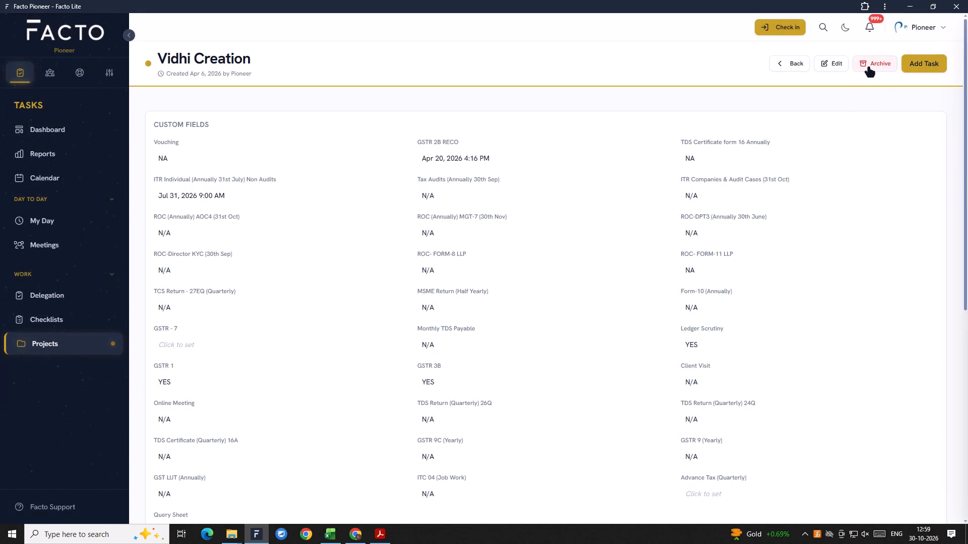
pyautogui.click(564, 299)
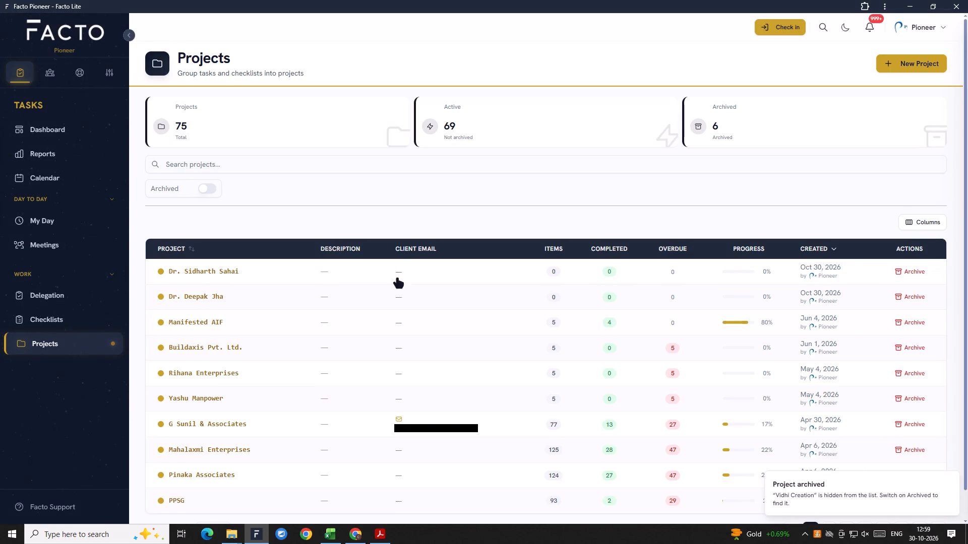
# Search the projects for "ligh" and archive the Lighton Lighting Industry project.
pyautogui.click(182, 168)
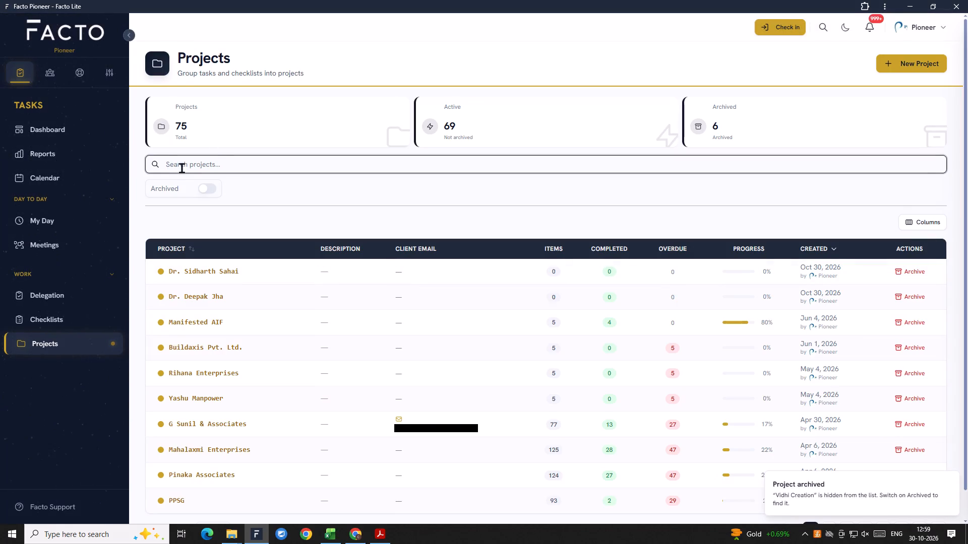
pyautogui.write('li')
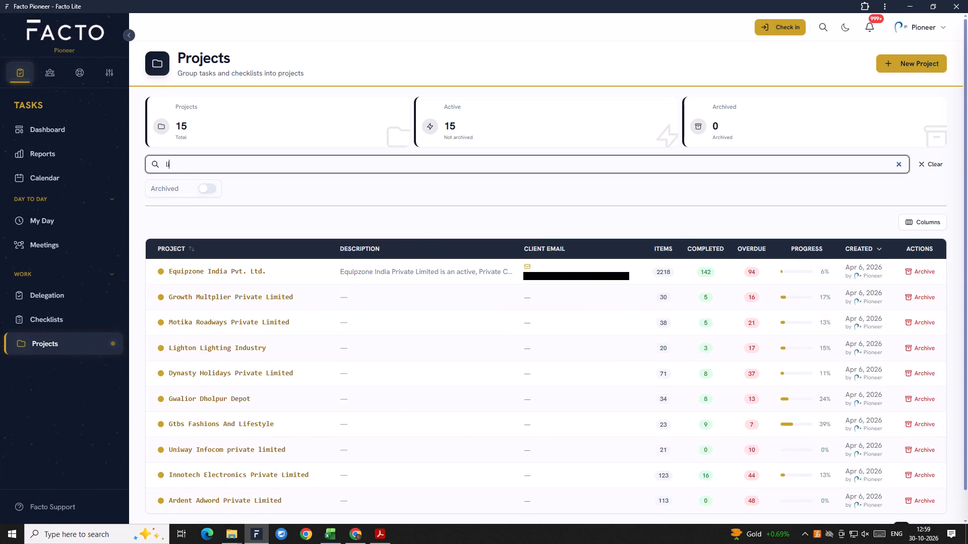
pyautogui.write('gh')
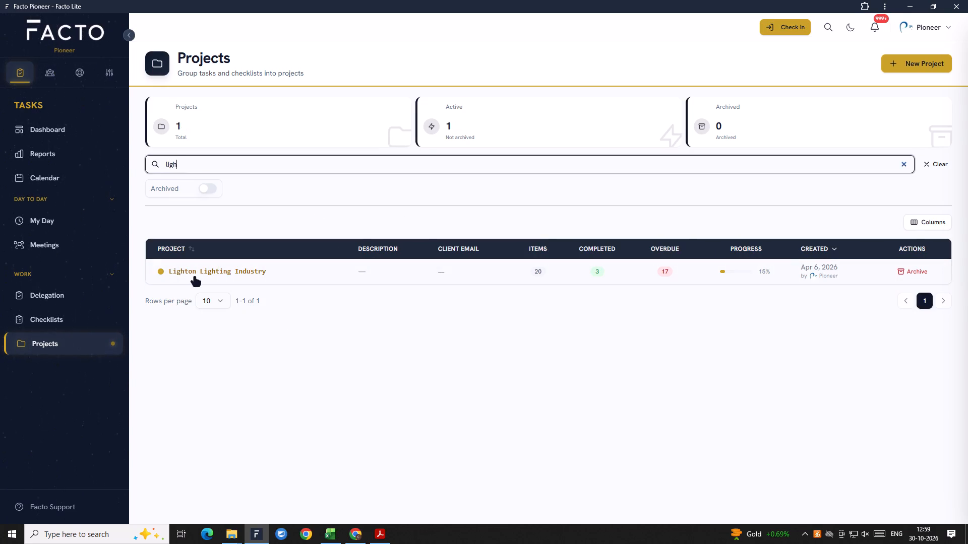
pyautogui.click(924, 274)
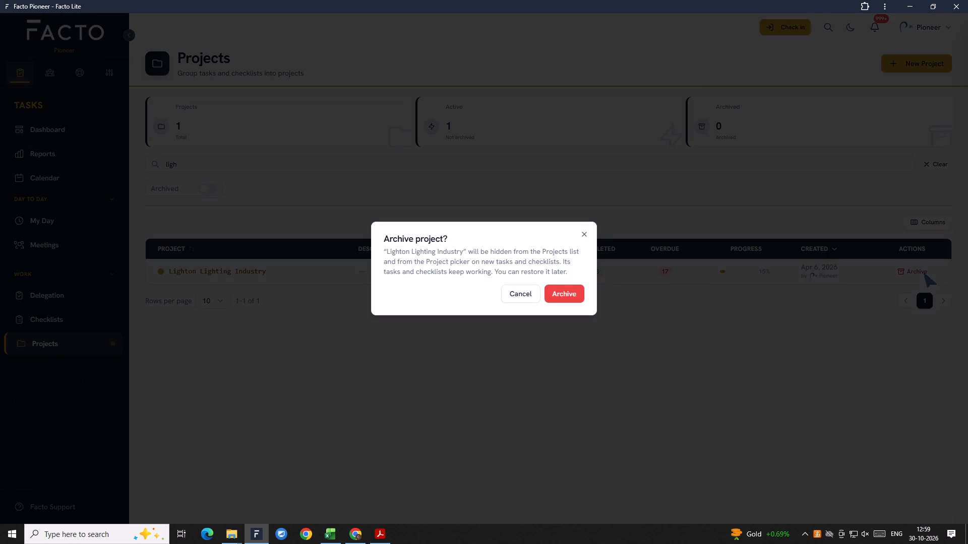
pyautogui.click(575, 297)
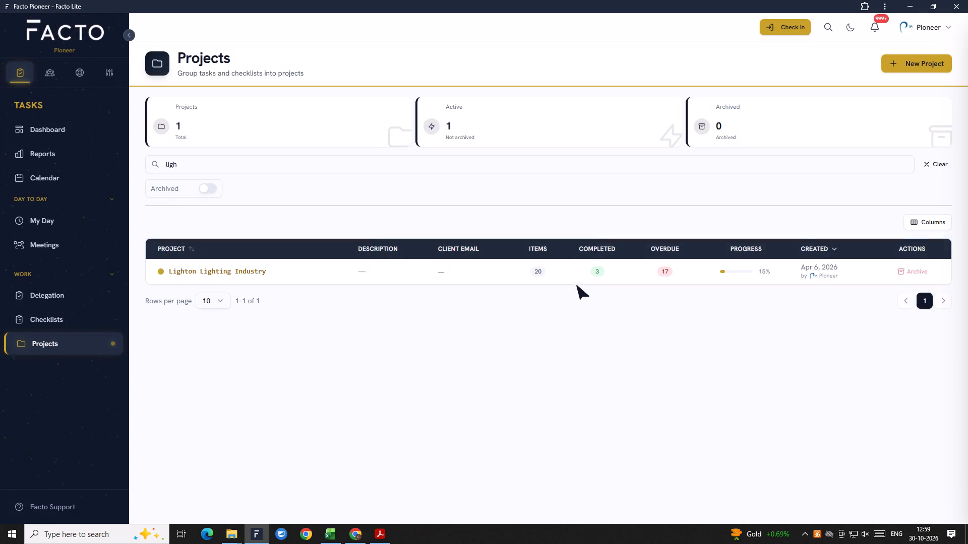
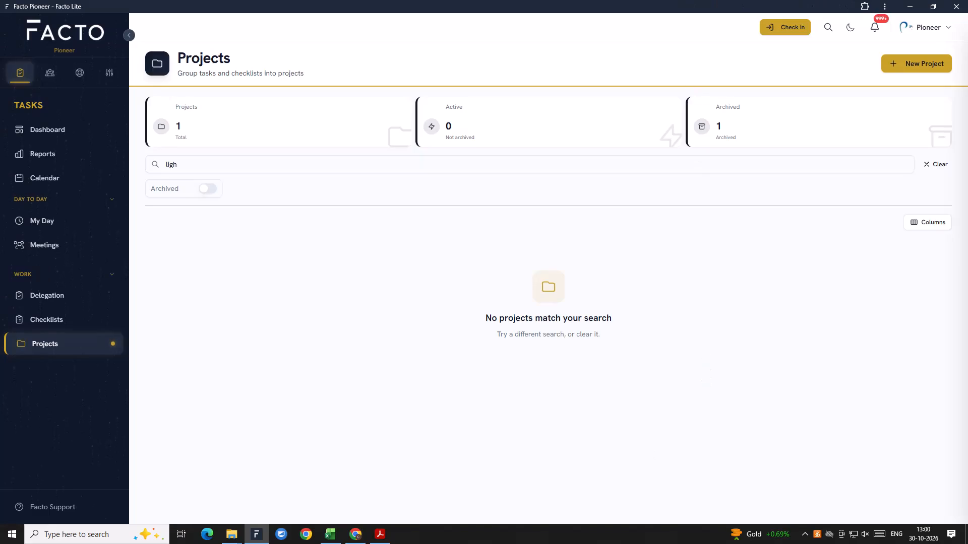
# Search the projects for "leaf".
pyautogui.click(190, 161)
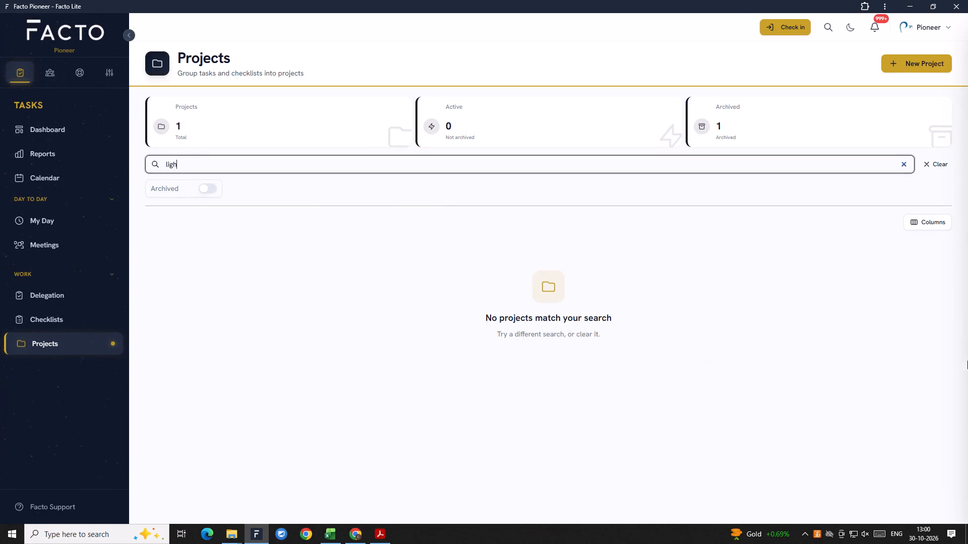
pyautogui.press('BackSpace')
pyautogui.press('BackSpace')
pyautogui.press('BackSpace')
pyautogui.press('BackSpace')
pyautogui.press('BackSpace')
pyautogui.press('BackSpace')
pyautogui.press('BackSpace')
pyautogui.write('lea')
pyautogui.press('f')
# Search the projects for "fabc", open the Le Fabco Private Limited project and archive it.
pyautogui.press('BackSpace')
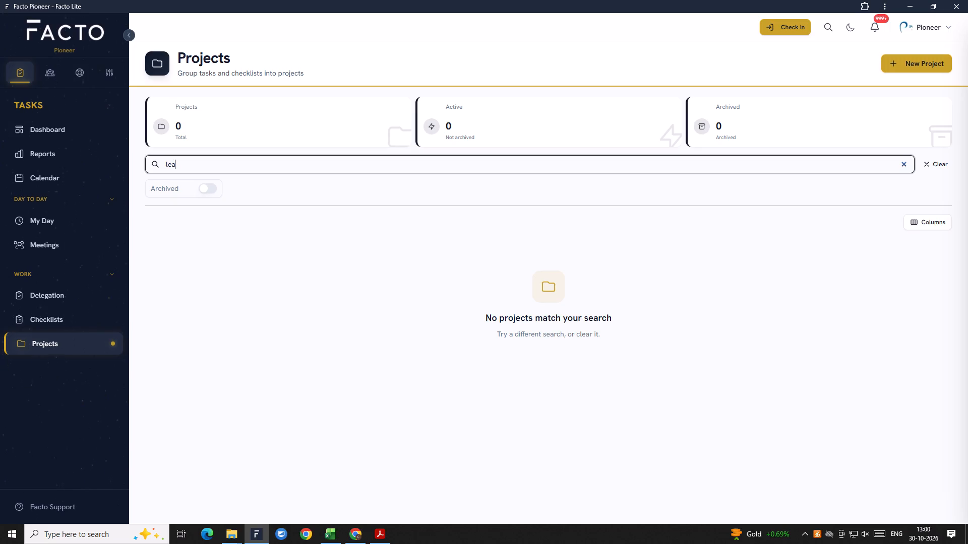
pyautogui.press('BackSpace')
pyautogui.press('BackSpace')
pyautogui.press('BackSpace')
pyautogui.press('BackSpace')
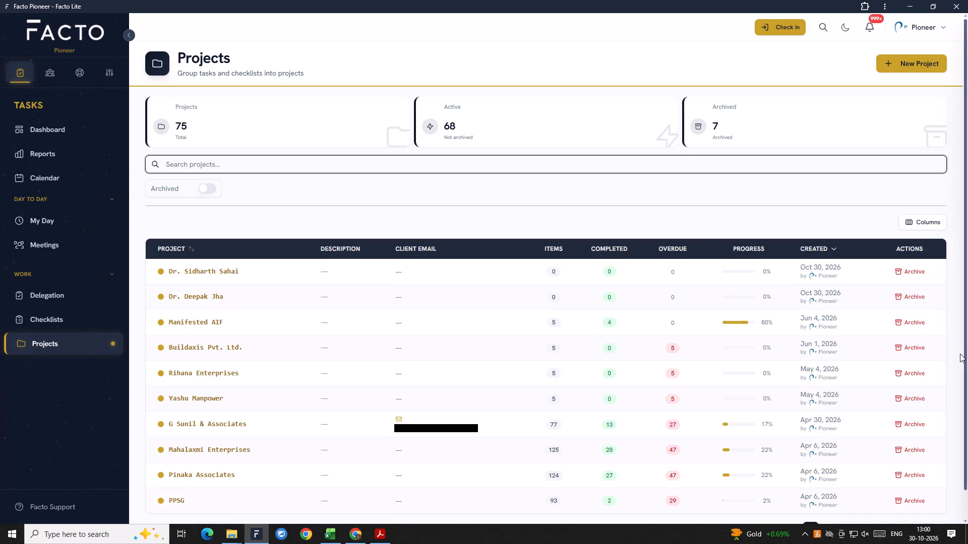
pyautogui.press('BackSpace')
pyautogui.press('BackSpace')
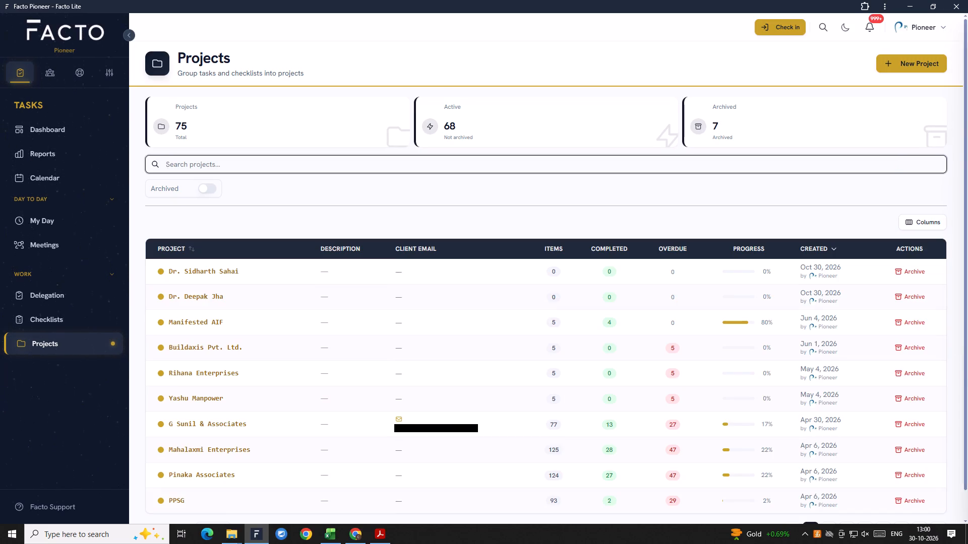
pyautogui.write('fa')
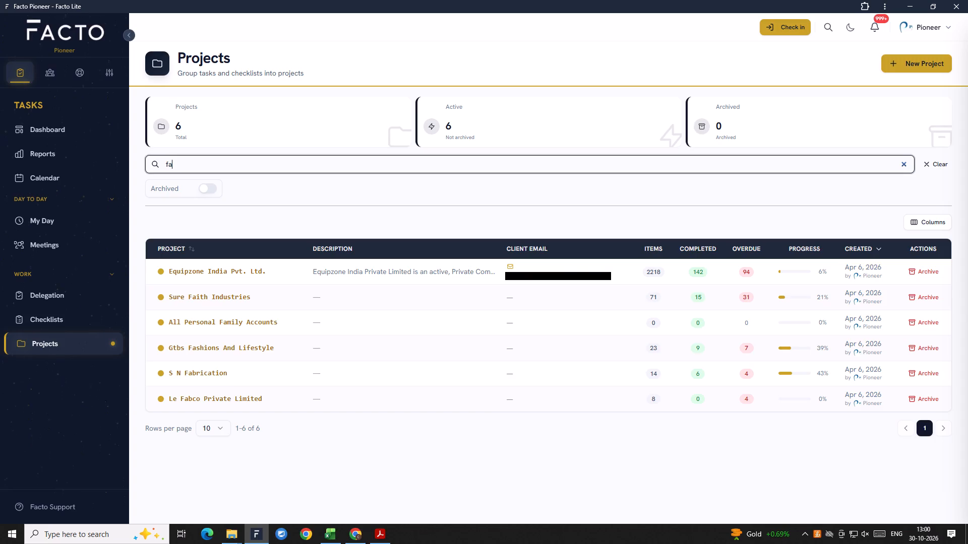
pyautogui.write('bc')
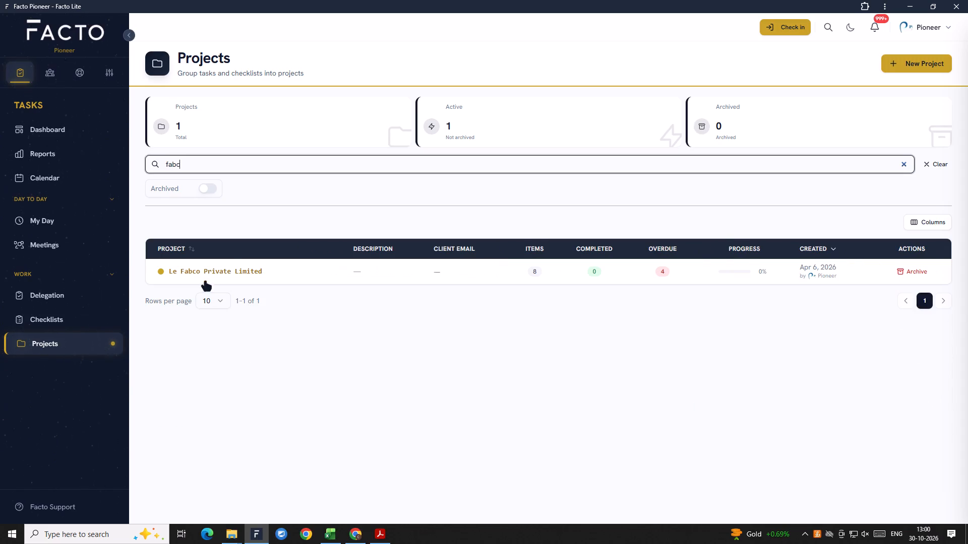
pyautogui.click(204, 274)
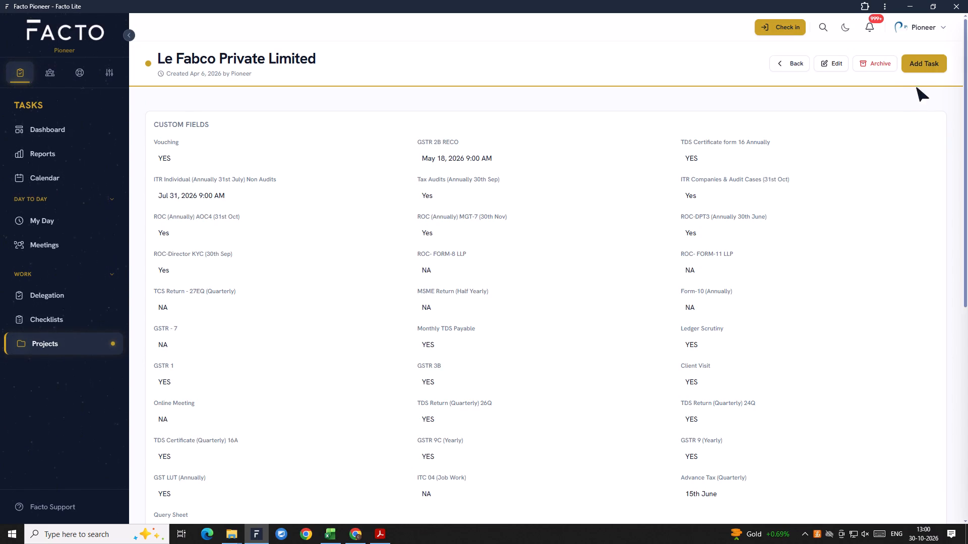
pyautogui.click(886, 68)
pyautogui.click(562, 299)
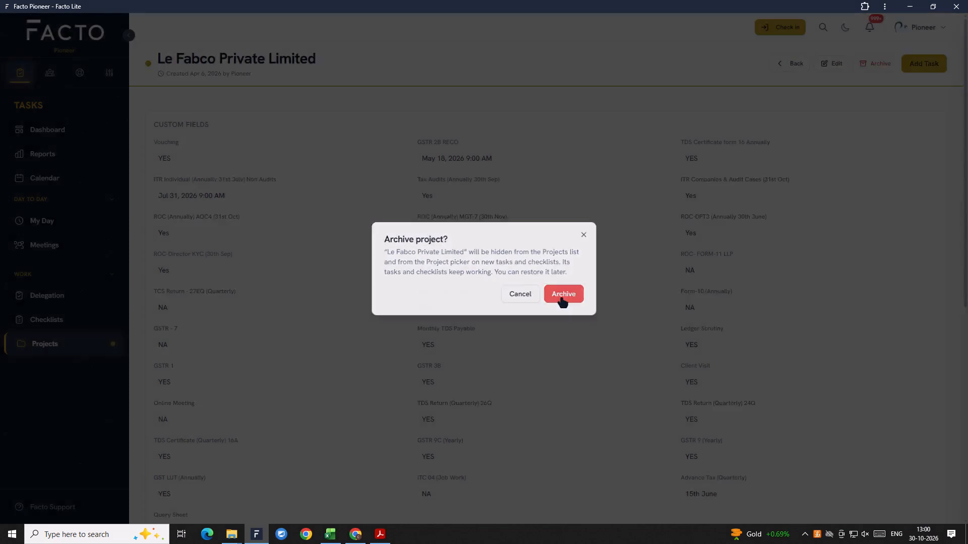
pyautogui.scroll(2, 390, 488)
pyautogui.scroll(2, 432, 482)
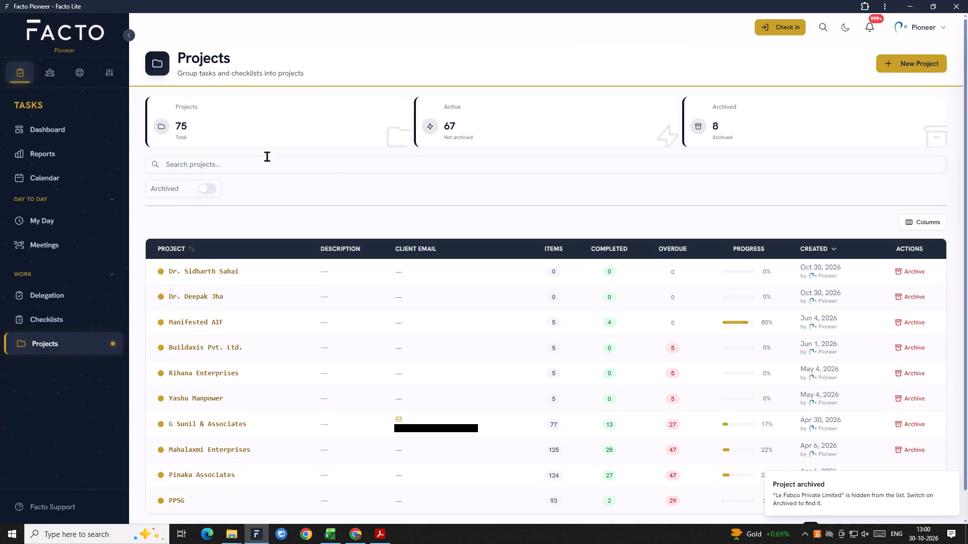
# Search the projects for "keshav" and archive the Keshav Papers project.
pyautogui.click(203, 162)
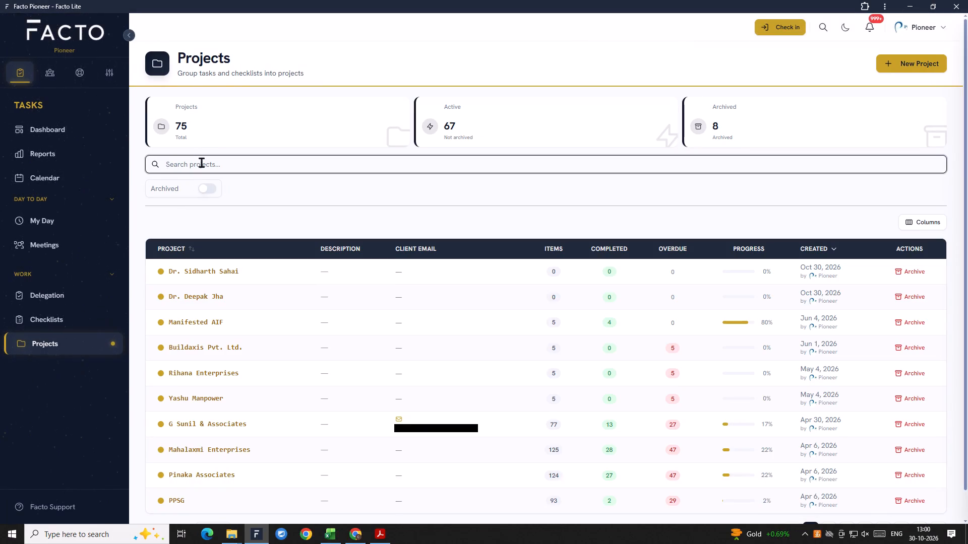
pyautogui.write('keshav')
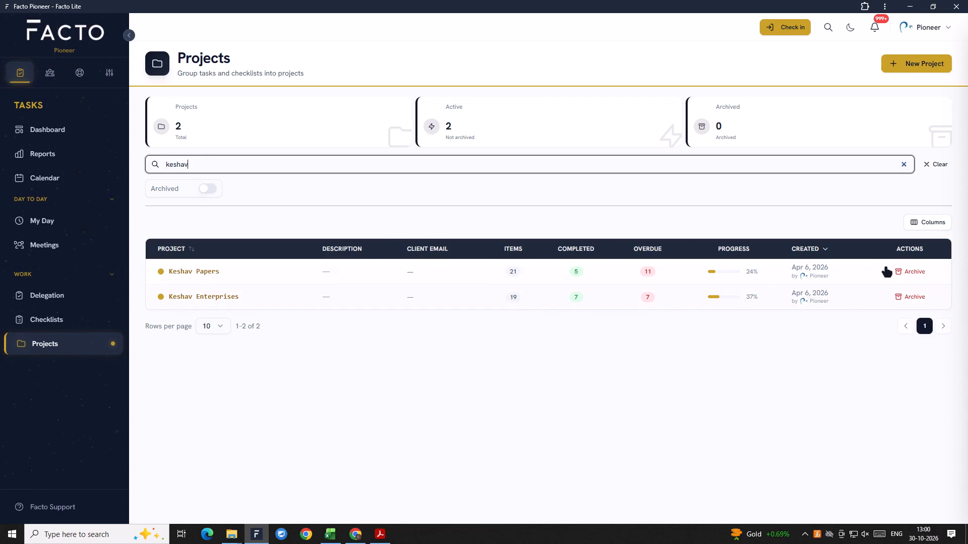
pyautogui.click(898, 277)
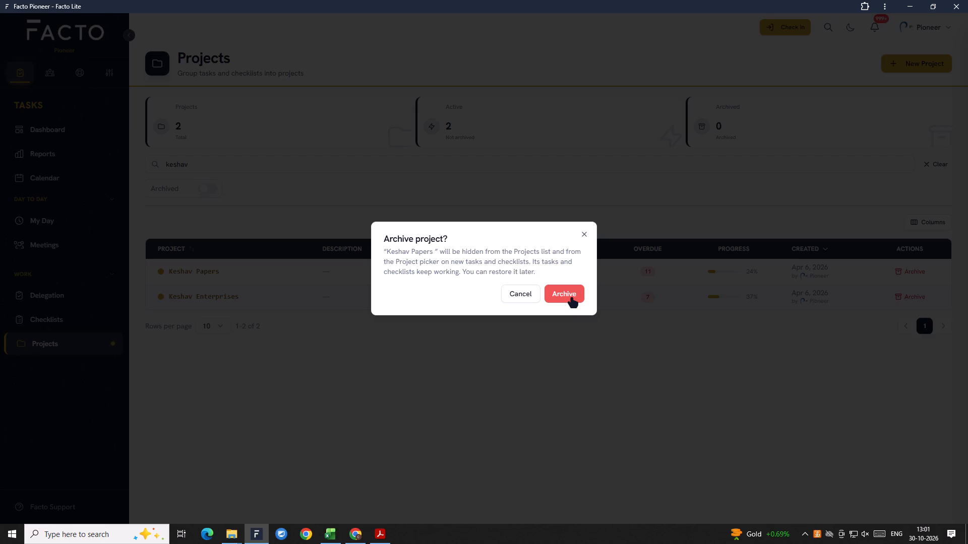
pyautogui.click(572, 299)
# Search the projects for "param".
pyautogui.click(194, 168)
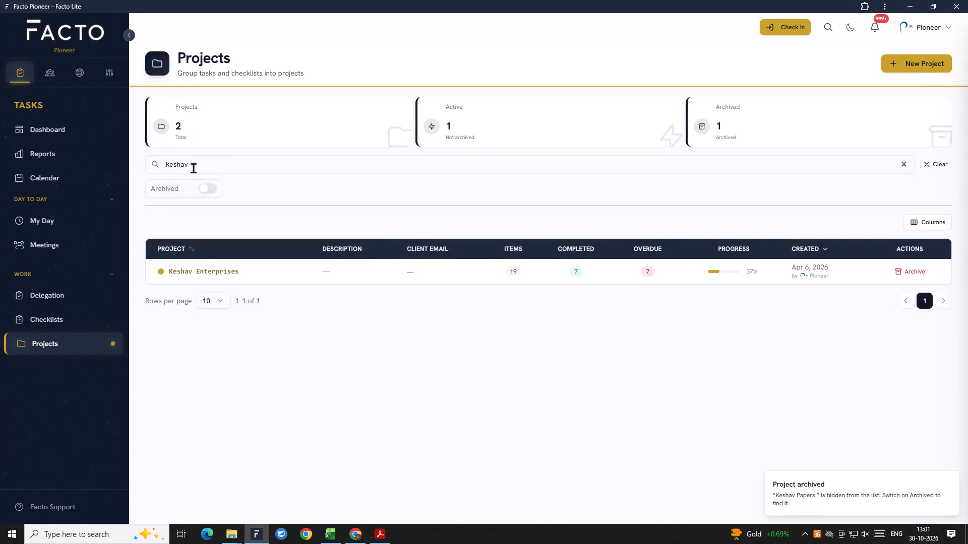
pyautogui.press('BackSpace')
pyautogui.press('BackSpace')
pyautogui.press('BackSpace')
pyautogui.press('BackSpace')
pyautogui.press('BackSpace')
pyautogui.press('BackSpace')
pyautogui.press('BackSpace')
pyautogui.press('BackSpace')
pyautogui.press('BackSpace')
pyautogui.press('BackSpace')
pyautogui.press('BackSpace')
pyautogui.press('BackSpace')
pyautogui.press('BackSpace')
pyautogui.press('BackSpace')
pyautogui.press('BackSpace')
pyautogui.press('BackSpace')
pyautogui.press('BackSpace')
pyautogui.press('BackSpace')
pyautogui.press('BackSpace')
pyautogui.press('BackSpace')
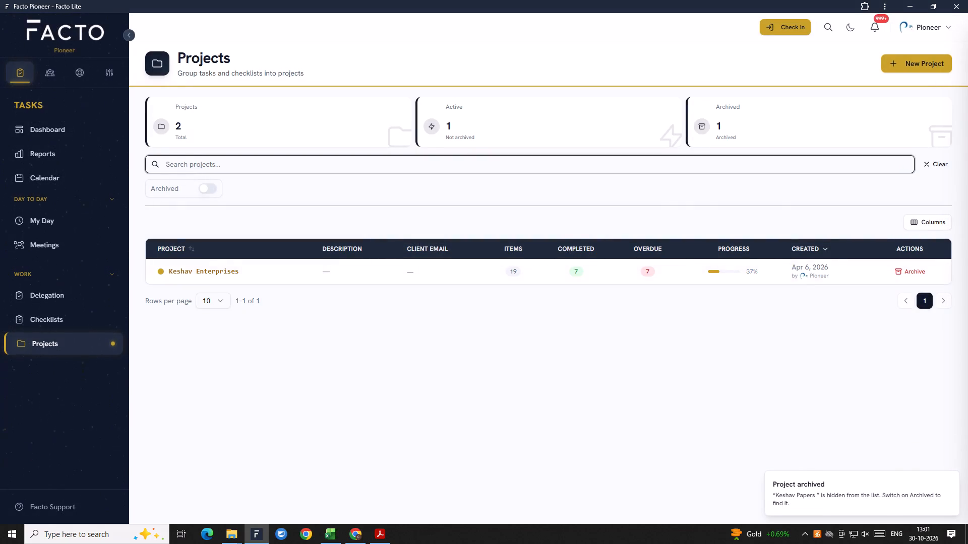
pyautogui.press('BackSpace')
pyautogui.press('BackSpace')
pyautogui.write('para')
pyautogui.press('m')
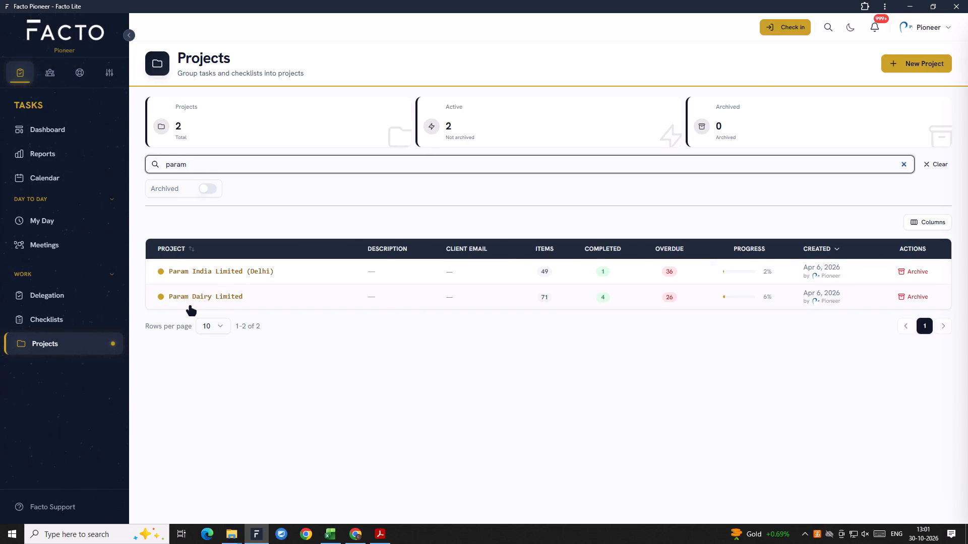
# Search the projects for "pramj" and archive the YIPL-Pramjeet Enterprises project.
pyautogui.press('BackSpace')
pyautogui.press('BackSpace')
pyautogui.press('BackSpace')
pyautogui.press('BackSpace')
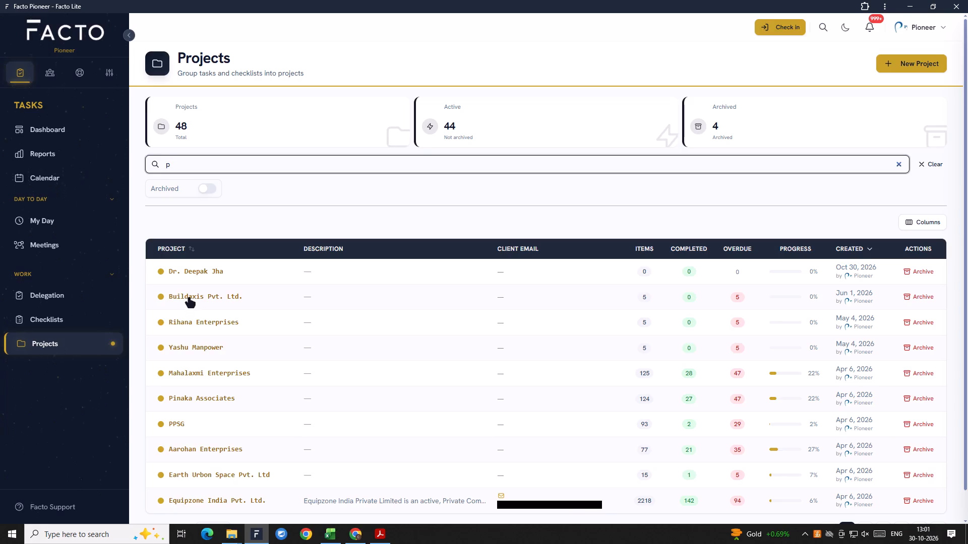
pyautogui.press('r')
pyautogui.press('a')
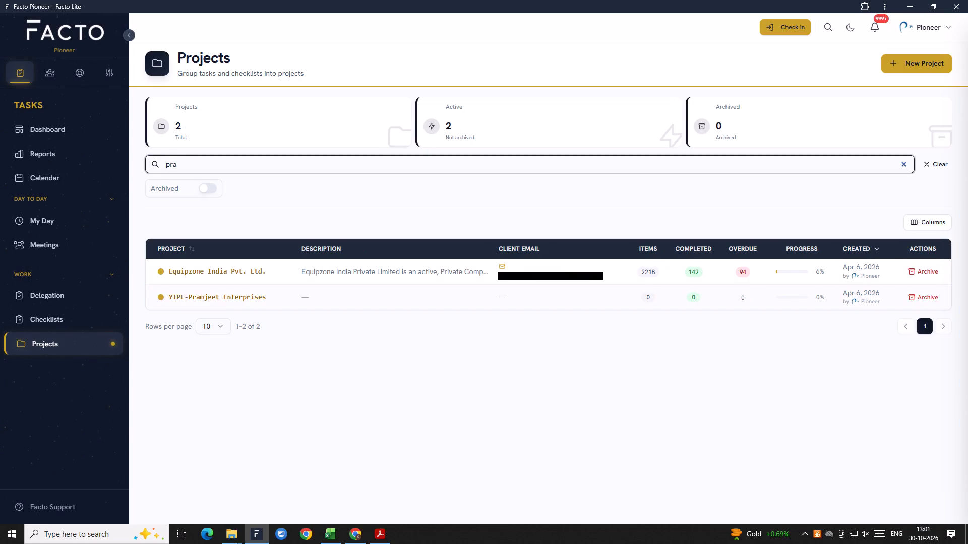
pyautogui.write('mj')
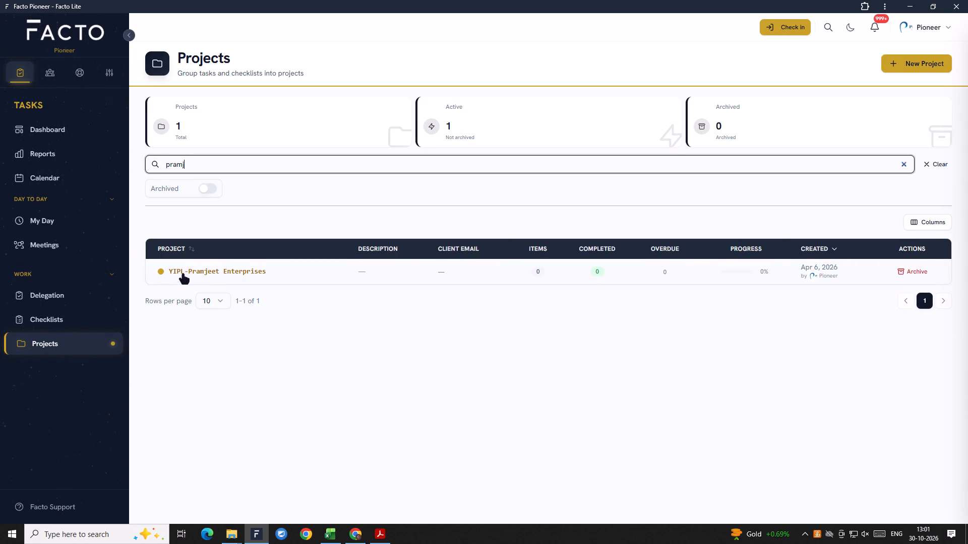
pyautogui.click(900, 273)
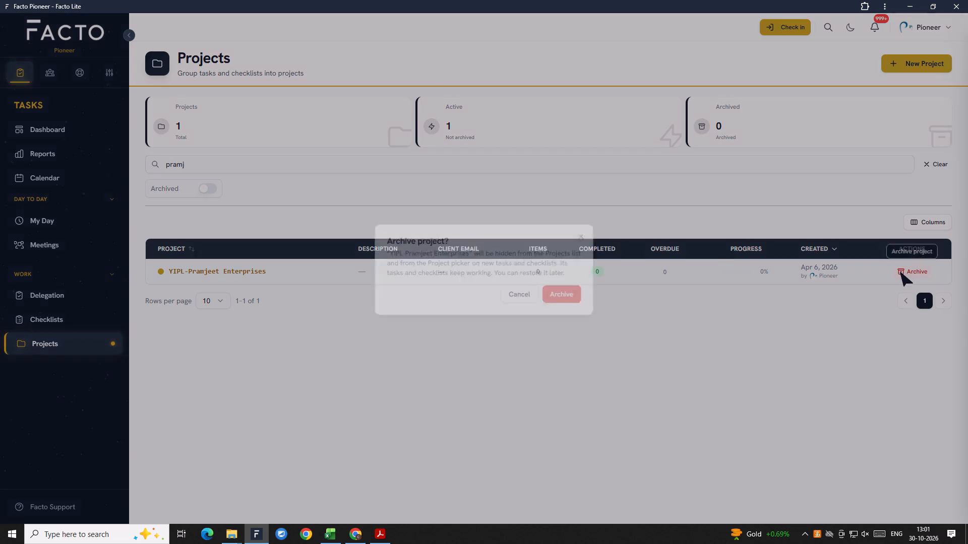
pyautogui.click(569, 293)
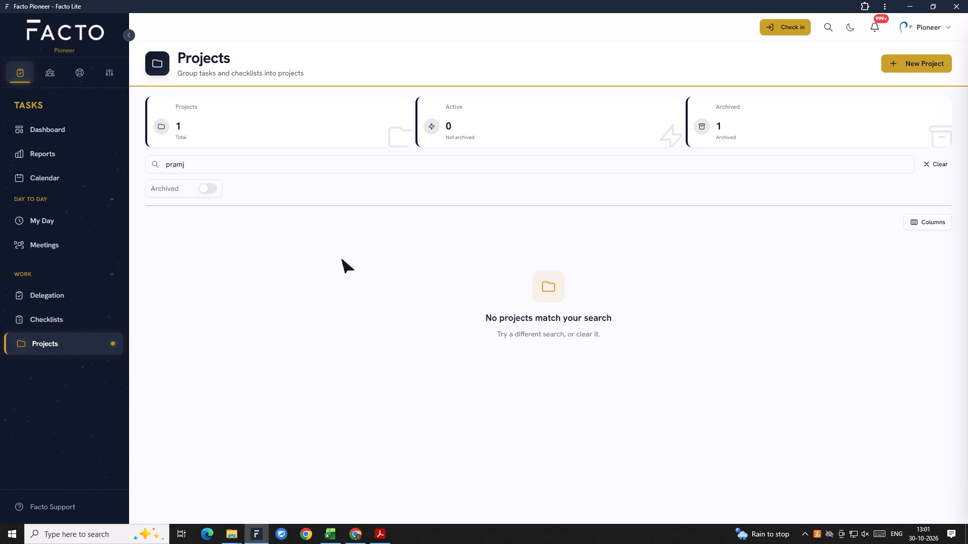
# Search the projects for "four", open the Fourlambs project, check its custom fields and tasks, and archive it.
pyautogui.click(207, 172)
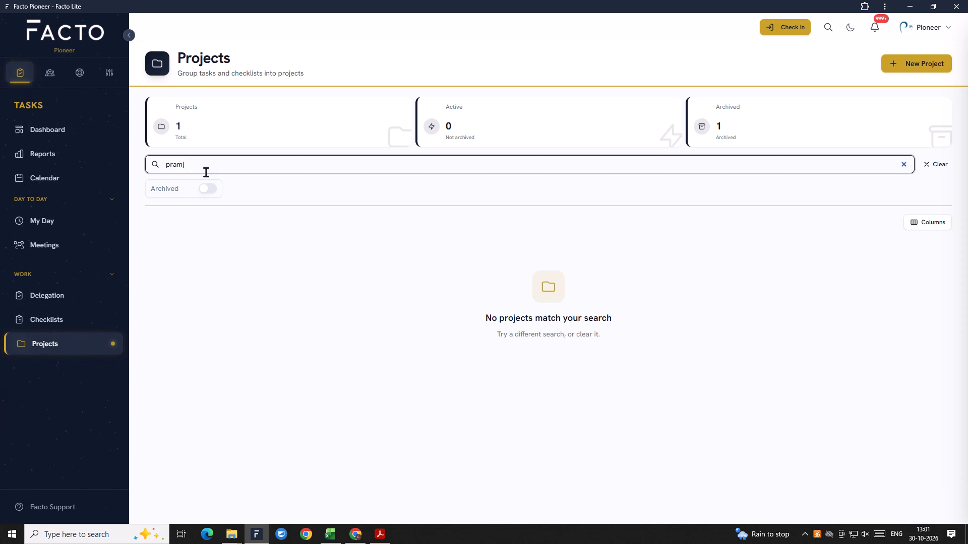
pyautogui.press('BackSpace')
pyautogui.press('BackSpace')
pyautogui.press('BackSpace')
pyautogui.press('BackSpace')
pyautogui.press('BackSpace')
pyautogui.press('BackSpace')
pyautogui.press('BackSpace')
pyautogui.press('BackSpace')
pyautogui.press('BackSpace')
pyautogui.press('BackSpace')
pyautogui.press('BackSpace')
pyautogui.press('BackSpace')
pyautogui.press('BackSpace')
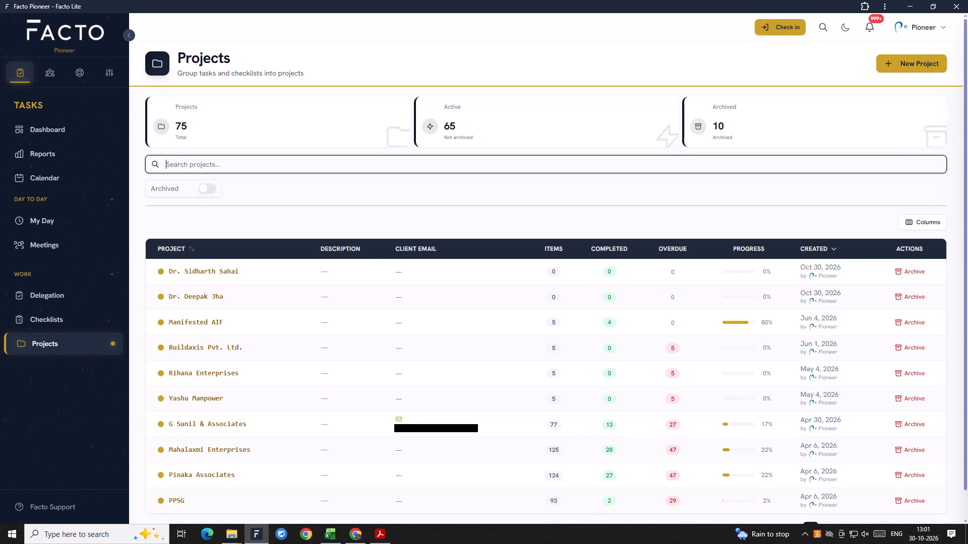
pyautogui.write('four')
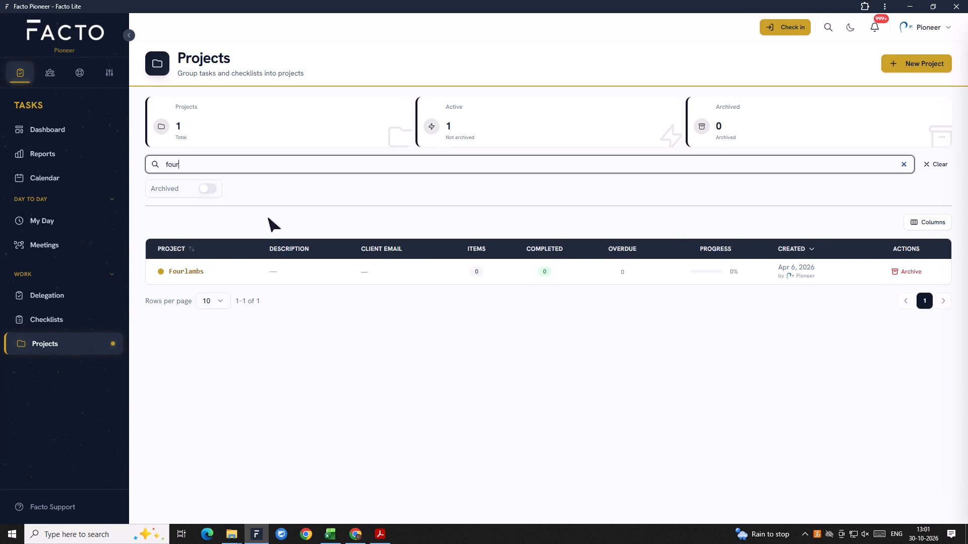
pyautogui.click(207, 273)
pyautogui.scroll(2, 495, 385)
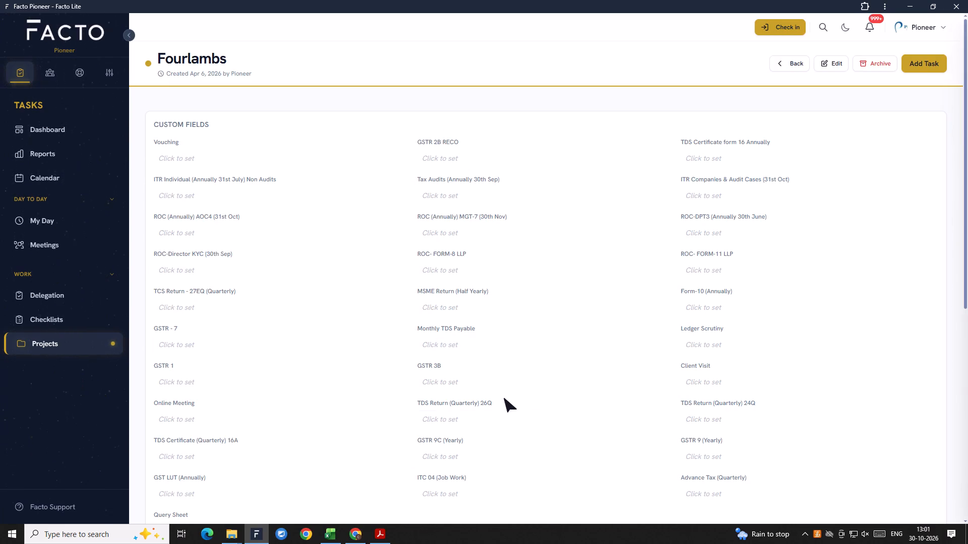
pyautogui.scroll(4, 504, 398)
pyautogui.scroll(-4, 409, 318)
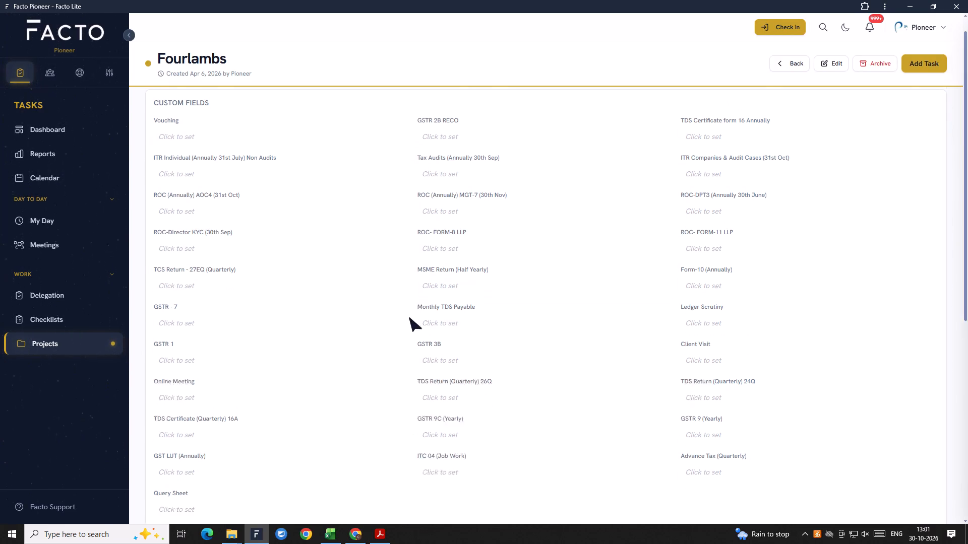
pyautogui.scroll(-2, 409, 318)
pyautogui.scroll(-1, 450, 363)
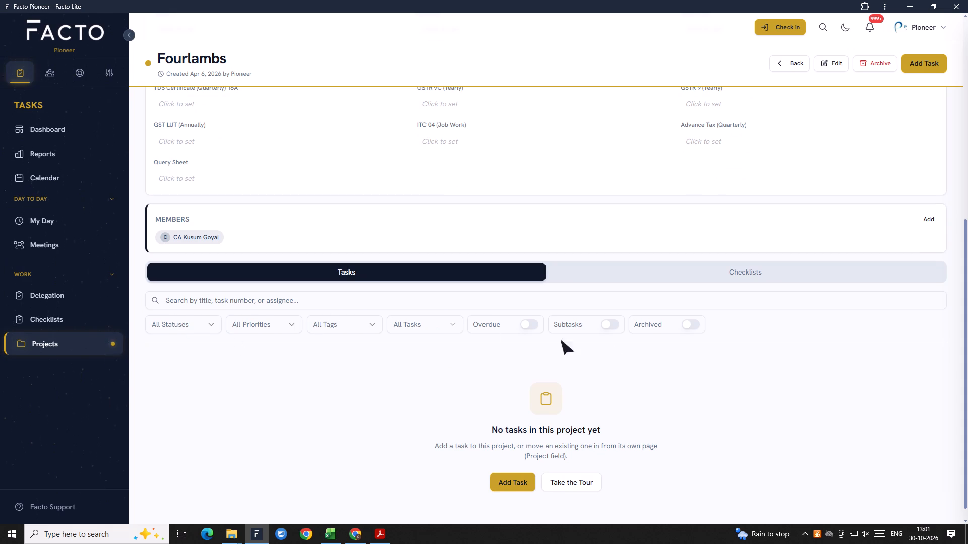
pyautogui.scroll(-3, 633, 373)
pyautogui.scroll(12, 635, 376)
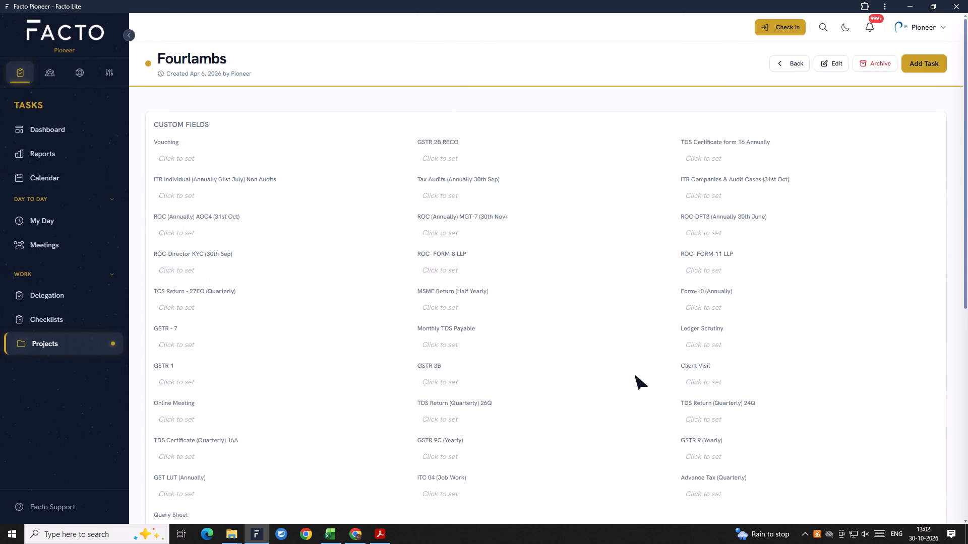
pyautogui.click(868, 72)
pyautogui.click(873, 67)
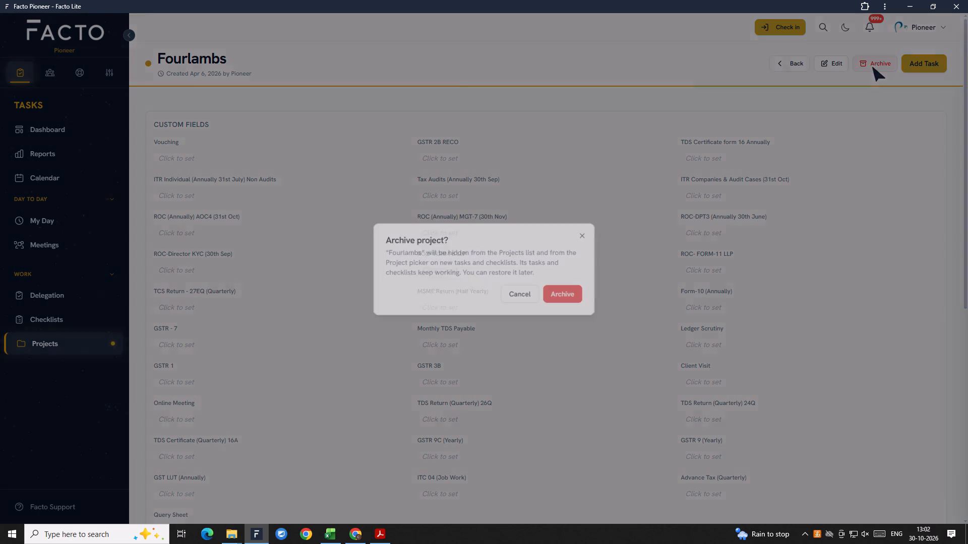
pyautogui.click(570, 289)
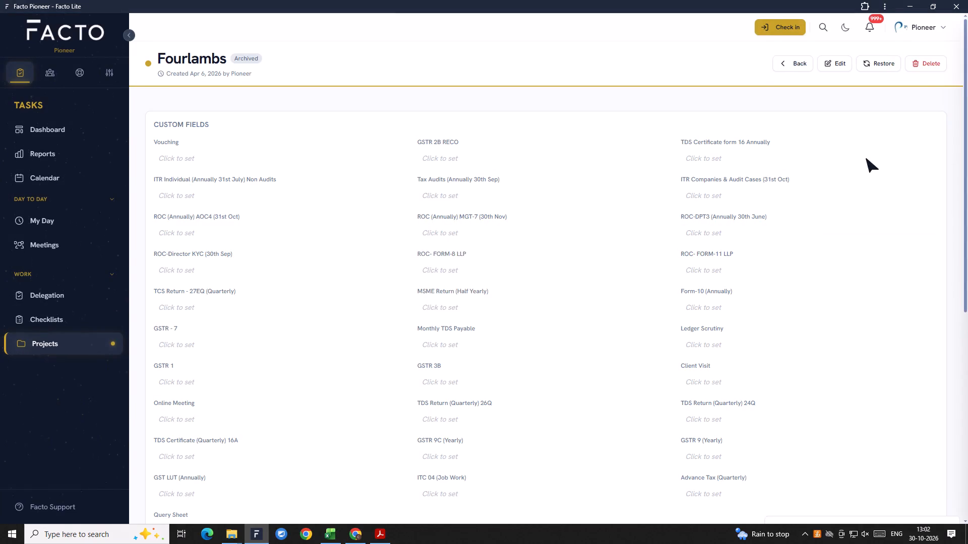
# Start a new project and name it "A D E L".
pyautogui.scroll(-7, 454, 435)
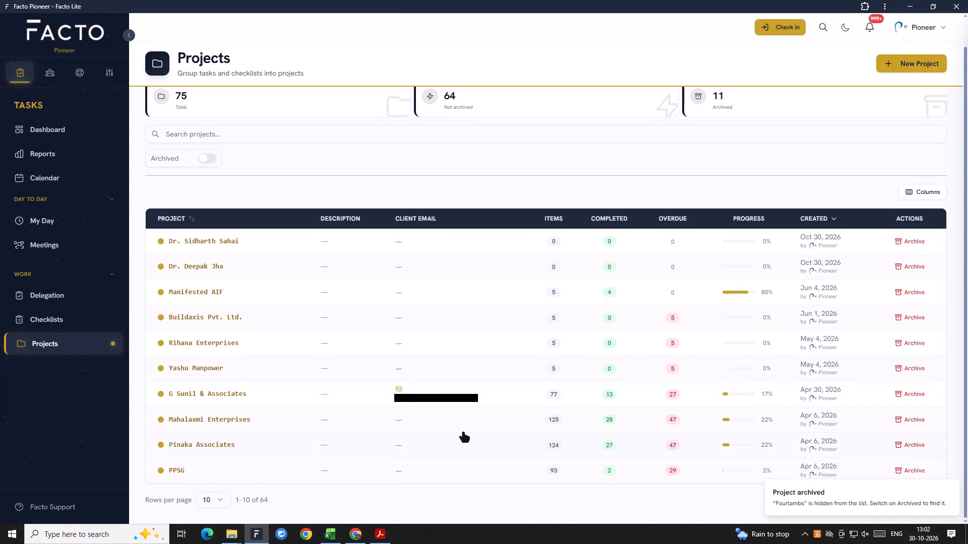
pyautogui.scroll(4, 464, 432)
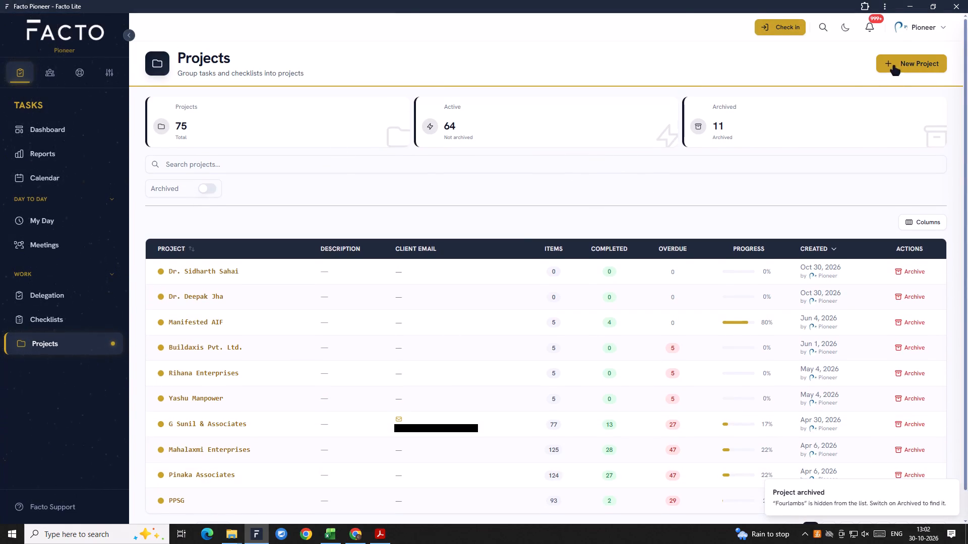
pyautogui.click(895, 65)
pyautogui.click(764, 99)
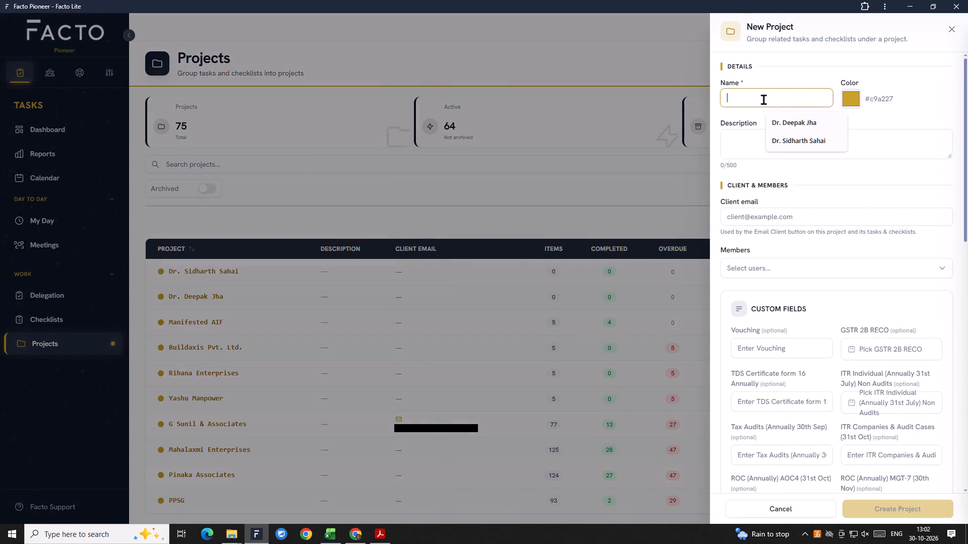
pyautogui.scroll(-1, 967, 293)
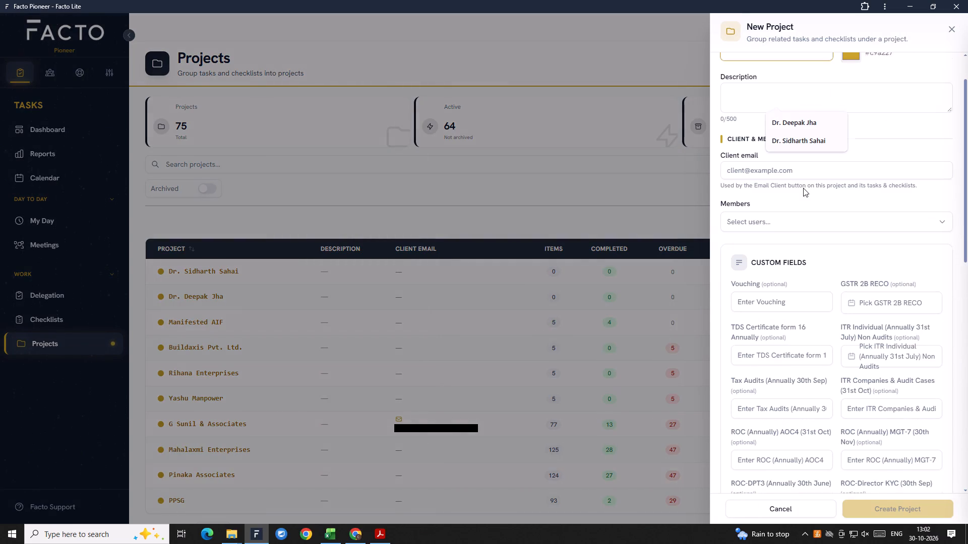
pyautogui.scroll(5, 767, 288)
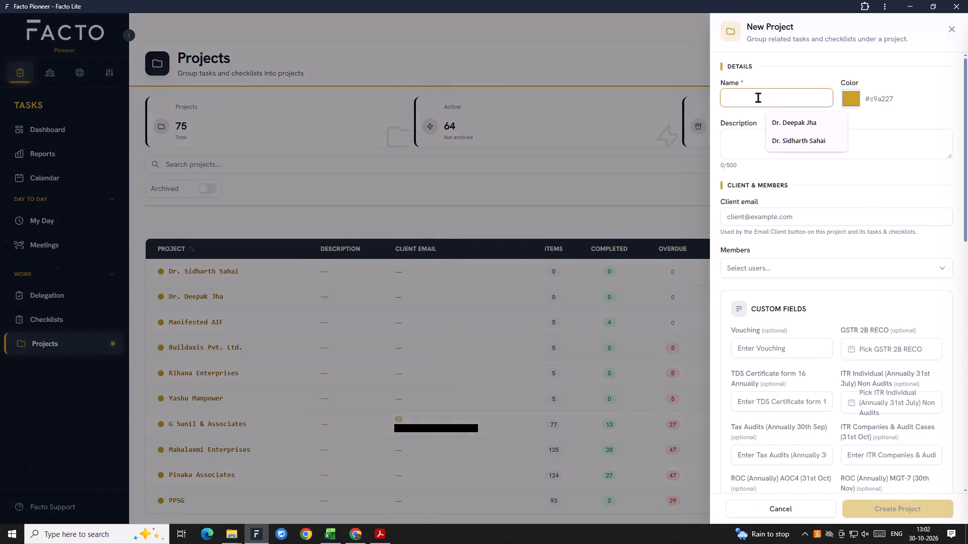
pyautogui.hotkey('shift', 'a')
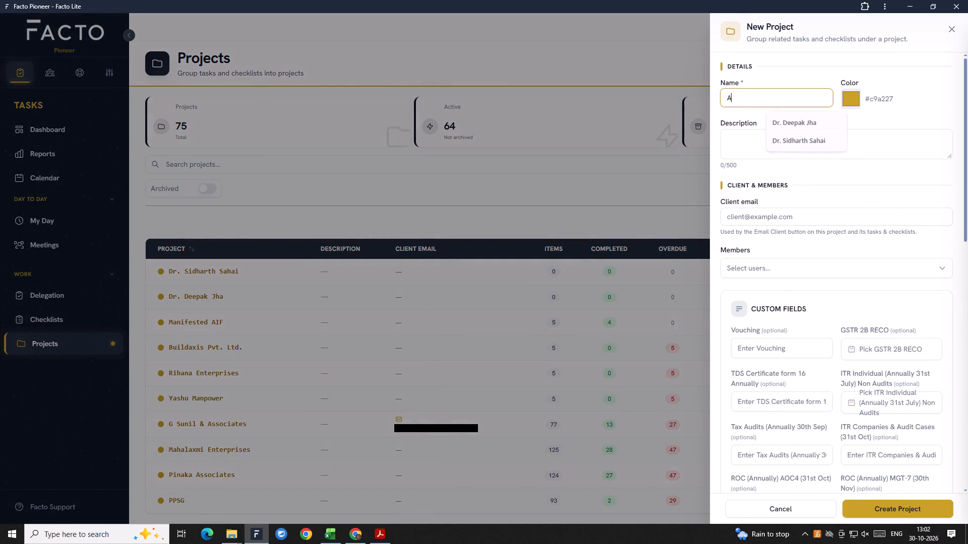
pyautogui.press('space')
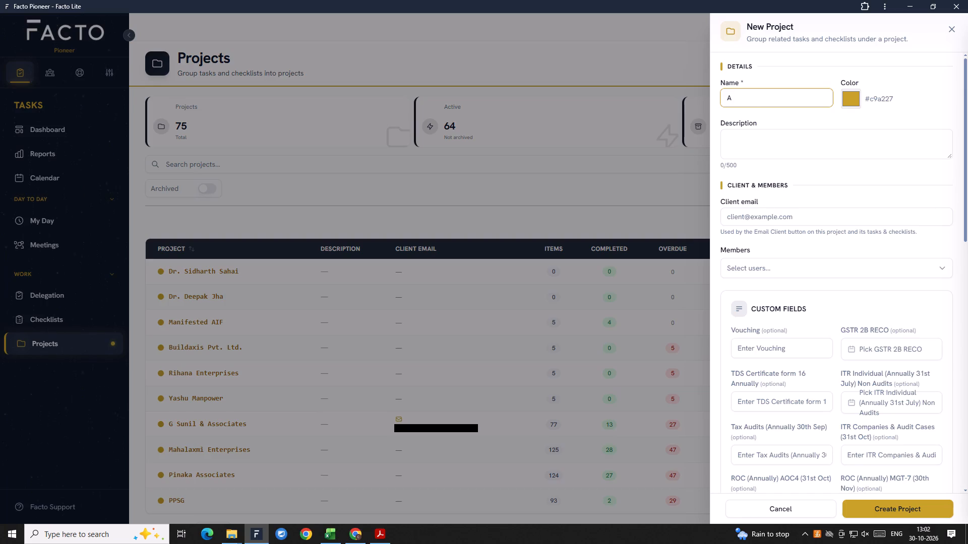
pyautogui.write('D')
pyautogui.press('space')
pyautogui.write('E L')
pyautogui.press('space')
# Assign Kusum and Divyansh as members of the A D E L project and create it with the custom fields left empty.
pyautogui.click(748, 146)
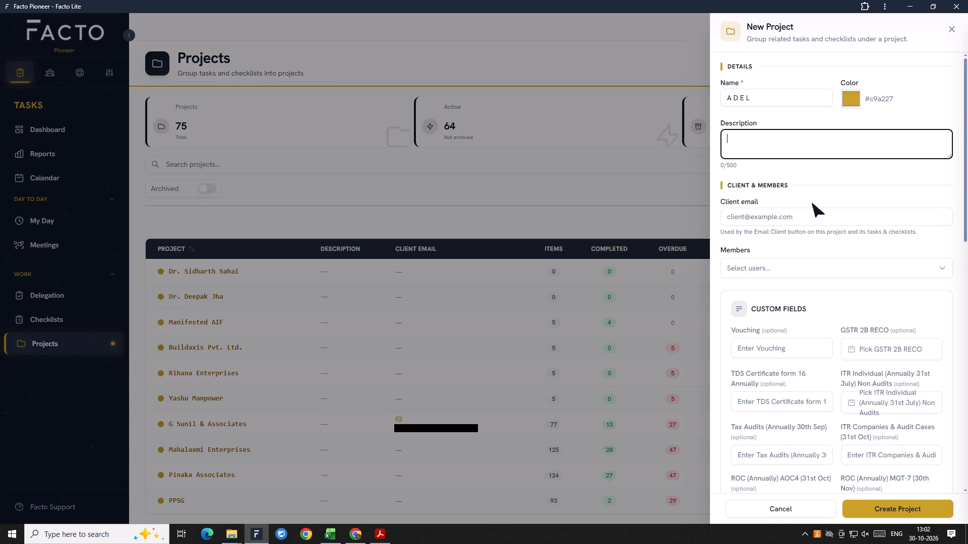
pyautogui.click(750, 217)
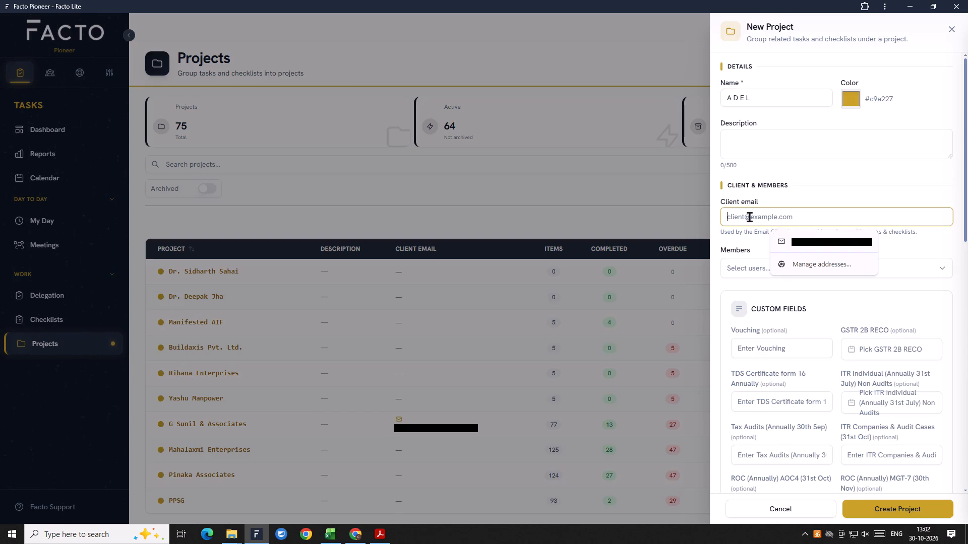
pyautogui.click(750, 217)
pyautogui.click(751, 270)
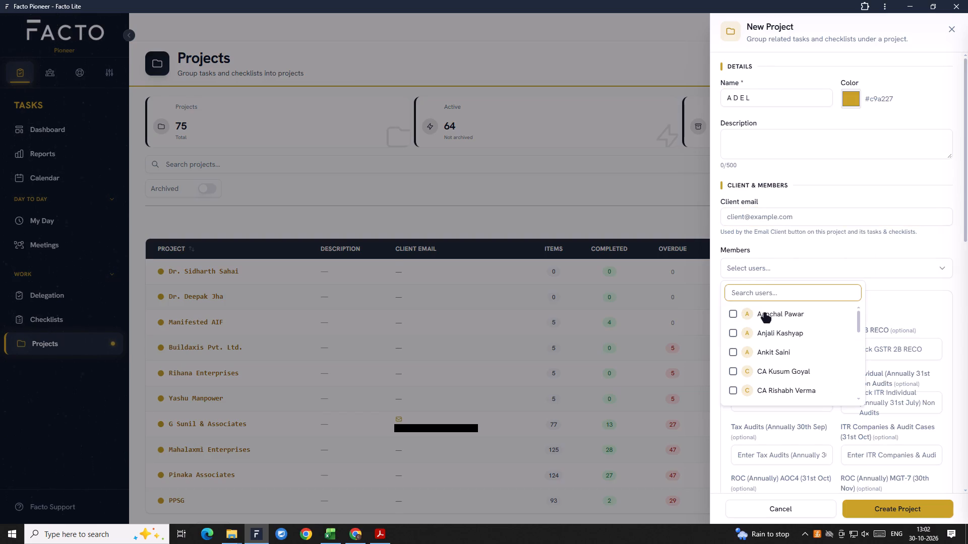
pyautogui.press('k')
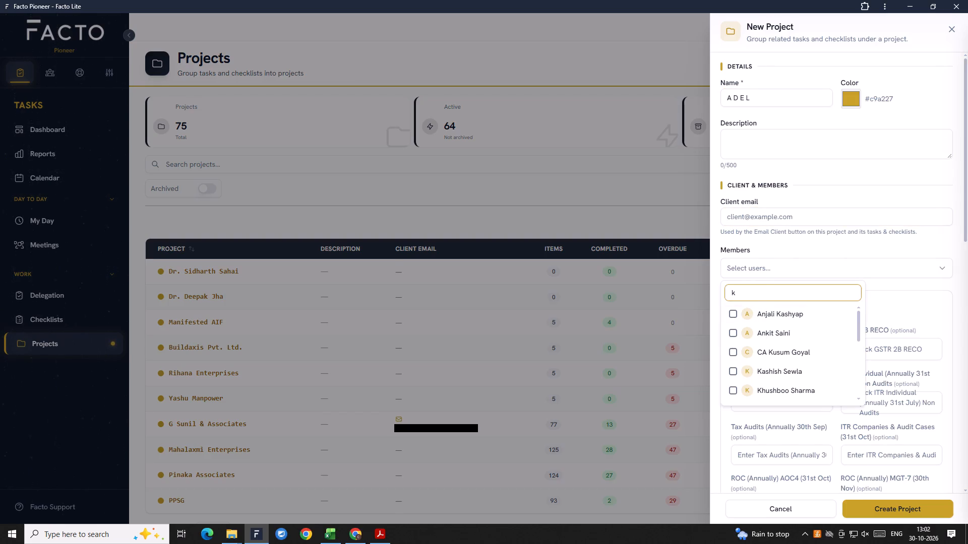
pyautogui.write('usum')
pyautogui.click(786, 311)
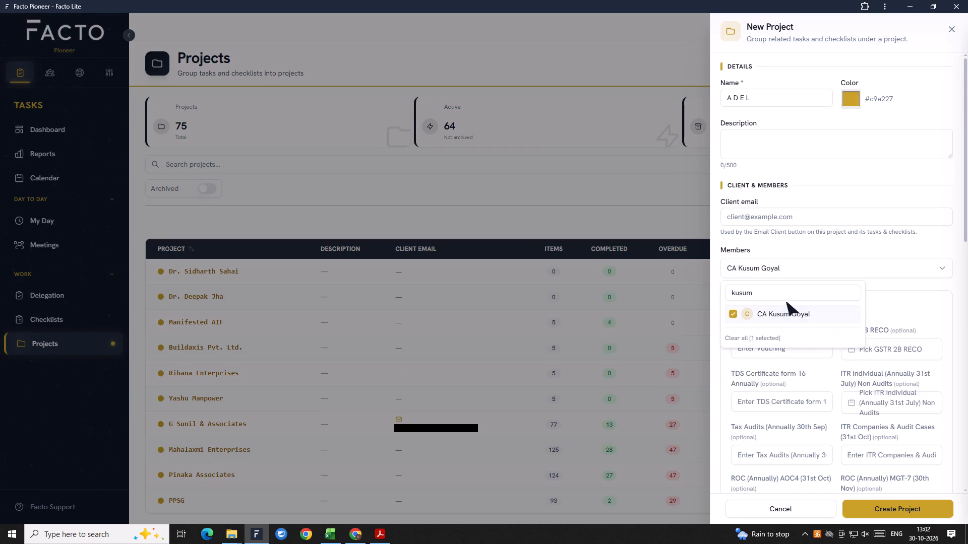
pyautogui.click(804, 270)
pyautogui.click(812, 266)
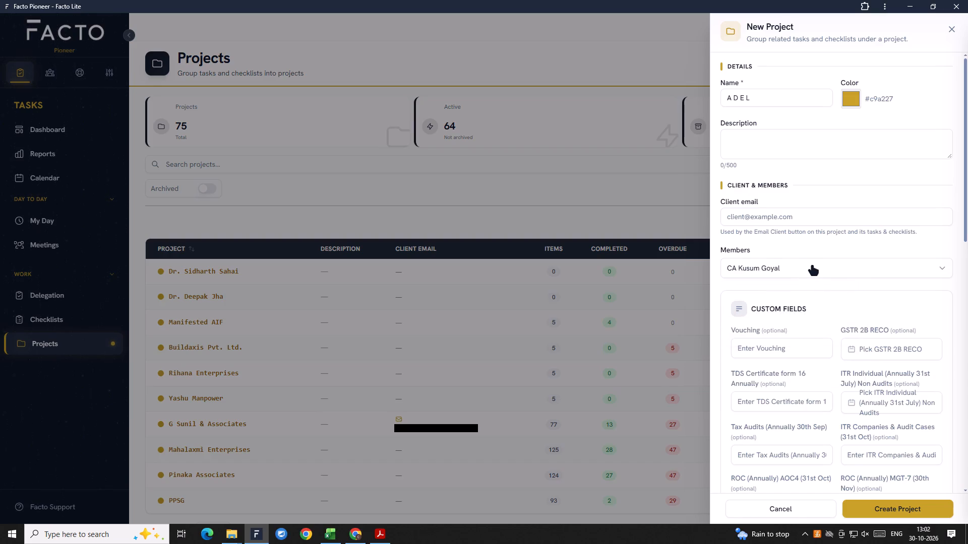
pyautogui.press('BackSpace')
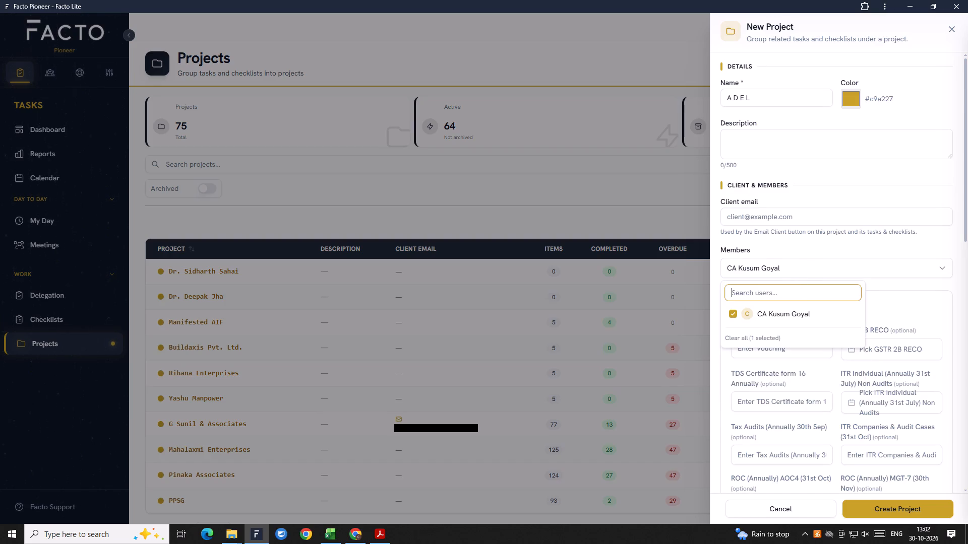
pyautogui.press('d')
pyautogui.write('ivy')
pyautogui.click(762, 312)
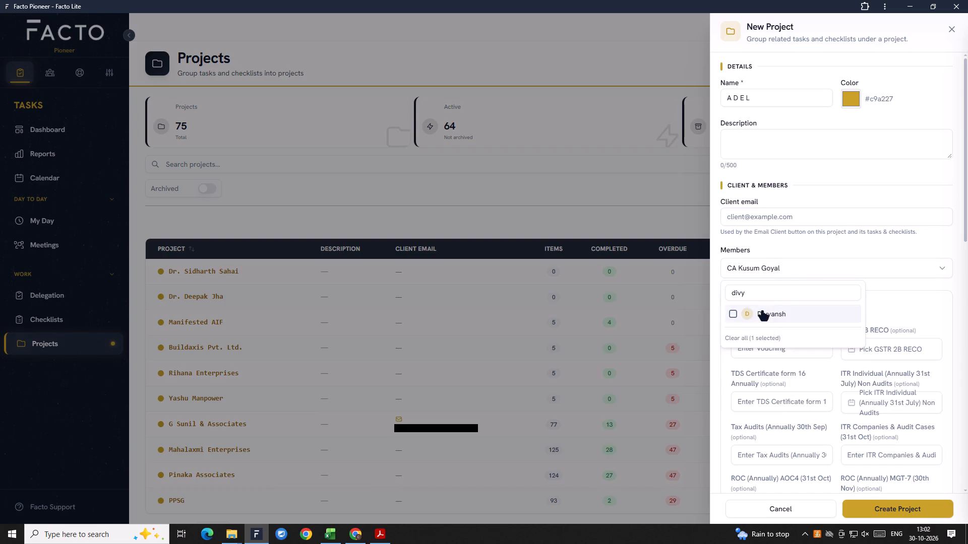
pyautogui.click(880, 300)
pyautogui.scroll(-1, 827, 338)
pyautogui.scroll(-2, 840, 420)
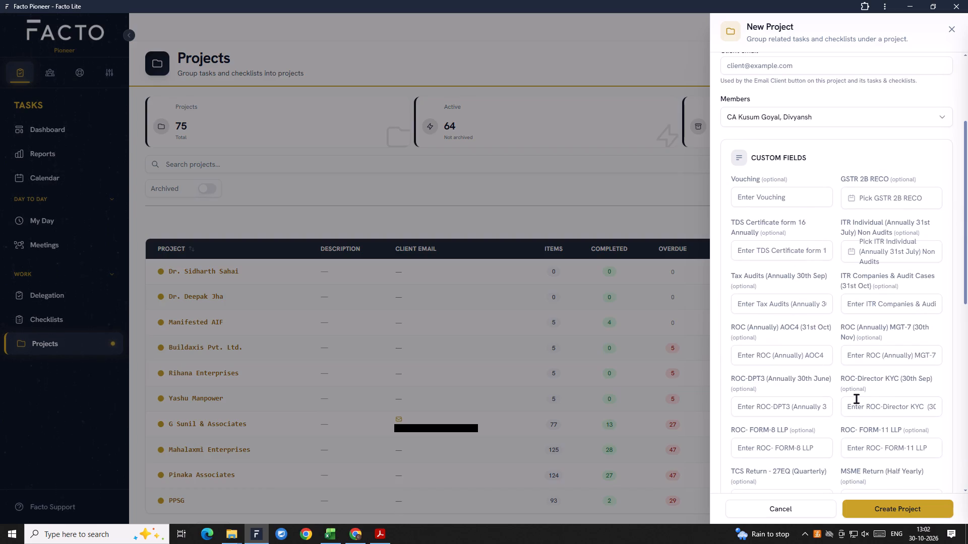
pyautogui.scroll(-3, 857, 399)
pyautogui.scroll(-3, 901, 429)
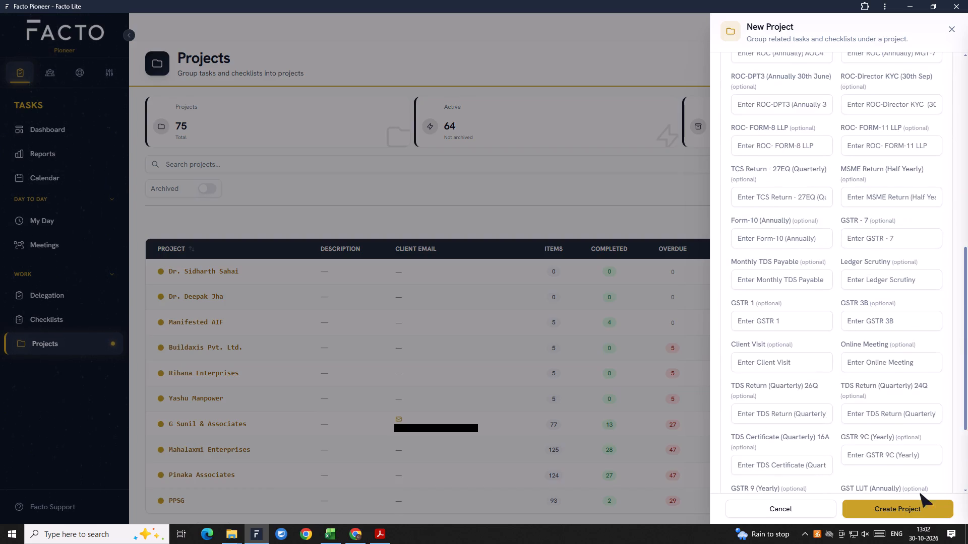
pyautogui.click(913, 510)
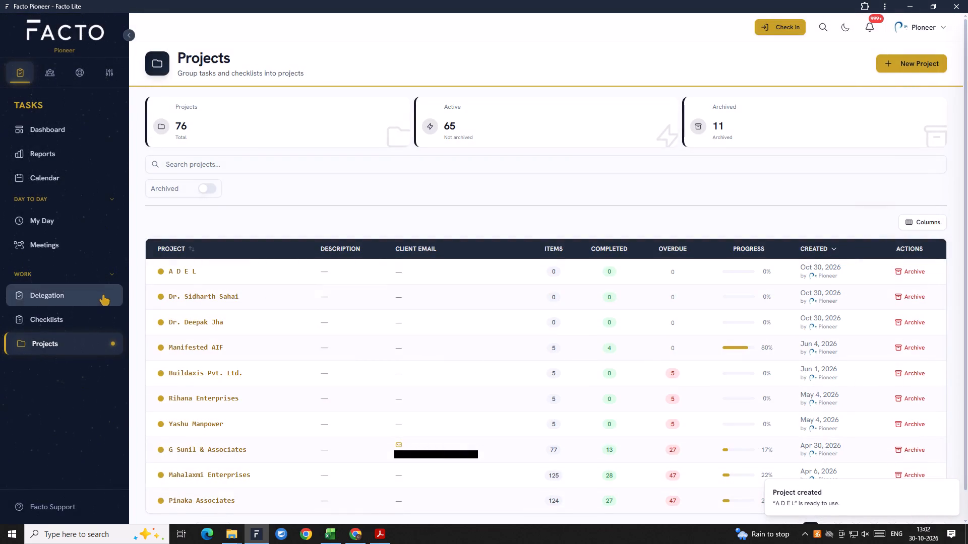
# Open the Checklists section and look through the checklist entries.
pyautogui.click(62, 321)
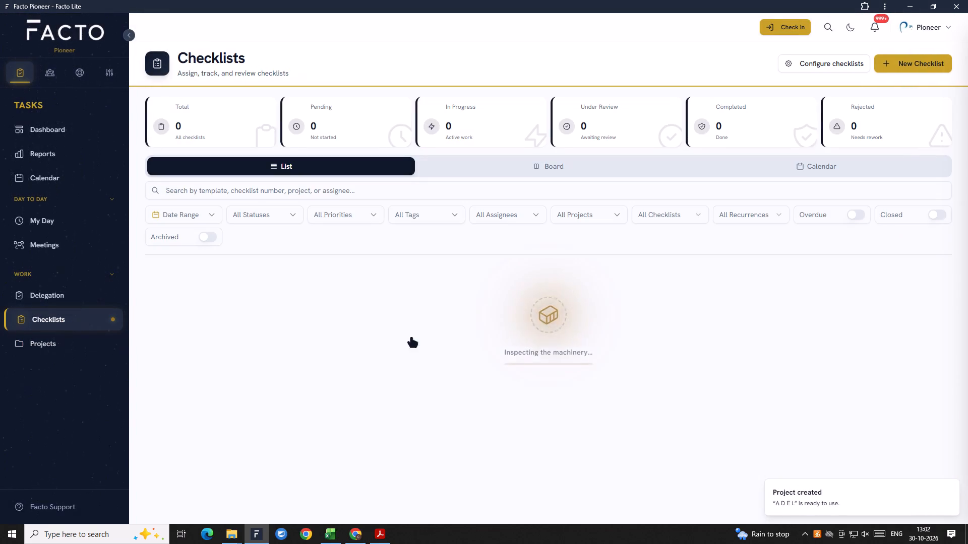
pyautogui.scroll(-16, 568, 417)
pyautogui.scroll(12, 573, 412)
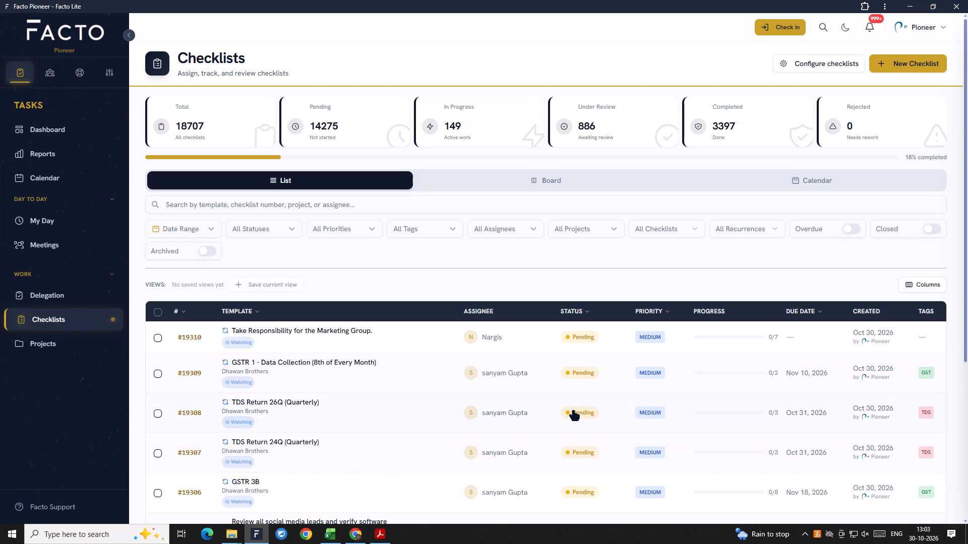
# Switch to the TAX AUDIT 22 workbook and move the second client table's rows from Beanstalk Dreamworks to Dynsty Holidays up one row, closing the blank row.
pyautogui.hotkey('alt', 'Tab')
pyautogui.press('Down')
pyautogui.press('Down')
pyautogui.press('Left')
pyautogui.press('Left')
pyautogui.press('Left')
pyautogui.press('Left')
pyautogui.press('Left')
pyautogui.press('Left')
pyautogui.press('Left')
pyautogui.press('Left')
pyautogui.press('Left')
pyautogui.press('Left')
pyautogui.press('Left')
pyautogui.press('Left')
pyautogui.press('Left')
pyautogui.press('Left')
pyautogui.press('Left')
pyautogui.press('Left')
pyautogui.press('Left')
pyautogui.press('Left')
pyautogui.press('Left')
pyautogui.press('Left')
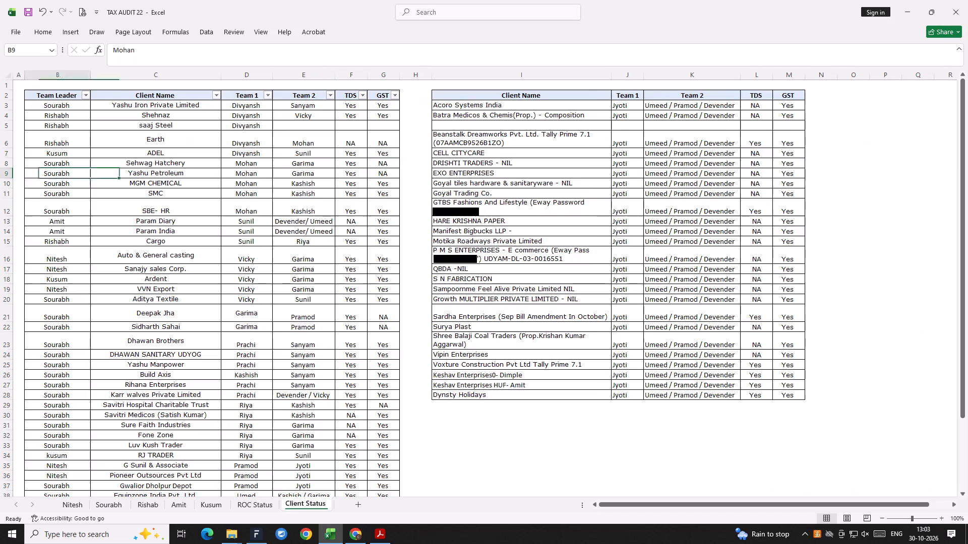
pyautogui.press('Up')
pyautogui.press('Right')
pyautogui.press('Up')
pyautogui.press('Right')
pyautogui.press('Right')
pyautogui.press('Right')
pyautogui.press('Right')
pyautogui.press('Up')
pyautogui.press('Right')
pyautogui.press('Up')
pyautogui.press('Right')
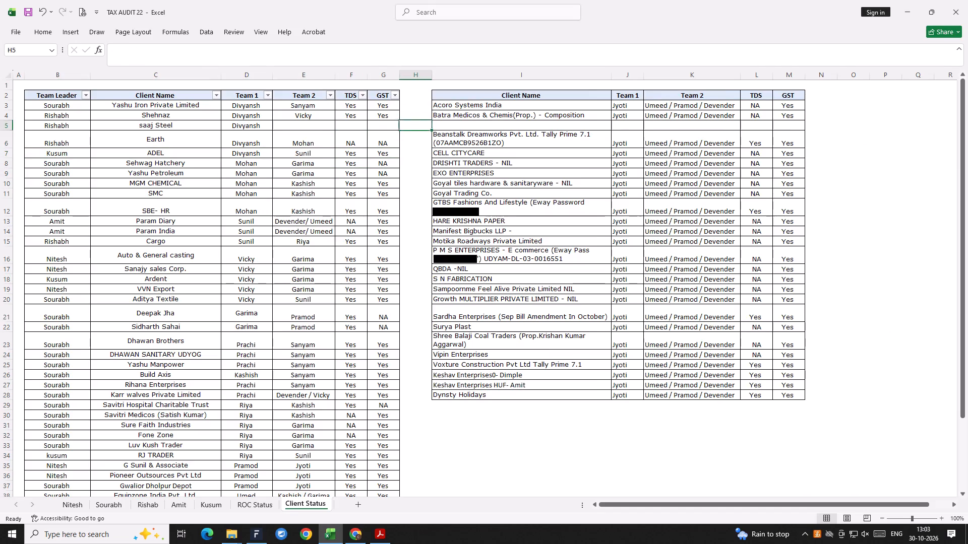
pyautogui.press('Up')
pyautogui.press('Right')
pyautogui.press('Down')
pyautogui.hotkey('shift', 'Down')
pyautogui.hotkey('shift', 'Down')
pyautogui.press('Down')
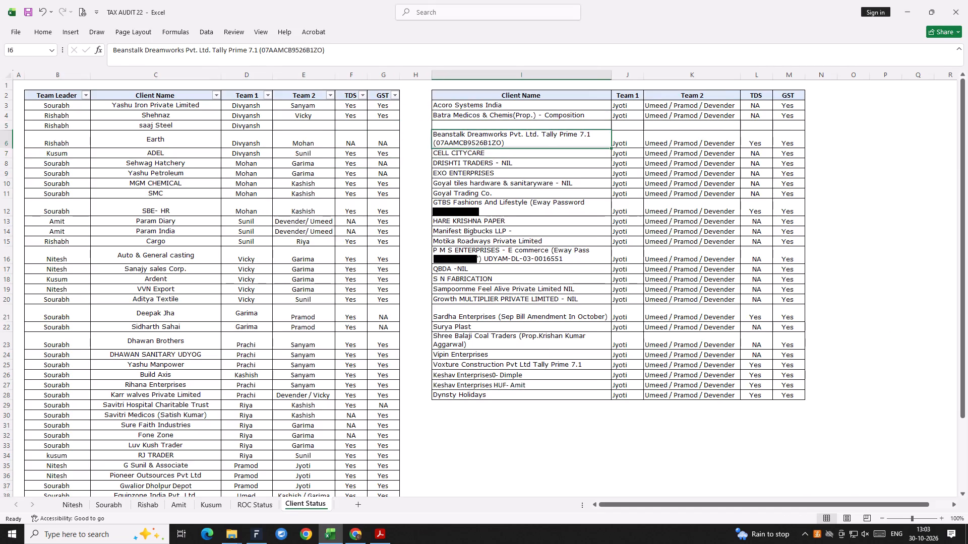
pyautogui.hotkey('shift', 'Down')
pyautogui.hotkey('shift', 'Right')
pyautogui.hotkey('shift', 'Right')
pyautogui.hotkey('shift', 'Right')
pyautogui.hotkey('shift', 'Right')
pyautogui.hotkey('shift', 'Down')
pyautogui.hotkey('shift', 'Down')
pyautogui.hotkey('shift', 'Down')
pyautogui.hotkey('shift', 'Down')
pyautogui.hotkey('shift', 'Down')
pyautogui.hotkey('shift', 'Down')
pyautogui.hotkey('shift', 'Down')
pyautogui.hotkey('shift', 'Down')
pyautogui.hotkey('shift', 'Down')
pyautogui.hotkey('shift', 'Down')
pyautogui.hotkey('shift', 'Down')
pyautogui.hotkey('shift', 'Down')
pyautogui.hotkey('shift', 'Down')
pyautogui.hotkey('shift', 'Down')
pyautogui.hotkey('shift', 'Down')
pyautogui.hotkey('shift', 'Down')
pyautogui.hotkey('shift', 'Down')
pyautogui.hotkey('shift', 'Down')
pyautogui.hotkey('shift', 'Down')
pyautogui.hotkey('shift', 'Down')
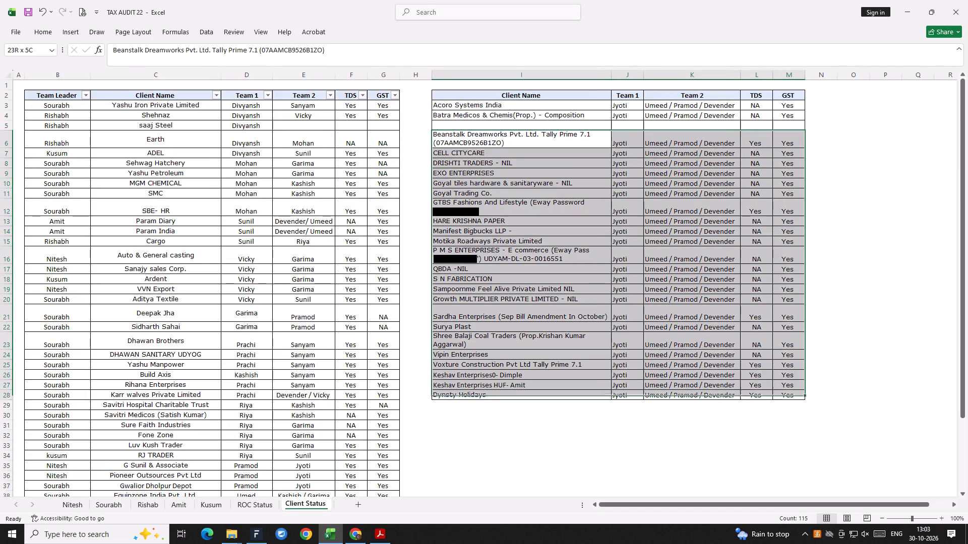
pyautogui.hotkey('shift', 'Up')
pyautogui.hotkey('ctrl', 'x')
pyautogui.press('Up')
pyautogui.hotkey('ctrl', 'v')
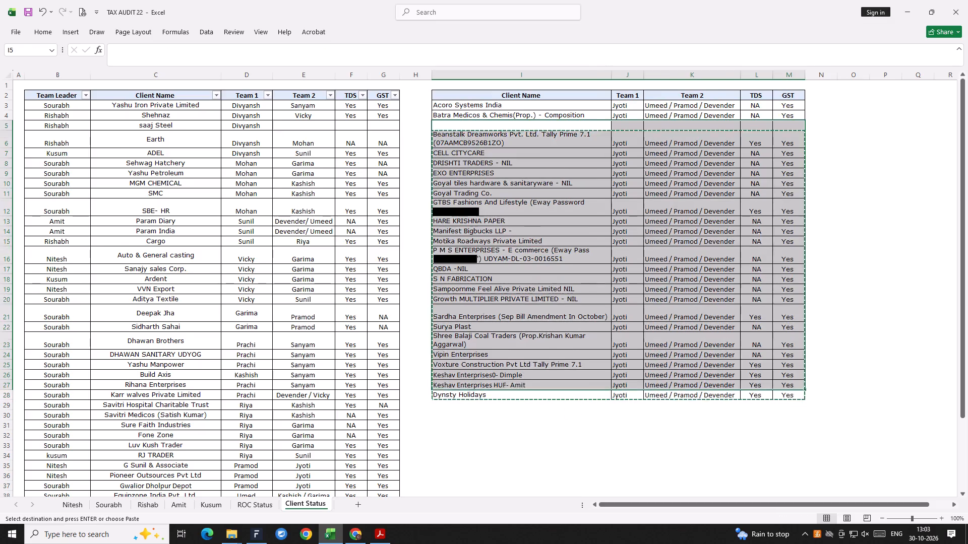
pyautogui.press('Escape')
# Review the Team 2, TDS and GST entries for the first clients in the main Client Status table.
pyautogui.press('Down')
pyautogui.press('Left')
pyautogui.press('Left')
pyautogui.press('Left')
pyautogui.press('Left')
pyautogui.press('Left')
pyautogui.press('Left')
pyautogui.press('Left')
pyautogui.press('Left')
pyautogui.press('Left')
pyautogui.press('Left')
pyautogui.press('Left')
pyautogui.press('Left')
pyautogui.press('Left')
pyautogui.press('Left')
pyautogui.press('Left')
pyautogui.press('Left')
pyautogui.press('Left')
pyautogui.press('Left')
pyautogui.press('Right')
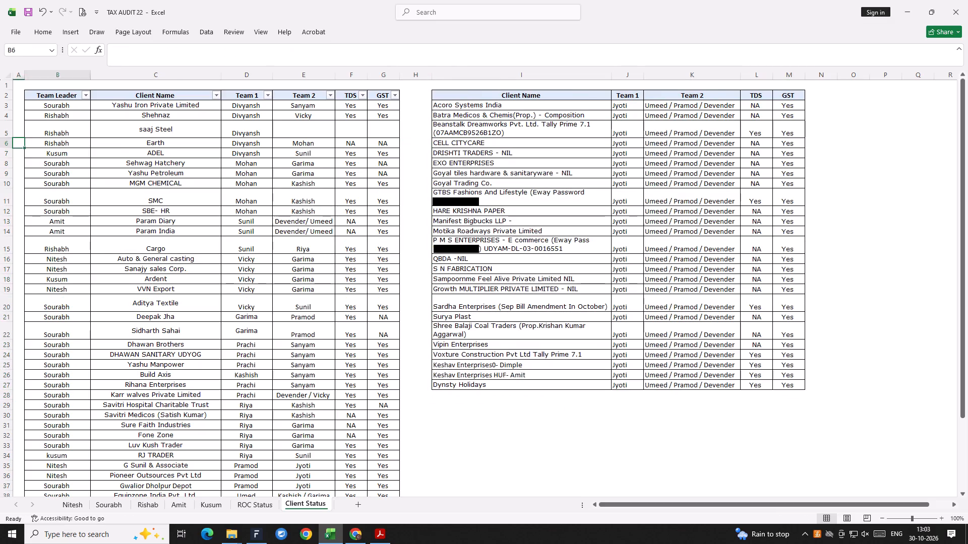
pyautogui.press('Up')
pyautogui.press('Right')
pyautogui.press('Right')
pyautogui.press('Right')
pyautogui.press('Up')
pyautogui.press('Left')
pyautogui.press('Right')
pyautogui.hotkey('shift', 'Right')
pyautogui.hotkey('shift', 'Right')
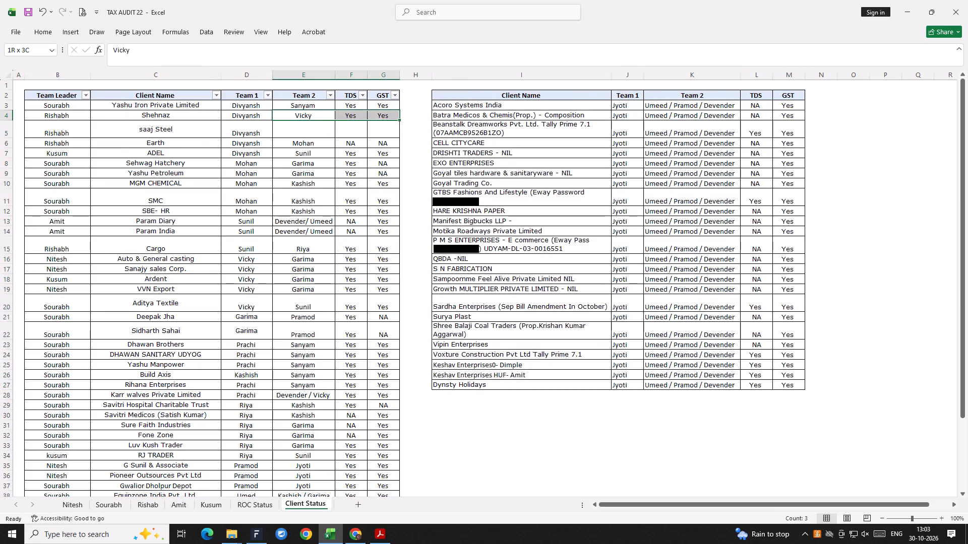
pyautogui.press('Down')
pyautogui.press('Down')
pyautogui.press('Down')
pyautogui.press('Up')
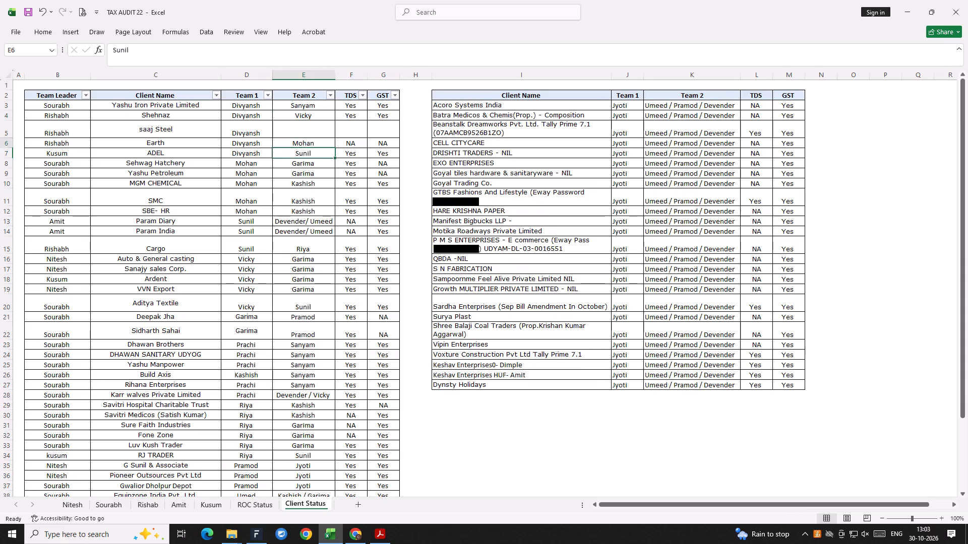
pyautogui.press('Up')
pyautogui.press('Up')
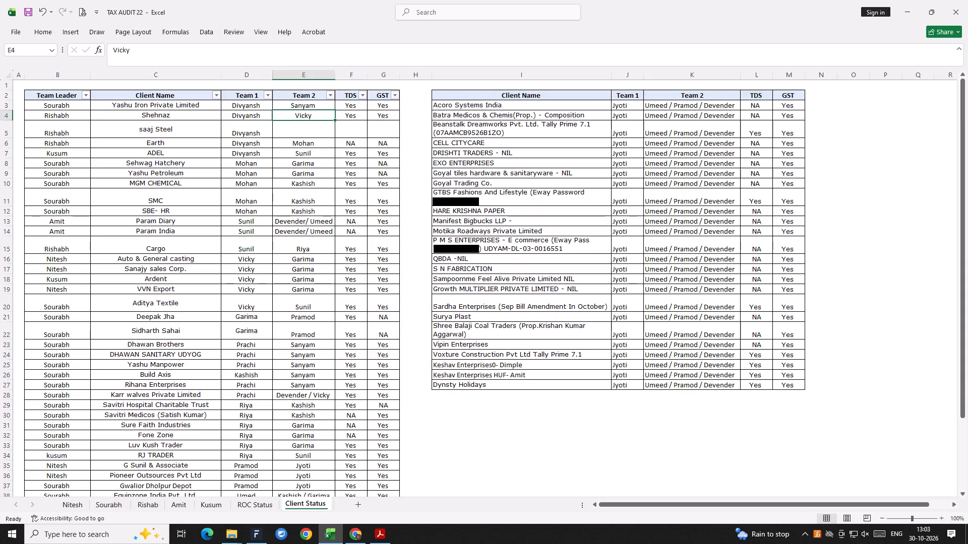
# Filter the main client table's Team 2 column to show only Garima.
pyautogui.click(328, 93)
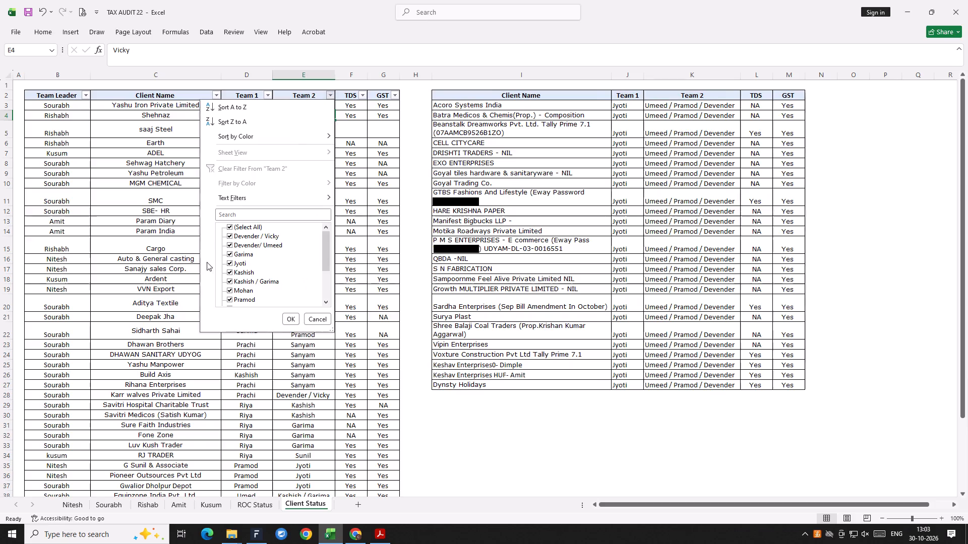
pyautogui.click(254, 225)
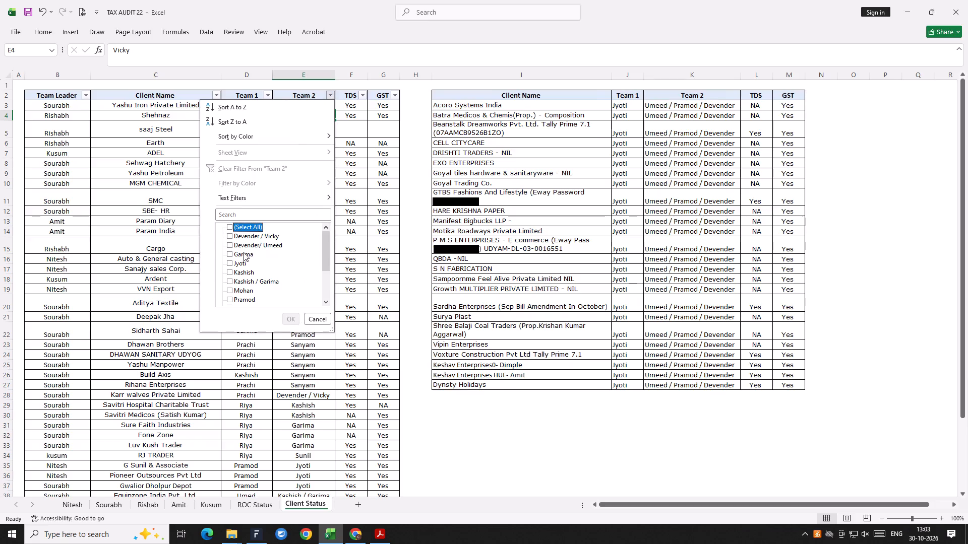
pyautogui.click(243, 253)
pyautogui.click(292, 320)
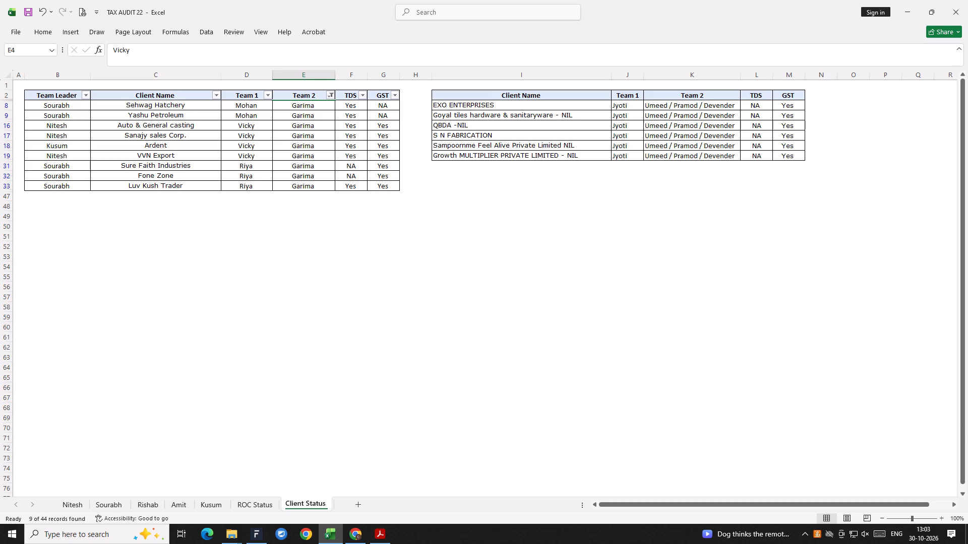
# Switch the main client table's Team 2 filter from Garima to show only Jyoti's clients.
pyautogui.click(317, 149)
pyautogui.click(327, 95)
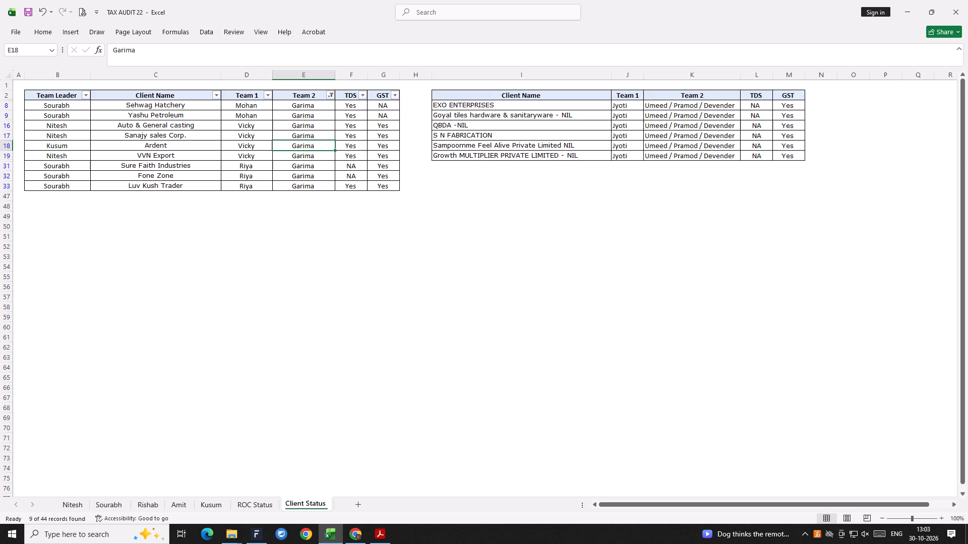
pyautogui.press('Down')
pyautogui.press('Down')
pyautogui.press('Down')
pyautogui.press('Down')
pyautogui.press('Down')
pyautogui.press('Down')
pyautogui.press('Down')
pyautogui.press('Down')
pyautogui.press('Down')
pyautogui.press('Down')
pyautogui.press('Down')
pyautogui.press('Down')
pyautogui.press('space')
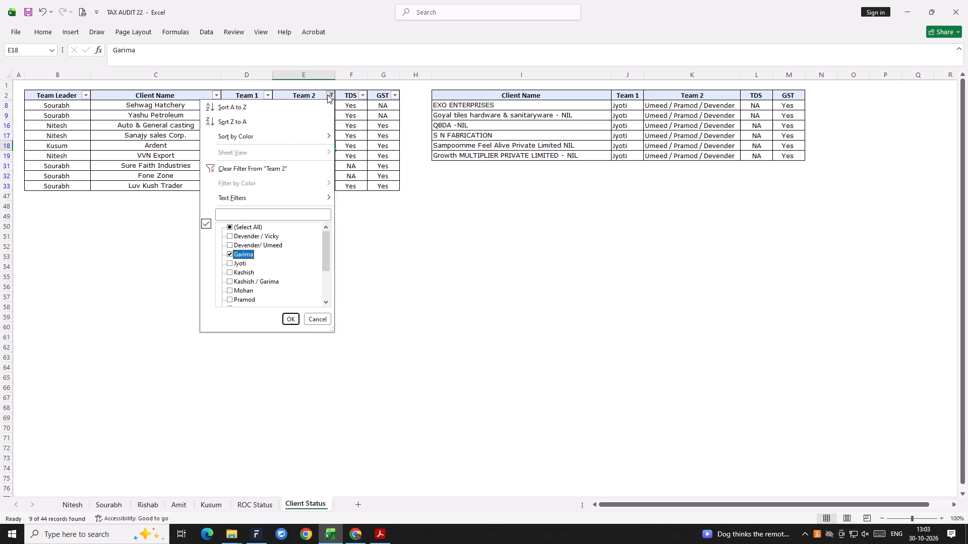
pyautogui.press('Down')
pyautogui.press('space')
pyautogui.press('Return')
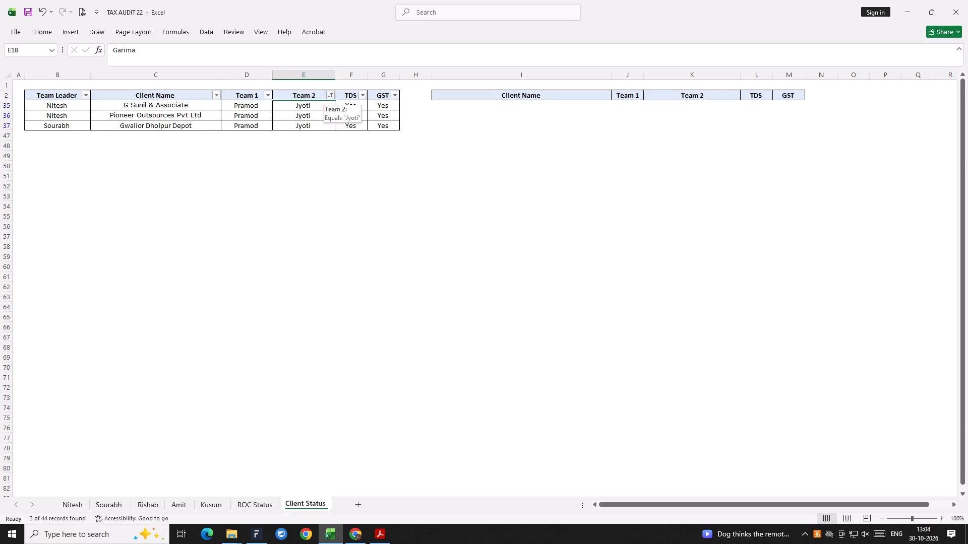
# Change the main client table's Team 2 filter to show only Kashish's clients.
pyautogui.click(327, 95)
pyautogui.press('Down')
pyautogui.press('Down')
pyautogui.press('Down')
pyautogui.press('Down')
pyautogui.press('Down')
pyautogui.press('Down')
pyautogui.press('Down')
pyautogui.press('Down')
pyautogui.press('Down')
pyautogui.press('Down')
pyautogui.press('Down')
pyautogui.press('Down')
pyautogui.press('Down')
pyautogui.press('space')
pyautogui.press('Down')
pyautogui.press('space')
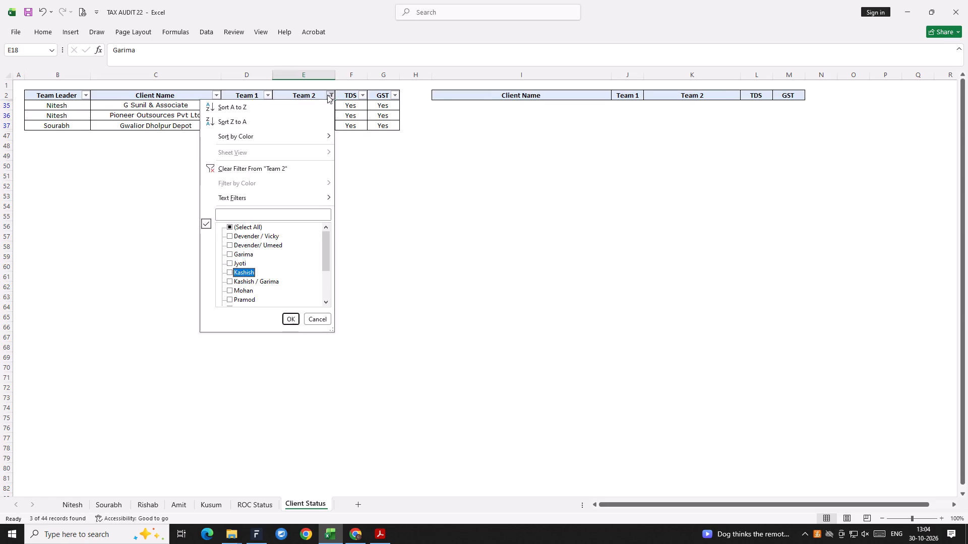
pyautogui.press('Return')
# Change the Team 2 filter to show only the clients assigned to Kashish / Garima.
pyautogui.click(327, 95)
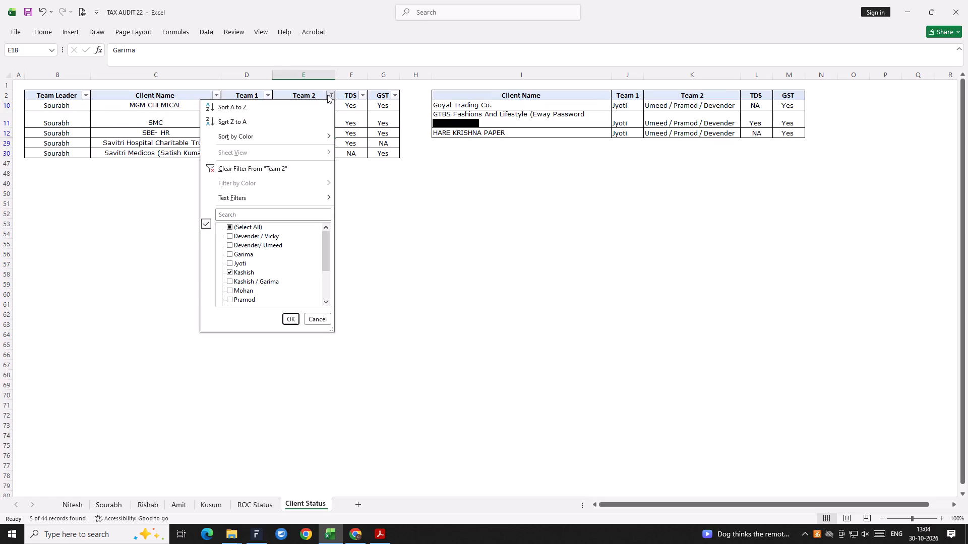
pyautogui.press('Down')
pyautogui.press('Down')
pyautogui.press('Down')
pyautogui.press('Down')
pyautogui.press('Down')
pyautogui.press('Down')
pyautogui.press('Down')
pyautogui.press('Down')
pyautogui.press('Down')
pyautogui.press('Down')
pyautogui.press('Down')
pyautogui.press('Down')
pyautogui.press('Down')
pyautogui.press('Down')
pyautogui.press('Down')
pyautogui.press('Up')
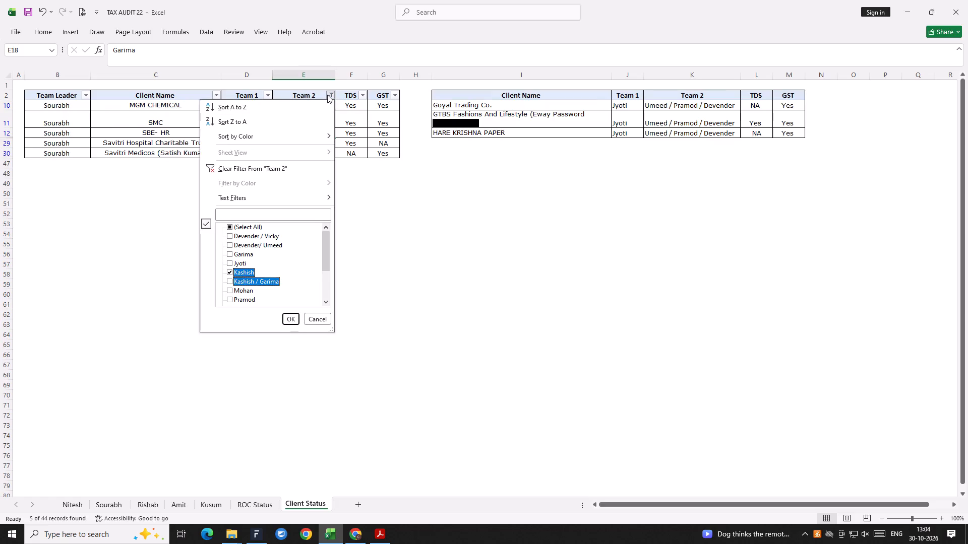
pyautogui.press('space')
pyautogui.press('Down')
pyautogui.press('space')
pyautogui.press('Return')
pyautogui.click(343, 83)
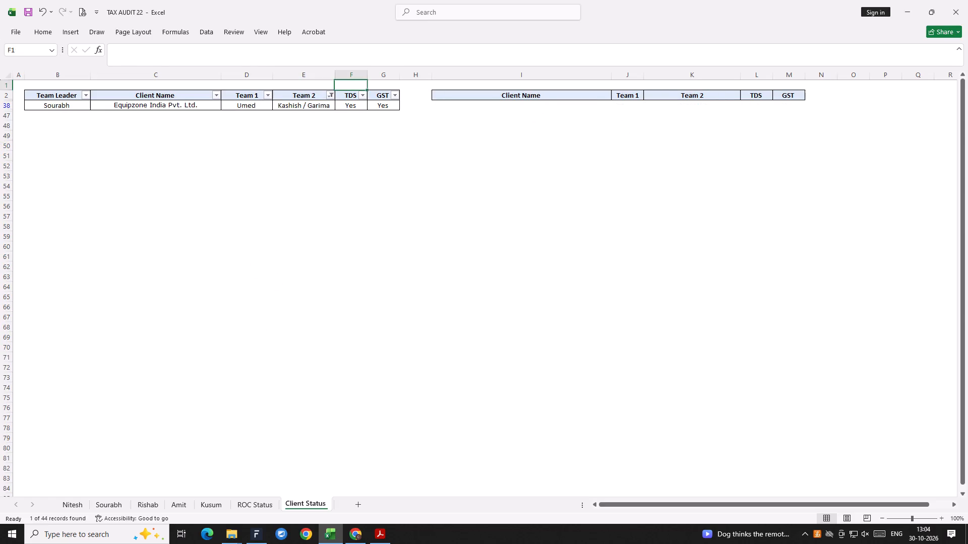
# Change the main client table's Team 2 filter to show only Mohan's clients.
pyautogui.click(331, 94)
pyautogui.press('Right')
pyautogui.press('Down')
pyautogui.press('Down')
pyautogui.press('Down')
pyautogui.press('Down')
pyautogui.press('Down')
pyautogui.press('Down')
pyautogui.press('Down')
pyautogui.press('Down')
pyautogui.press('Down')
pyautogui.press('Down')
pyautogui.press('Down')
pyautogui.press('Down')
pyautogui.press('Down')
pyautogui.press('Down')
pyautogui.press('Down')
pyautogui.press('Down')
pyautogui.press('Down')
pyautogui.press('Down')
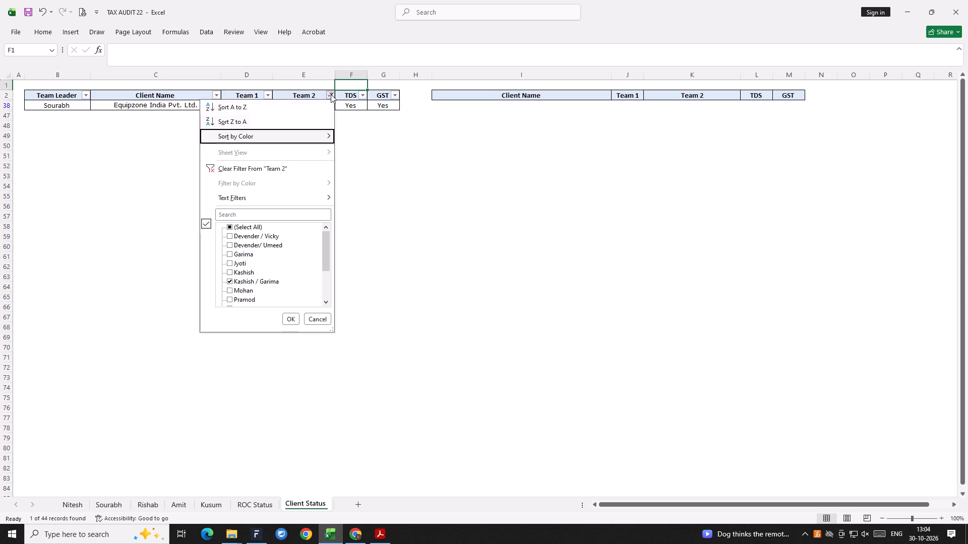
pyautogui.press('Up')
pyautogui.press('Up')
pyautogui.press('Up')
pyautogui.press('Up')
pyautogui.press('space')
pyautogui.press('Down')
pyautogui.press('space')
pyautogui.press('Return')
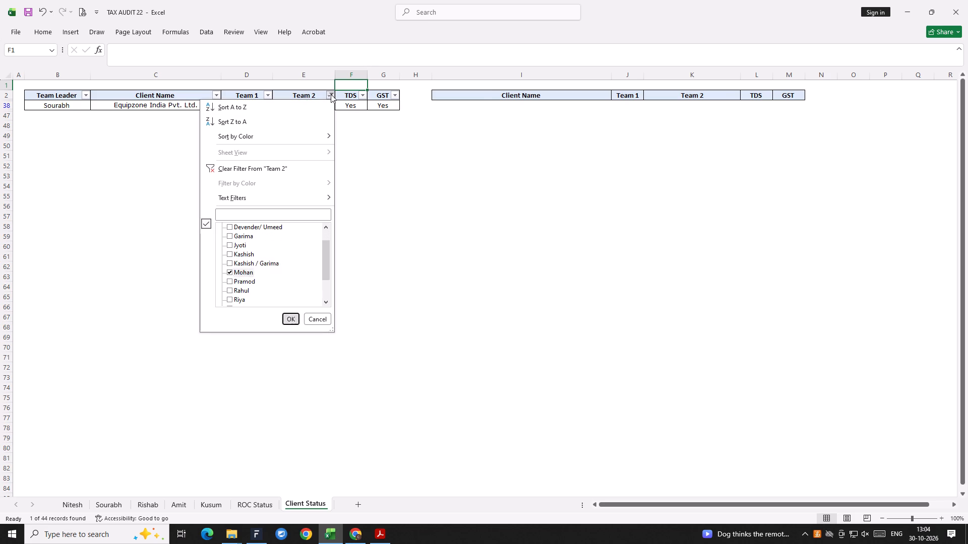
# Change the main client table's Team 2 filter to show only Pramod's clients.
pyautogui.click(331, 94)
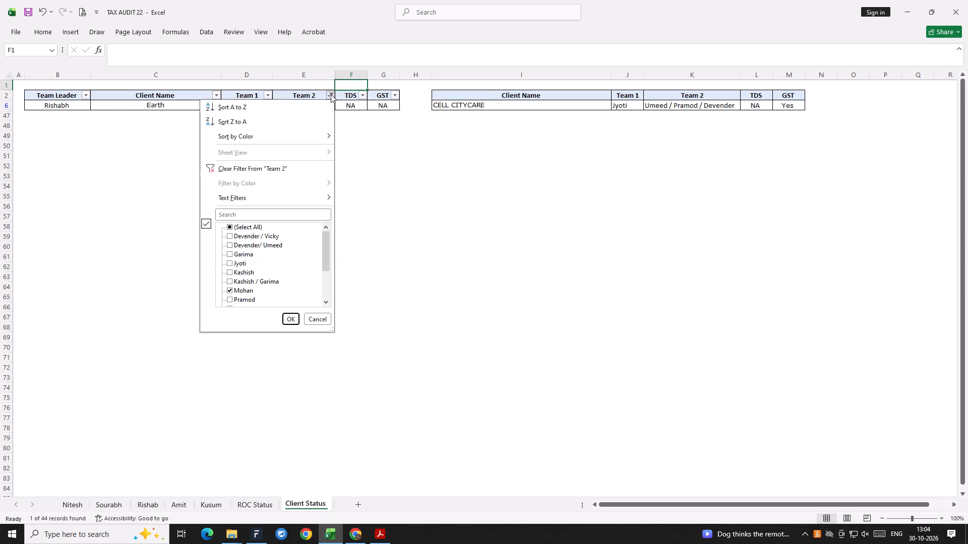
pyautogui.press('Down')
pyautogui.press('Down')
pyautogui.press('Down')
pyautogui.press('Down')
pyautogui.press('Down')
pyautogui.press('Down')
pyautogui.press('Down')
pyautogui.press('Down')
pyautogui.press('Down')
pyautogui.press('Down')
pyautogui.press('Down')
pyautogui.press('Down')
pyautogui.press('Down')
pyautogui.press('Down')
pyautogui.press('Down')
pyautogui.press('Down')
pyautogui.press('Down')
pyautogui.press('Down')
pyautogui.press('Down')
pyautogui.press('Down')
pyautogui.press('Up')
pyautogui.press('Up')
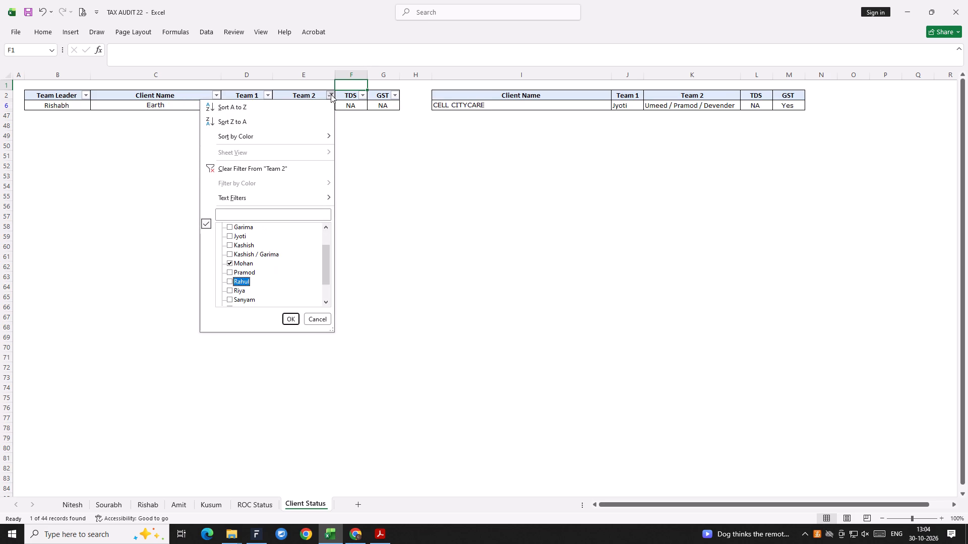
pyautogui.press('Up')
pyautogui.press('Up')
pyautogui.press('space')
pyautogui.press('Down')
pyautogui.press('space')
pyautogui.press('Return')
# Change the main client table's Team 2 filter to show only Rahul's clients.
pyautogui.click(331, 94)
pyautogui.press('Down')
pyautogui.press('Down')
pyautogui.press('Down')
pyautogui.press('Down')
pyautogui.press('Down')
pyautogui.press('Down')
pyautogui.press('Down')
pyautogui.press('Down')
pyautogui.press('Down')
pyautogui.press('Down')
pyautogui.press('Down')
pyautogui.press('Down')
pyautogui.press('Down')
pyautogui.press('Down')
pyautogui.press('Down')
pyautogui.press('Down')
pyautogui.press('Down')
pyautogui.press('Down')
pyautogui.press('Down')
pyautogui.press('Down')
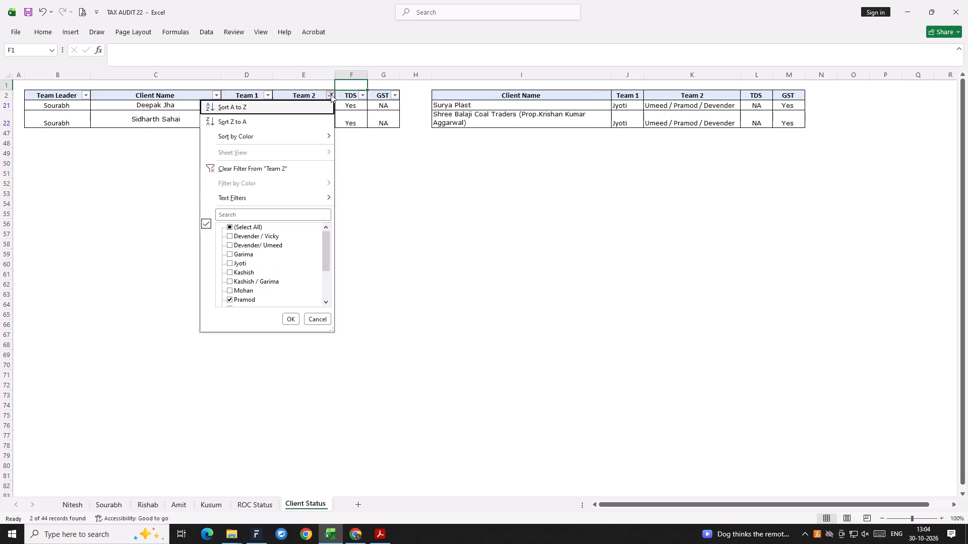
pyautogui.press('Up')
pyautogui.press('Up')
pyautogui.press('Up')
pyautogui.press('Up')
pyautogui.press('Up')
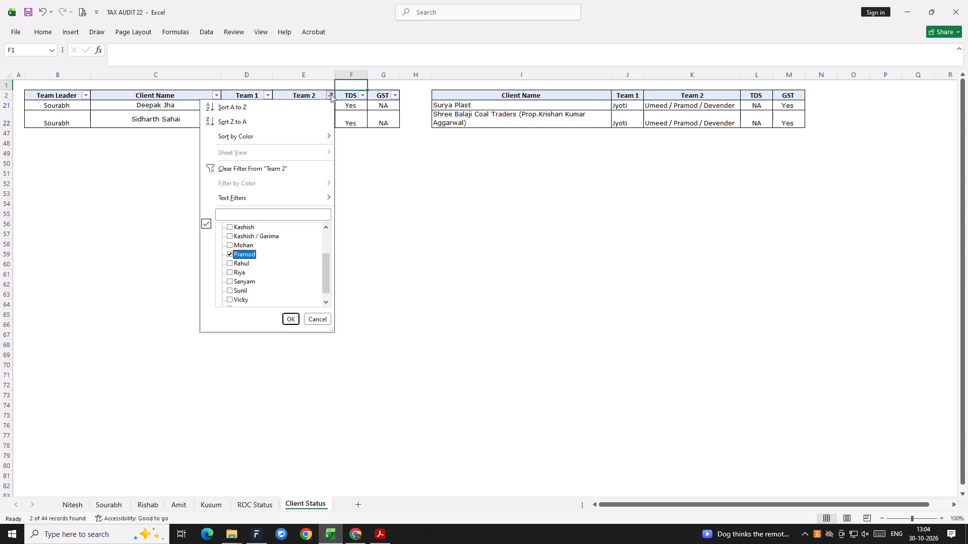
pyautogui.press('space')
pyautogui.press('Down')
pyautogui.press('space')
pyautogui.press('Return')
# Change the main client table's Team 2 filter to show only Riya's clients.
pyautogui.click(331, 94)
pyautogui.press('Down')
pyautogui.press('Down')
pyautogui.press('Down')
pyautogui.press('Down')
pyautogui.press('Down')
pyautogui.press('Down')
pyautogui.press('Down')
pyautogui.press('Down')
pyautogui.press('Down')
pyautogui.press('Down')
pyautogui.press('Down')
pyautogui.press('Down')
pyautogui.press('Down')
pyautogui.press('Down')
pyautogui.press('Down')
pyautogui.press('Down')
pyautogui.press('Down')
pyautogui.press('Down')
pyautogui.press('Down')
pyautogui.press('Down')
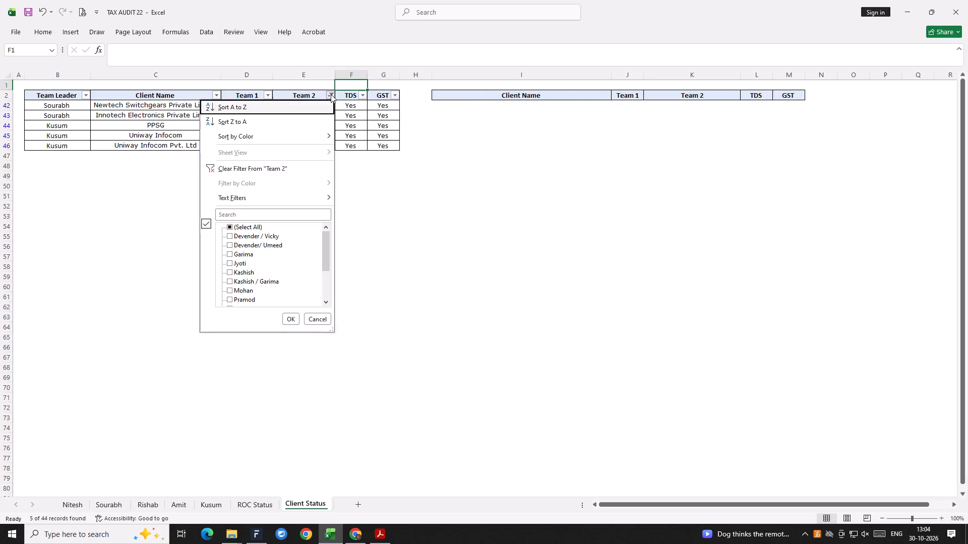
pyautogui.press('Up')
pyautogui.press('Up')
pyautogui.press('Up')
pyautogui.press('Up')
pyautogui.press('space')
pyautogui.press('Down')
pyautogui.press('space')
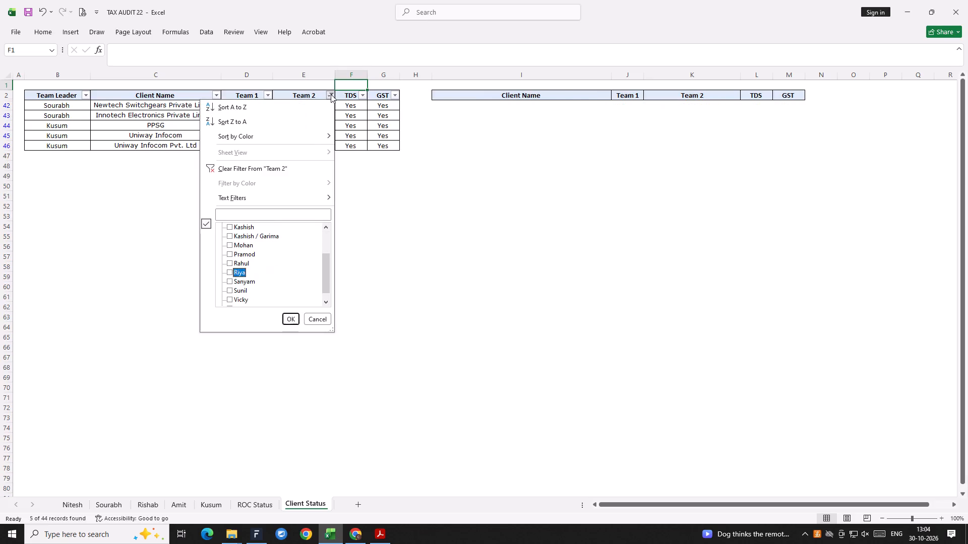
pyautogui.press('Return')
# Change the main client table's Team 2 filter to show only Sanyam's clients.
pyautogui.click(331, 94)
pyautogui.press('Down')
pyautogui.press('Down')
pyautogui.press('Down')
pyautogui.press('Down')
pyautogui.press('Down')
pyautogui.press('Down')
pyautogui.press('Down')
pyautogui.press('Down')
pyautogui.press('Down')
pyautogui.press('Down')
pyautogui.press('Down')
pyautogui.press('Down')
pyautogui.press('Down')
pyautogui.press('Down')
pyautogui.press('Down')
pyautogui.press('Down')
pyautogui.press('Down')
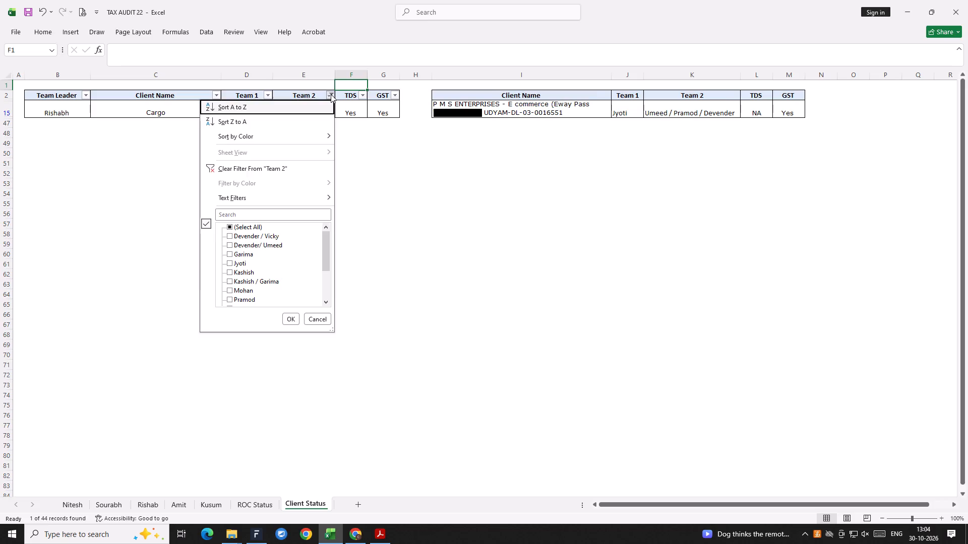
pyautogui.press('Down')
pyautogui.press('Down')
pyautogui.press('Down')
pyautogui.press('Down')
pyautogui.press('Down')
pyautogui.press('Up')
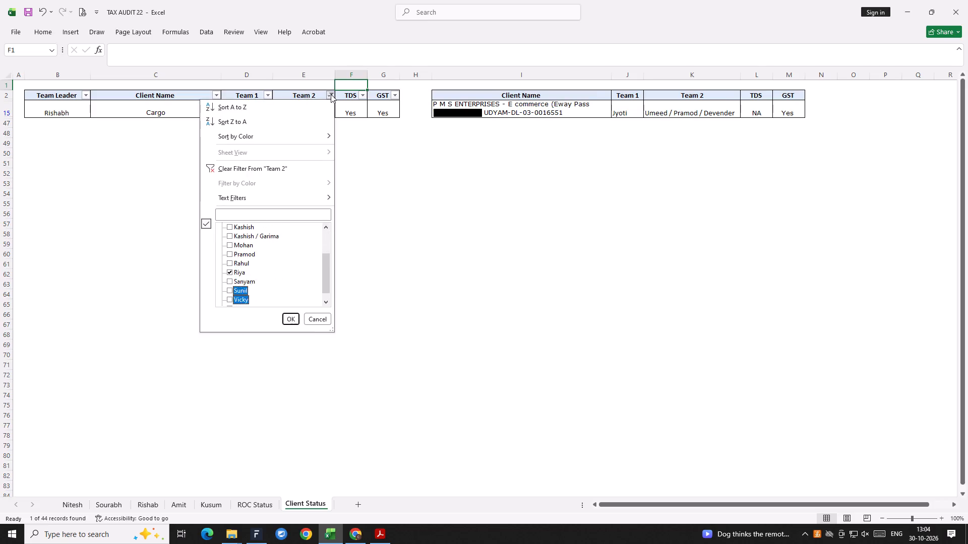
pyautogui.press('Up')
pyautogui.press('Up')
pyautogui.press('space')
pyautogui.press('Down')
pyautogui.press('space')
pyautogui.press('Return')
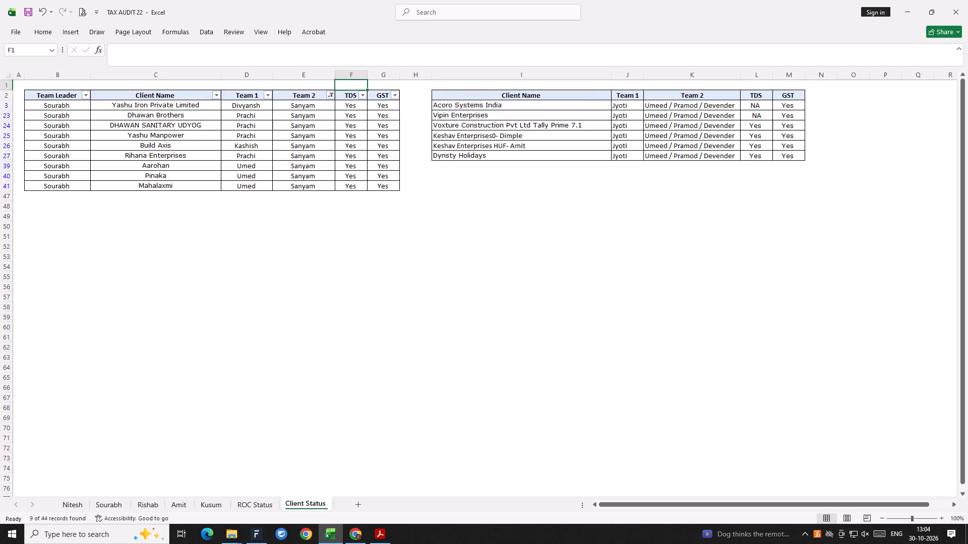
# Change the main client table's Team 2 filter to show only Vicky's clients.
pyautogui.click(331, 94)
pyautogui.press('Down')
pyautogui.press('Down')
pyautogui.press('Down')
pyautogui.press('Down')
pyautogui.press('Down')
pyautogui.press('Down')
pyautogui.press('Down')
pyautogui.press('Down')
pyautogui.press('Down')
pyautogui.press('Down')
pyautogui.press('Down')
pyautogui.press('Down')
pyautogui.press('Down')
pyautogui.press('Down')
pyautogui.press('Down')
pyautogui.press('Down')
pyautogui.press('Down')
pyautogui.press('Down')
pyautogui.press('Down')
pyautogui.press('Down')
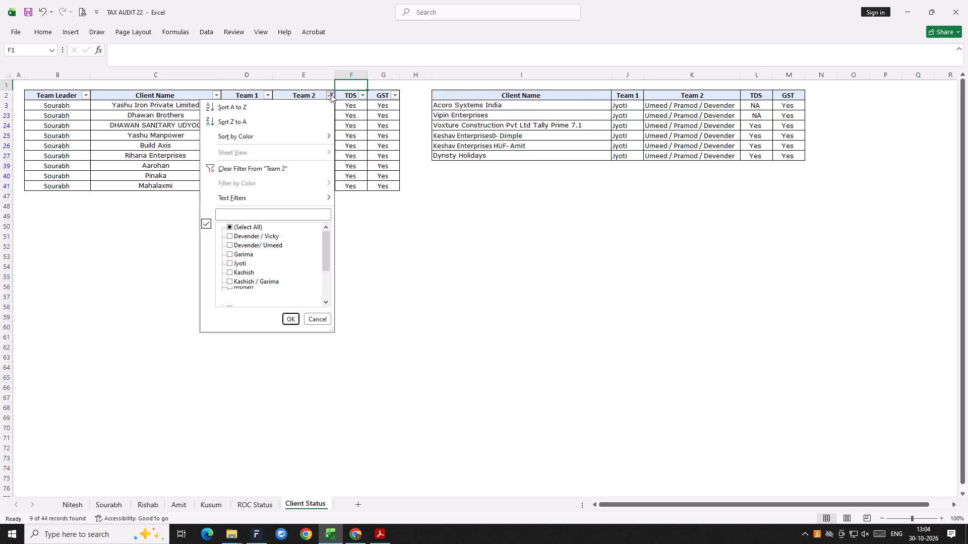
pyautogui.press('Up')
pyautogui.press('Up')
pyautogui.press('Up')
pyautogui.press('Up')
pyautogui.press('Up')
pyautogui.press('space')
pyautogui.press('Down')
pyautogui.press('space')
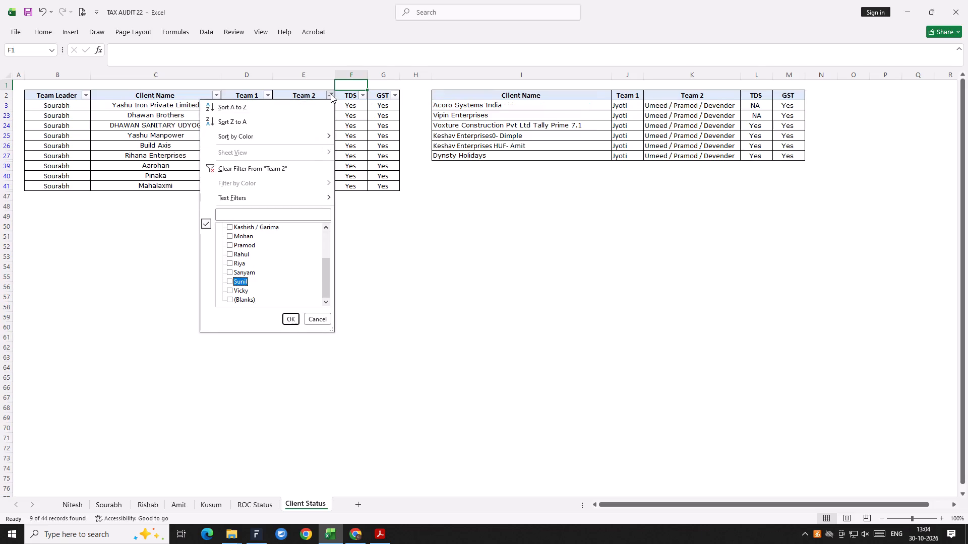
pyautogui.press('space')
pyautogui.press('Down')
pyautogui.press('space')
pyautogui.press('Return')
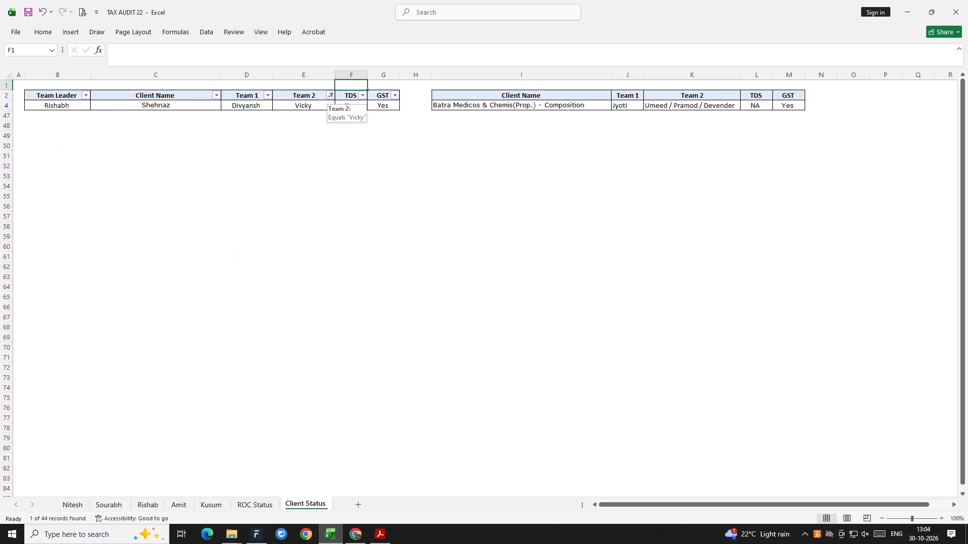
# Reset the main client table's Team 2 filter to include all values so every client is listed.
pyautogui.click(331, 94)
pyautogui.press('Down')
pyautogui.press('Down')
pyautogui.press('Down')
pyautogui.press('Down')
pyautogui.press('Down')
pyautogui.press('Down')
pyautogui.press('Down')
pyautogui.press('Down')
pyautogui.press('Down')
pyautogui.press('Down')
pyautogui.press('Down')
pyautogui.press('Down')
pyautogui.press('Down')
pyautogui.press('Down')
pyautogui.press('Down')
pyautogui.press('Down')
pyautogui.press('Down')
pyautogui.press('Down')
pyautogui.press('Down')
pyautogui.press('Down')
pyautogui.press('Up')
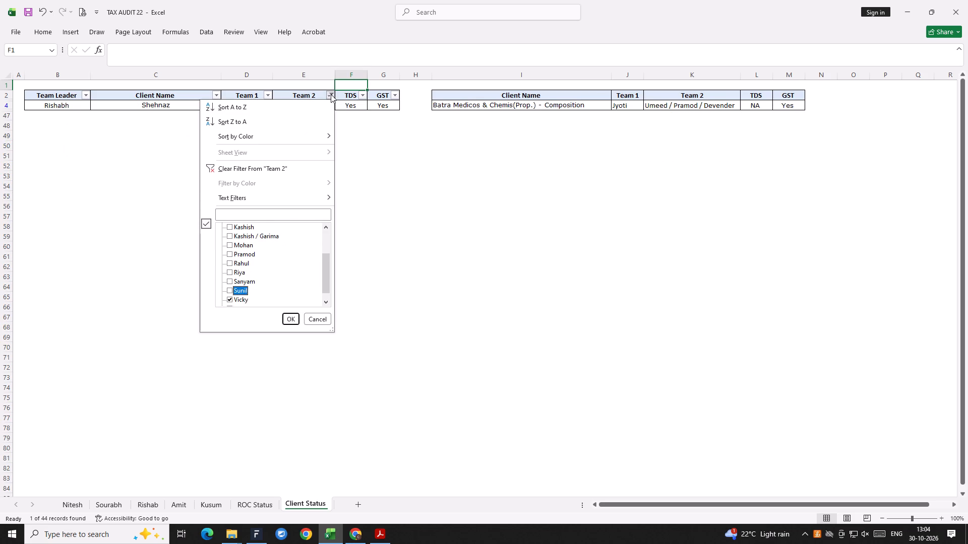
pyautogui.press('Down')
pyautogui.press('space')
pyautogui.press('Return')
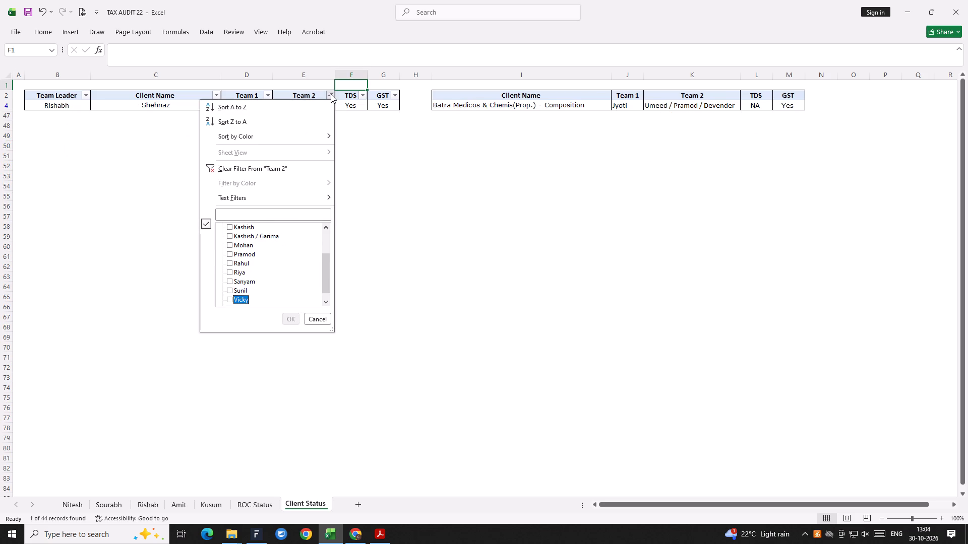
pyautogui.scroll(4, 272, 249)
pyautogui.click(244, 230)
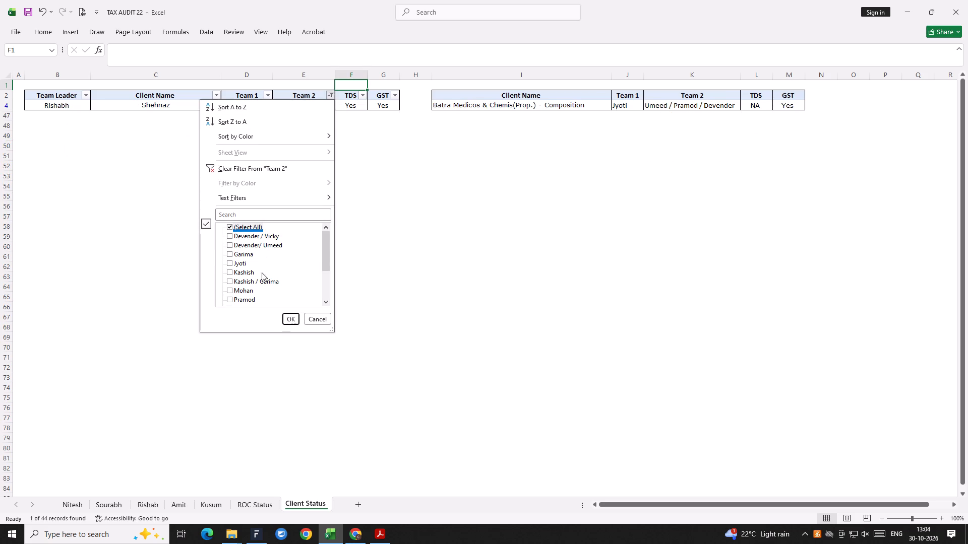
pyautogui.click(289, 317)
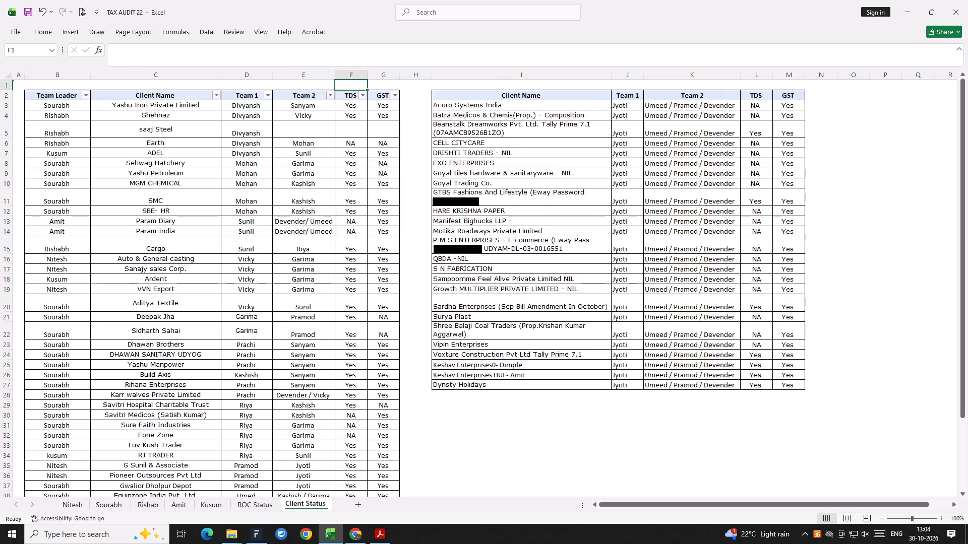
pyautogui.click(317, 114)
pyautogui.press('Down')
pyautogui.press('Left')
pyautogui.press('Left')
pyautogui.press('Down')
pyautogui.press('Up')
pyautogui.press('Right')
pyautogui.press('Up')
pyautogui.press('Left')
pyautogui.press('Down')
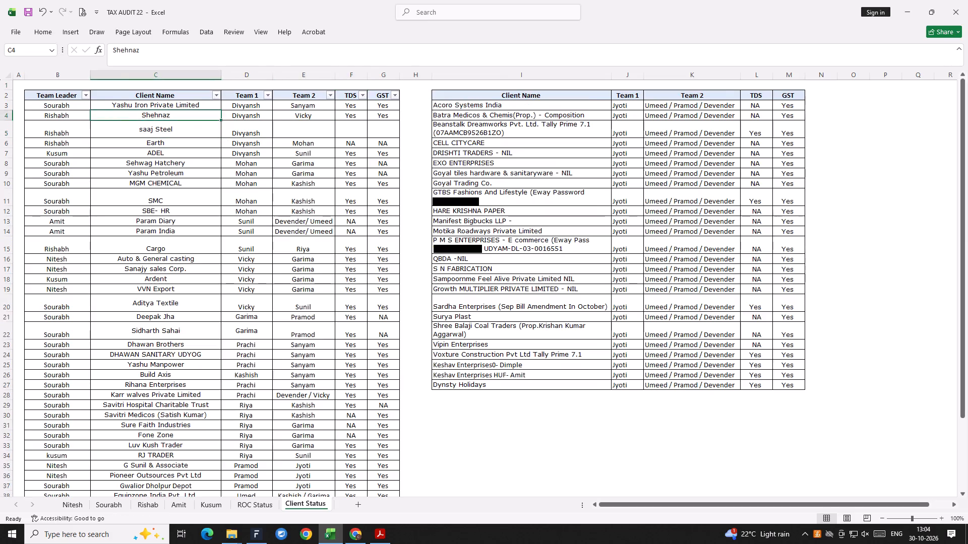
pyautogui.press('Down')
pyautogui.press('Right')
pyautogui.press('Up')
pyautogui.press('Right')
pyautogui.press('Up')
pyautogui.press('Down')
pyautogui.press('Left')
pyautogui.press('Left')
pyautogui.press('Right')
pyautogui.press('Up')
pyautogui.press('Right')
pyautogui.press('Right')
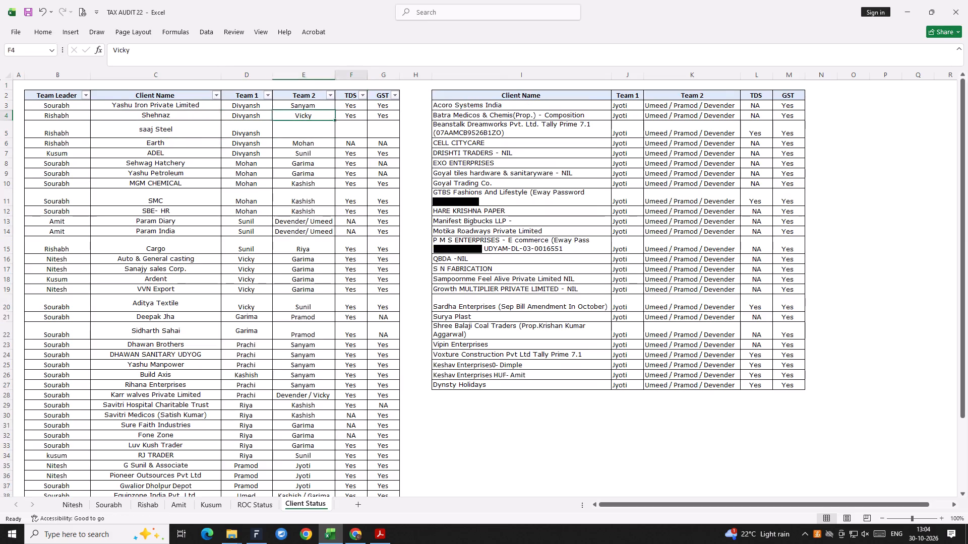
# Set Shehnaz's Team 2 to Mohan in the main client table by copying the entry from the Earth row.
pyautogui.press('Down')
pyautogui.press('Left')
pyautogui.press('Down')
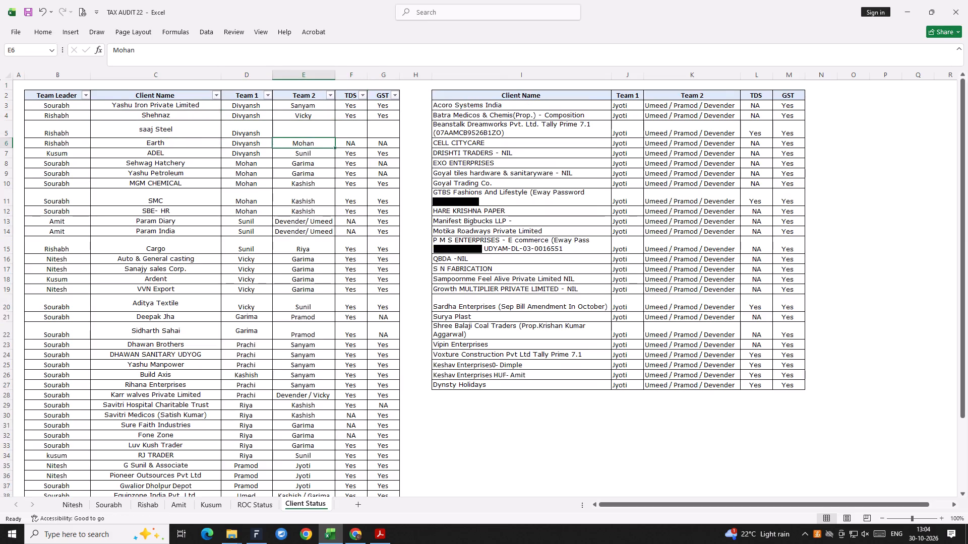
pyautogui.hotkey('ctrl', 'c')
pyautogui.press('Up')
pyautogui.press('Up')
pyautogui.hotkey('ctrl', 'v')
pyautogui.press('Escape')
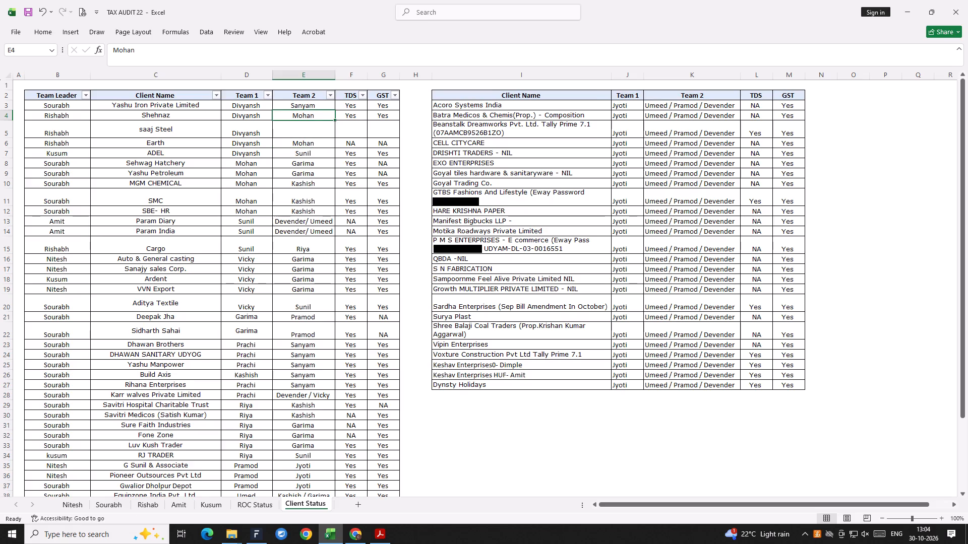
# Filter the main client table's Team 2 column to show only Garima's clients.
pyautogui.click(330, 98)
pyautogui.press('Down')
pyautogui.press('Down')
pyautogui.press('Down')
pyautogui.press('Down')
pyautogui.press('Down')
pyautogui.press('Down')
pyautogui.press('Down')
pyautogui.press('Down')
pyautogui.press('Down')
pyautogui.press('Down')
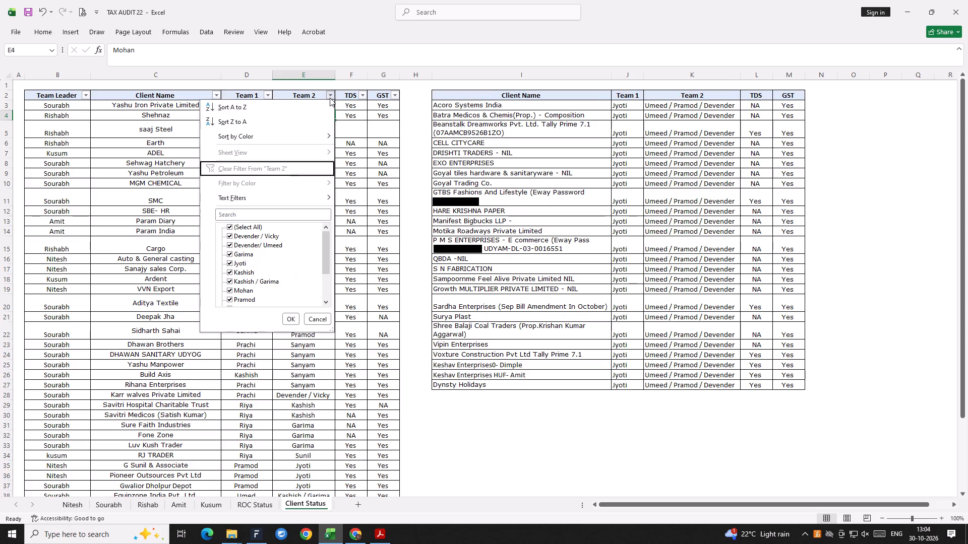
pyautogui.press('Up')
pyautogui.press('space')
pyautogui.press('Down')
pyautogui.press('Up')
pyautogui.press('Down')
pyautogui.press('Down')
pyautogui.press('Down')
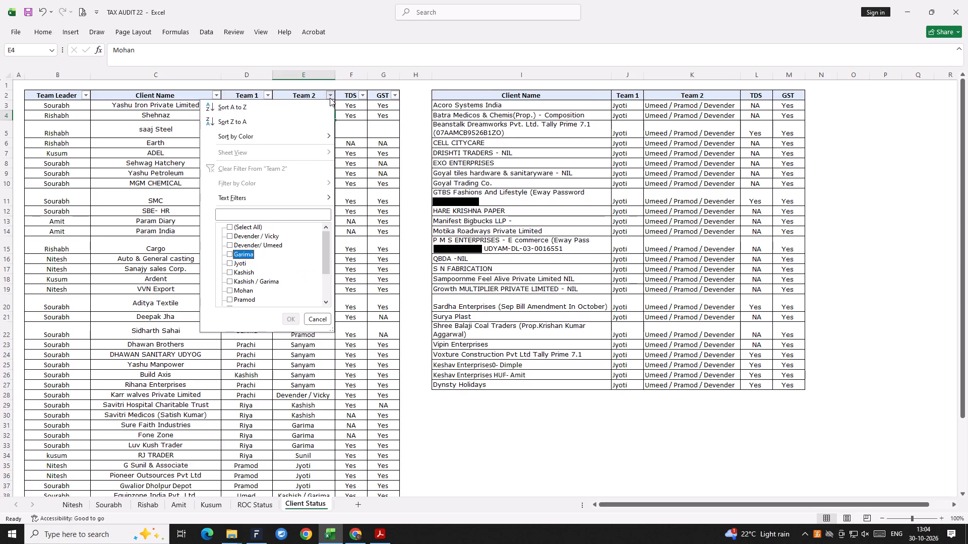
pyautogui.press('space')
pyautogui.press('Return')
# Review the clients assigned to Garima as Team 2, including their Team 1 and client name entries.
pyautogui.press('Down')
pyautogui.press('Down')
pyautogui.press('Down')
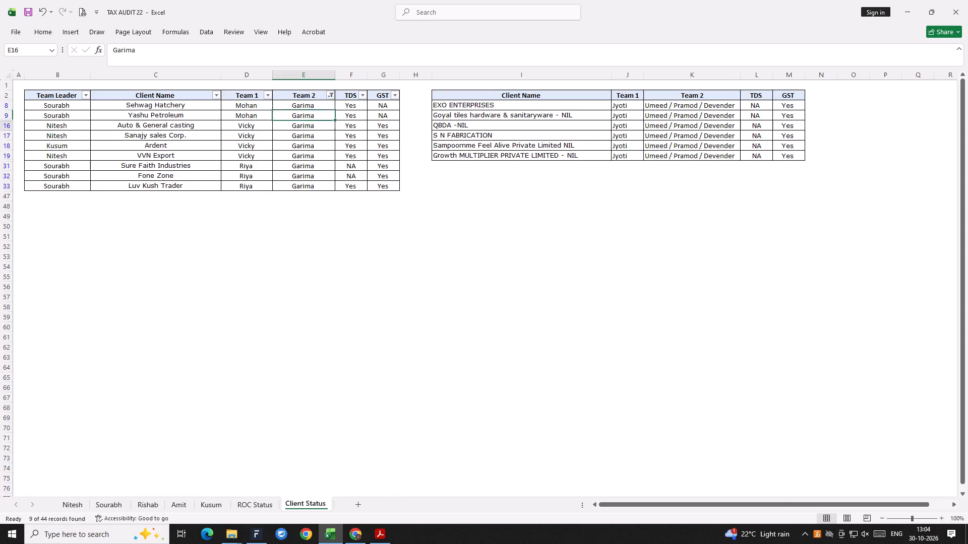
pyautogui.press('Left')
pyautogui.press('Up')
pyautogui.press('Left')
pyautogui.press('Left')
pyautogui.press('Down')
pyautogui.press('Right')
pyautogui.press('Right')
pyautogui.press('Right')
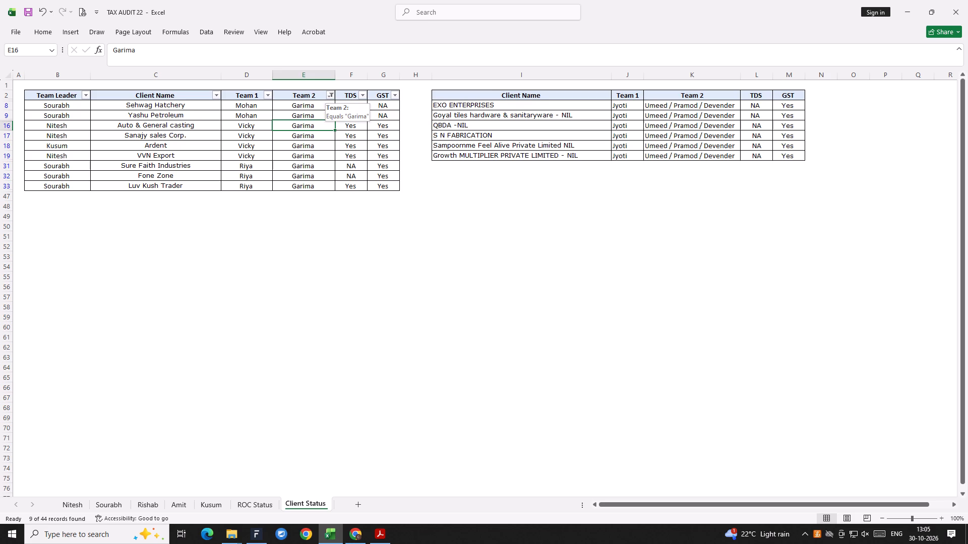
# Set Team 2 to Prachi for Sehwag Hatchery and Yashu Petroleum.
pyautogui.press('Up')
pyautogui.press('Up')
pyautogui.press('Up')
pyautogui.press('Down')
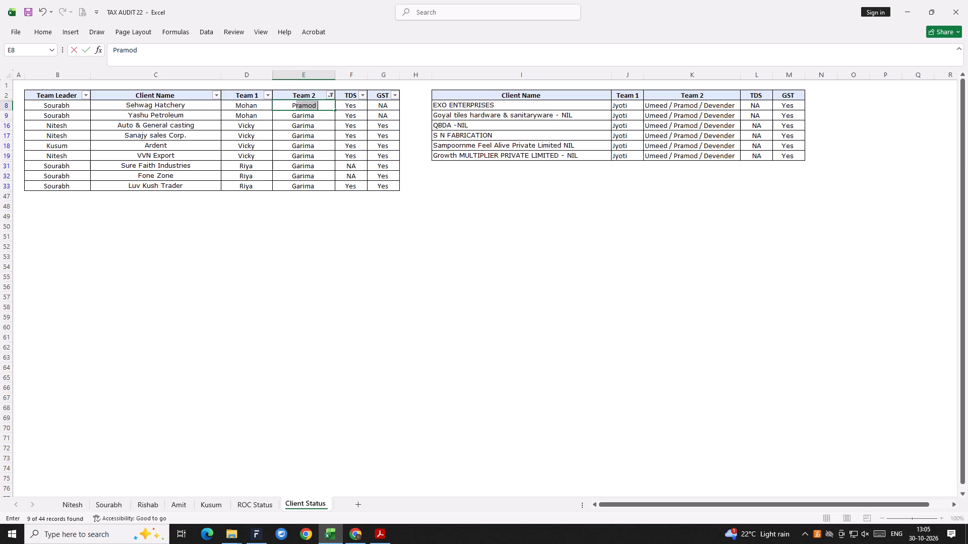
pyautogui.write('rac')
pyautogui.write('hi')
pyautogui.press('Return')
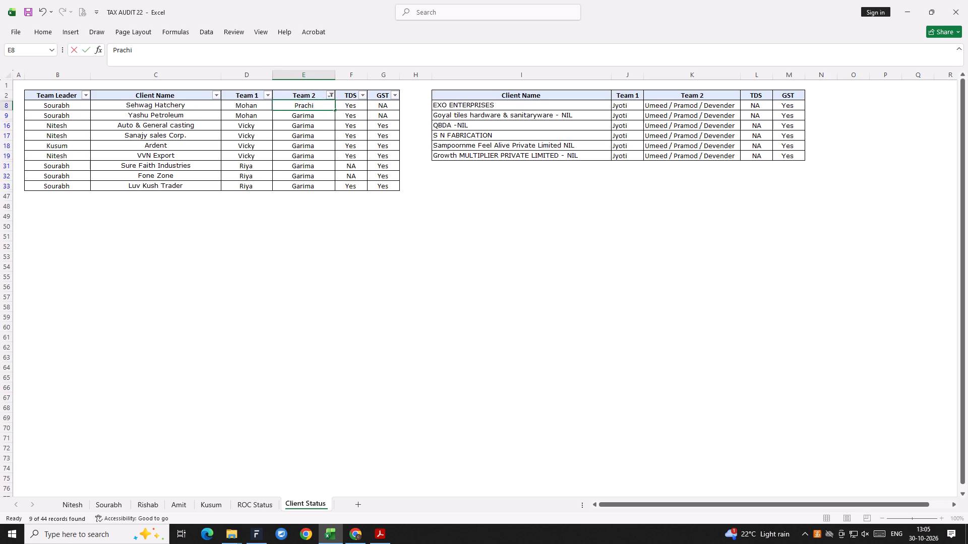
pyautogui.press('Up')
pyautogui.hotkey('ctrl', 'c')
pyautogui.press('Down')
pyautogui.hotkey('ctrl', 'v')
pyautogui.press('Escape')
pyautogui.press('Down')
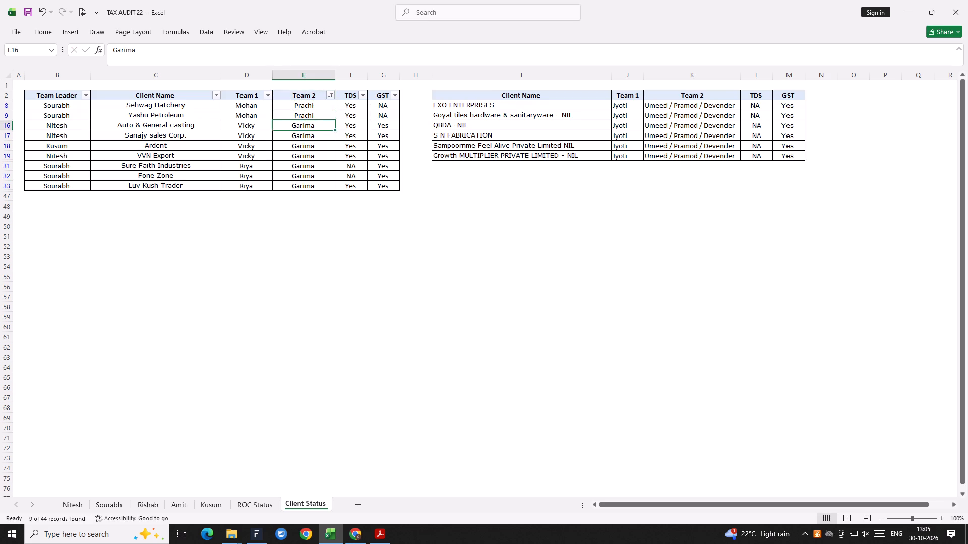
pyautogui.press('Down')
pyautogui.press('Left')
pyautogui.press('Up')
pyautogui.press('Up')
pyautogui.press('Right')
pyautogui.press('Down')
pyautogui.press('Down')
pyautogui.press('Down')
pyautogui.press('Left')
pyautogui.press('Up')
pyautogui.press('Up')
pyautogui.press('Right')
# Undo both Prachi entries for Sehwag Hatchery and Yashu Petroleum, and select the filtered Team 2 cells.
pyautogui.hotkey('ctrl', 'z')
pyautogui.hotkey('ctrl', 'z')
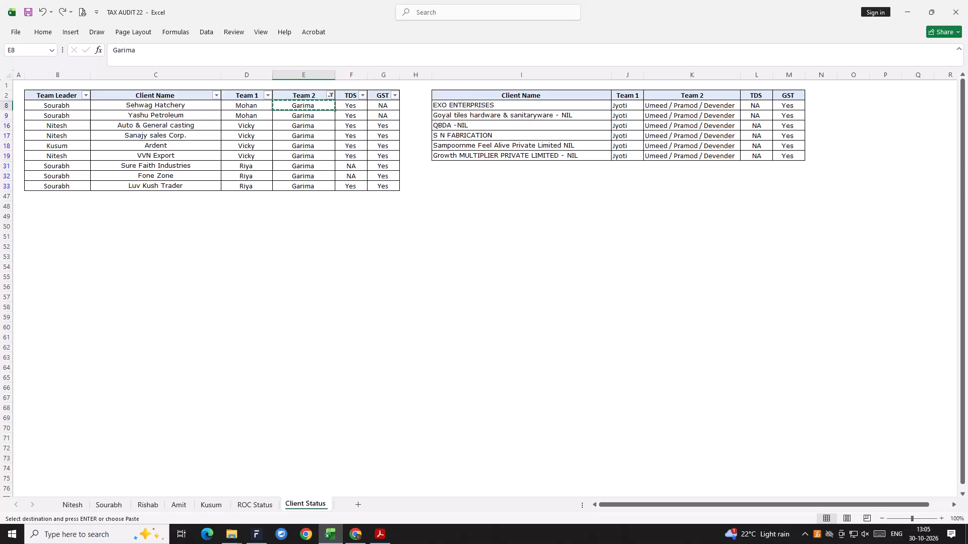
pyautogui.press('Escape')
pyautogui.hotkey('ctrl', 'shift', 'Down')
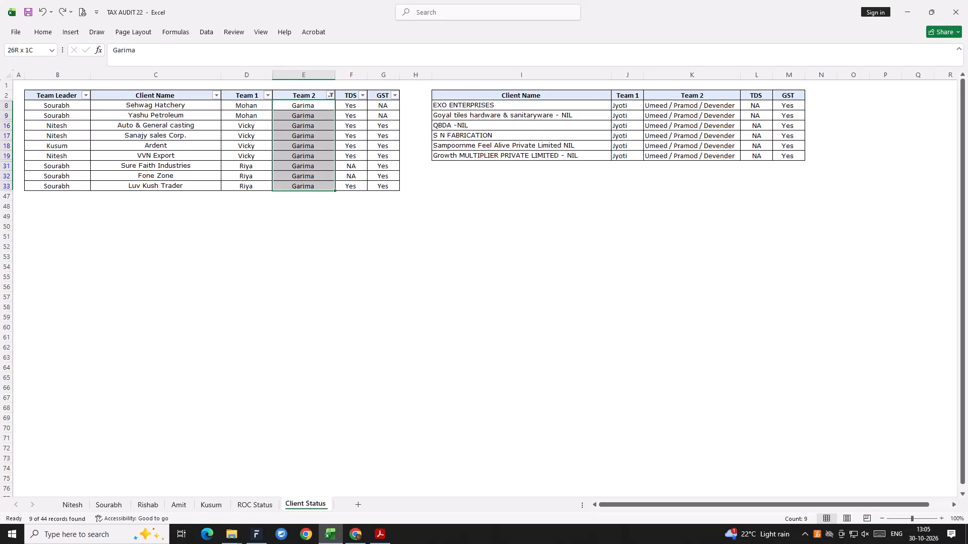
# Reset the main client table's Team 2 filter to include all values and save the workbook.
pyautogui.click(329, 94)
pyautogui.press('Down')
pyautogui.press('Down')
pyautogui.press('Down')
pyautogui.press('Down')
pyautogui.press('Down')
pyautogui.press('Down')
pyautogui.press('Down')
pyautogui.press('Down')
pyautogui.press('Down')
pyautogui.press('Down')
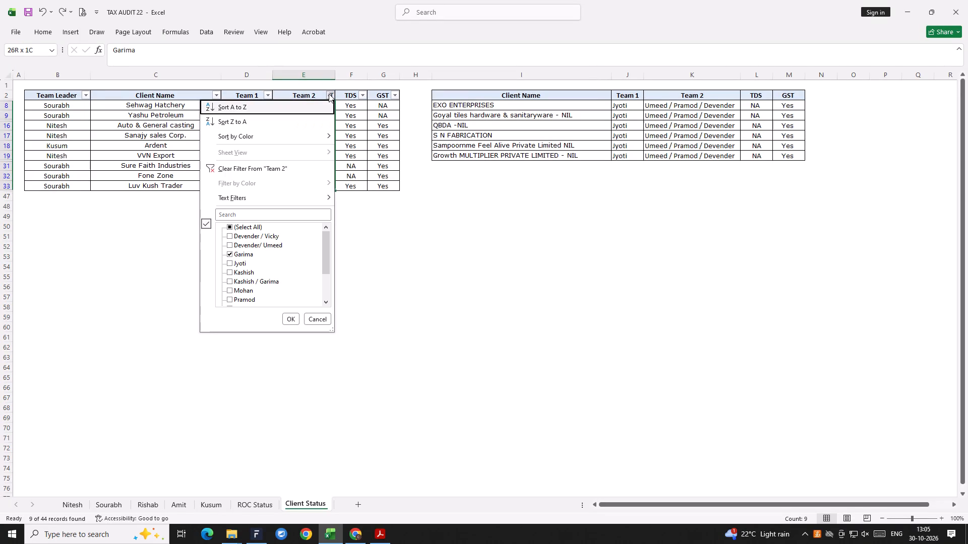
pyautogui.press('Up')
pyautogui.press('space')
pyautogui.press('Return')
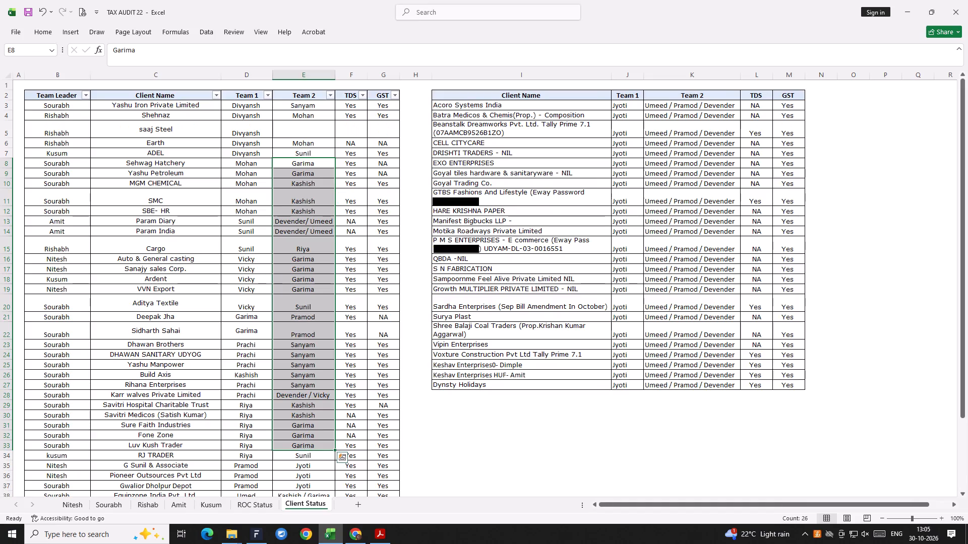
pyautogui.hotkey('ctrl', 's')
# Look over the complete main client table and the second client table with their team assignments.
pyautogui.scroll(-3, 681, 191)
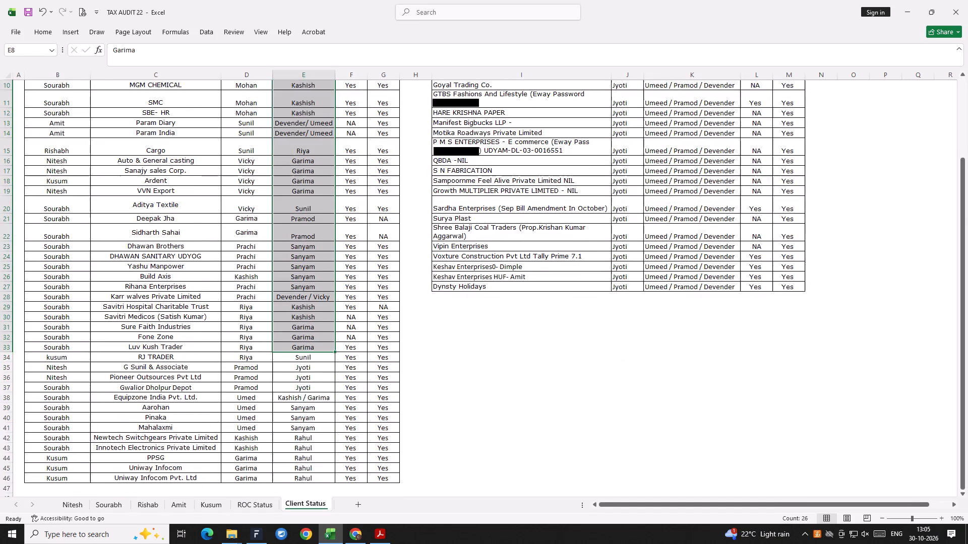
pyautogui.scroll(-3, 284, 406)
pyautogui.scroll(12, 282, 392)
pyautogui.click(236, 239)
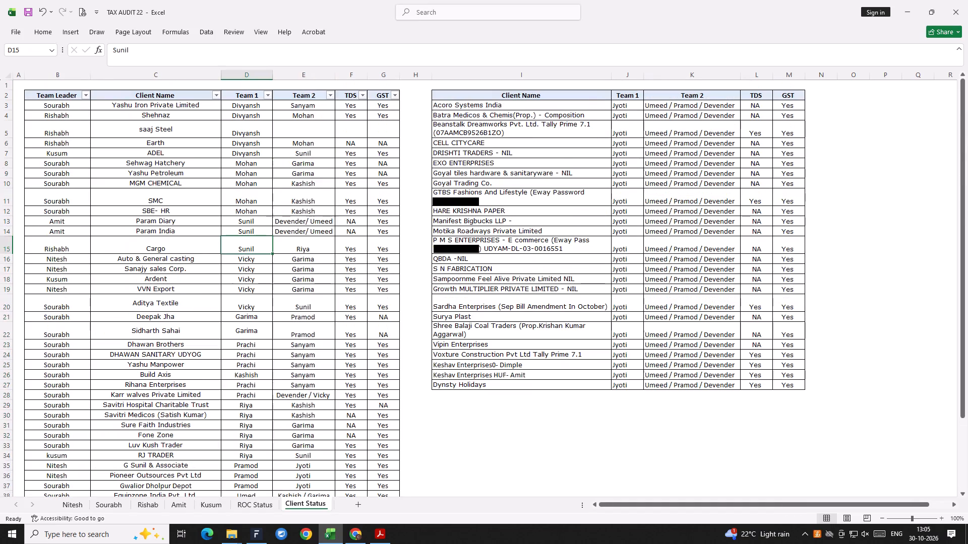
pyautogui.press('Up')
pyautogui.press('Up')
pyautogui.press('Up')
pyautogui.press('Up')
pyautogui.press('Up')
pyautogui.press('Up')
pyautogui.press('Up')
pyautogui.press('Up')
pyautogui.press('Up')
pyautogui.press('Up')
pyautogui.press('Up')
pyautogui.press('Up')
pyautogui.press('Up')
pyautogui.press('Up')
pyautogui.press('Up')
pyautogui.press('Up')
pyautogui.press('Left')
pyautogui.press('Down')
pyautogui.press('Down')
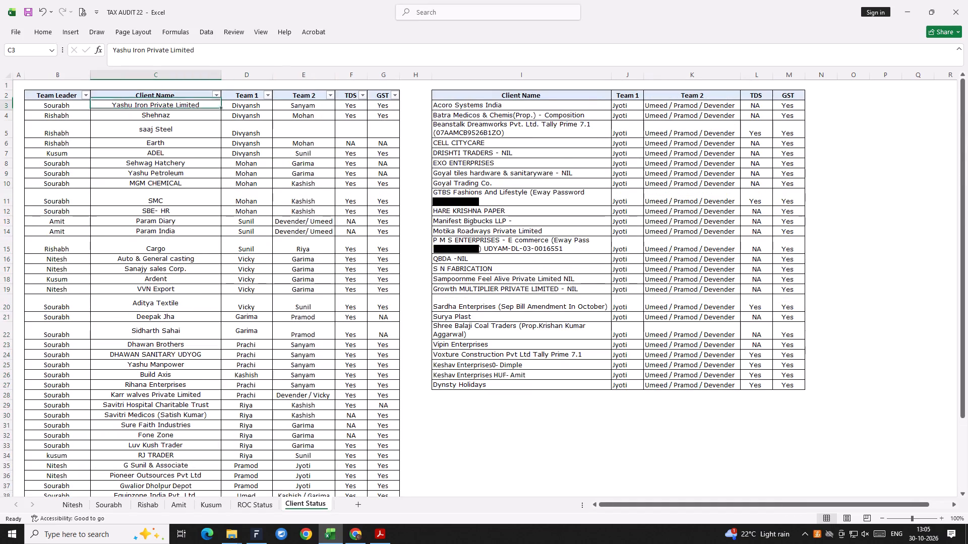
pyautogui.press('Right')
pyautogui.press('Right')
pyautogui.press('Right')
pyautogui.press('Right')
pyautogui.press('Right')
pyautogui.press('Right')
pyautogui.press('Right')
pyautogui.press('Right')
pyautogui.press('Down')
pyautogui.press('Down')
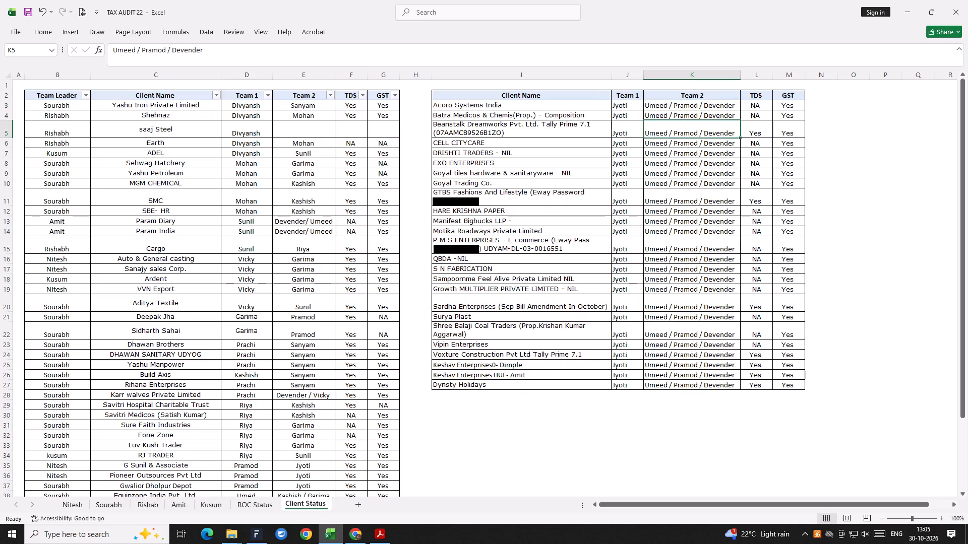
pyautogui.press('Left')
pyautogui.press('Left')
pyautogui.press('Left')
pyautogui.press('Left')
# Save the TAX AUDIT 22 workbook.
pyautogui.hotkey('ctrl', 's')
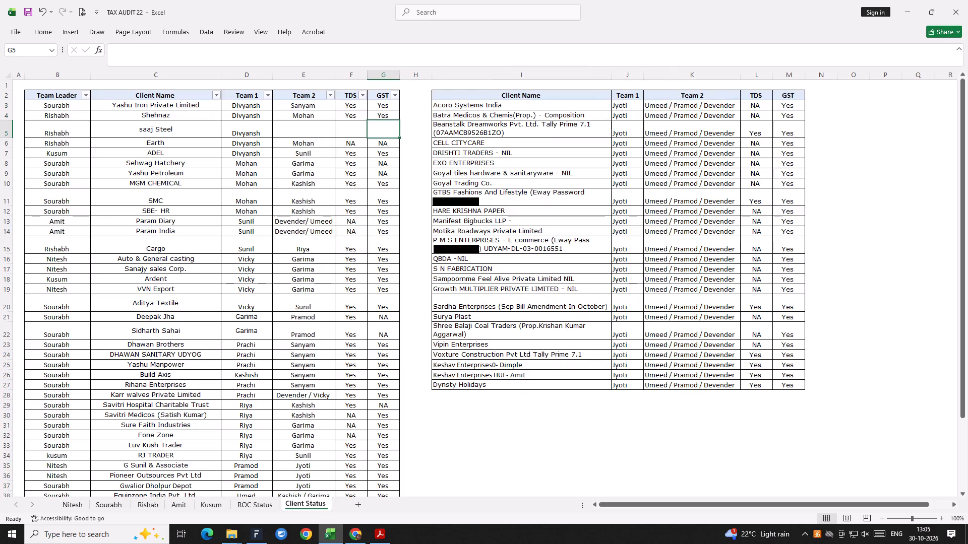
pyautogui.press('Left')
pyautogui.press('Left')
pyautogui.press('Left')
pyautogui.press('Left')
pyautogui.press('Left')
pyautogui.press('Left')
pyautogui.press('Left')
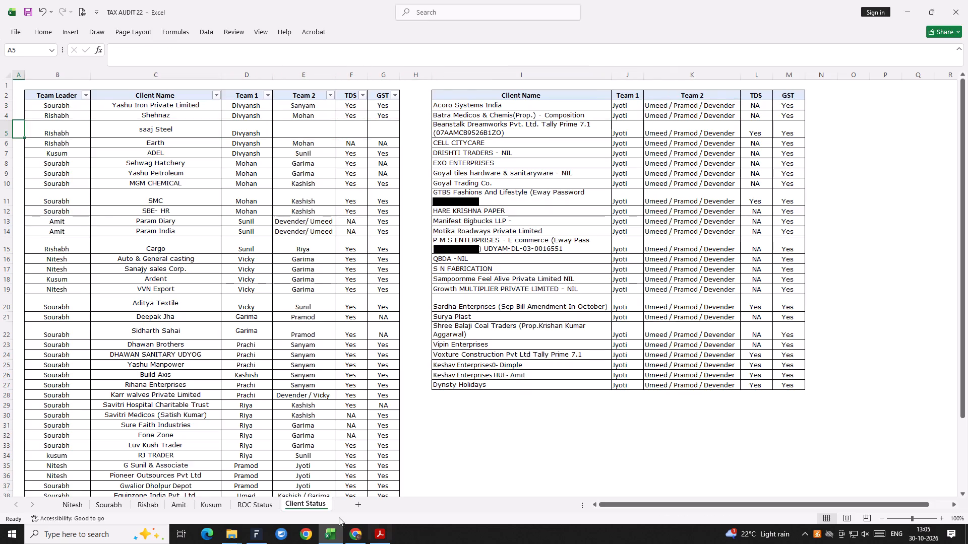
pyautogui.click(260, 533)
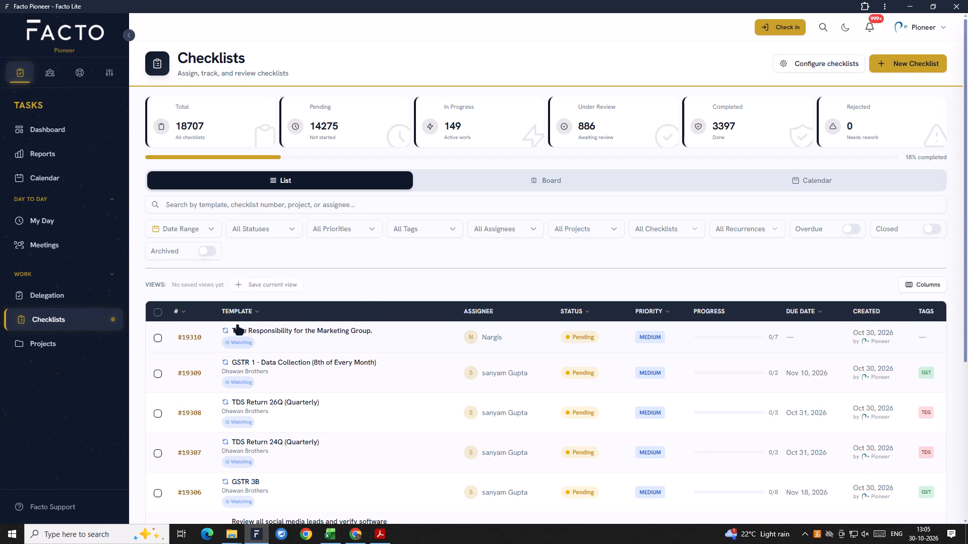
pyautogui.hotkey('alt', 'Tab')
# Save the TAX AUDIT 22 workbook again.
pyautogui.click(350, 272)
pyautogui.hotkey('ctrl', 's')
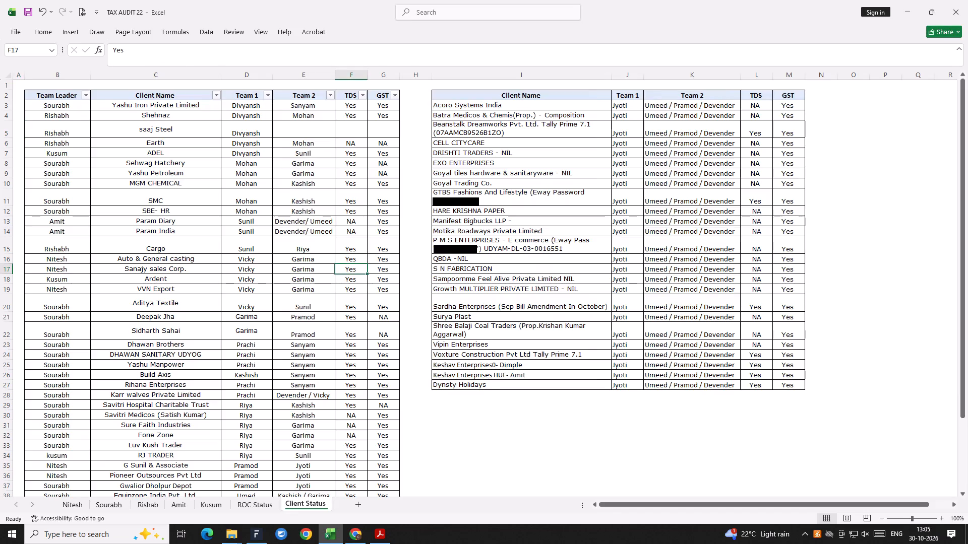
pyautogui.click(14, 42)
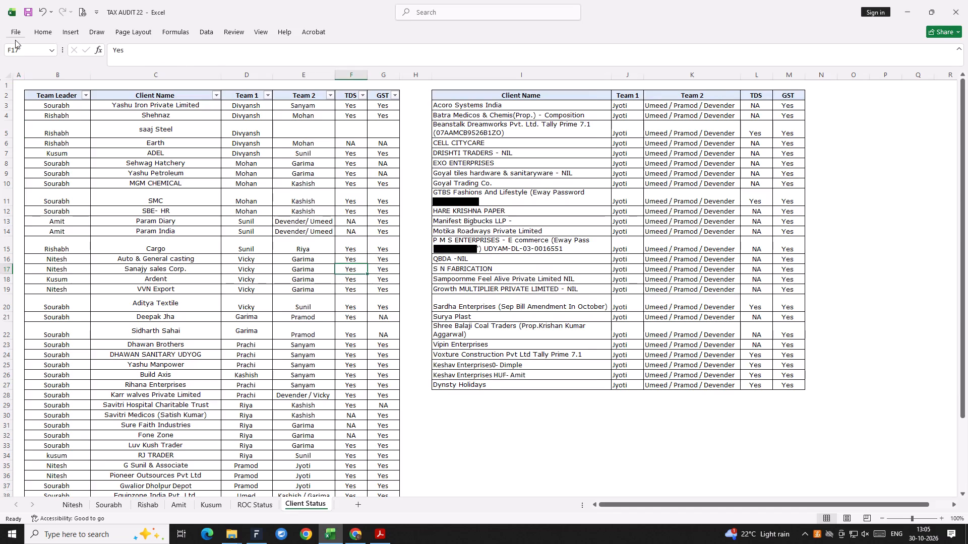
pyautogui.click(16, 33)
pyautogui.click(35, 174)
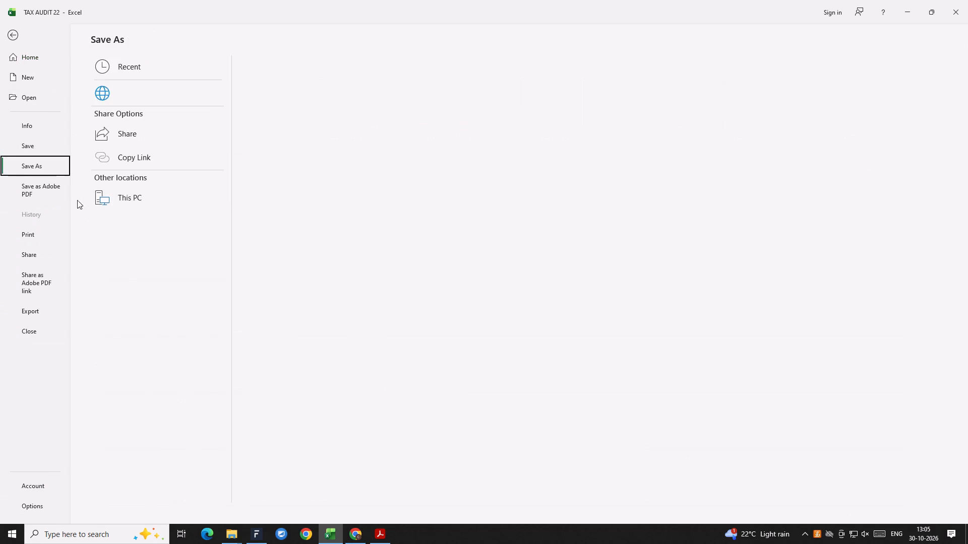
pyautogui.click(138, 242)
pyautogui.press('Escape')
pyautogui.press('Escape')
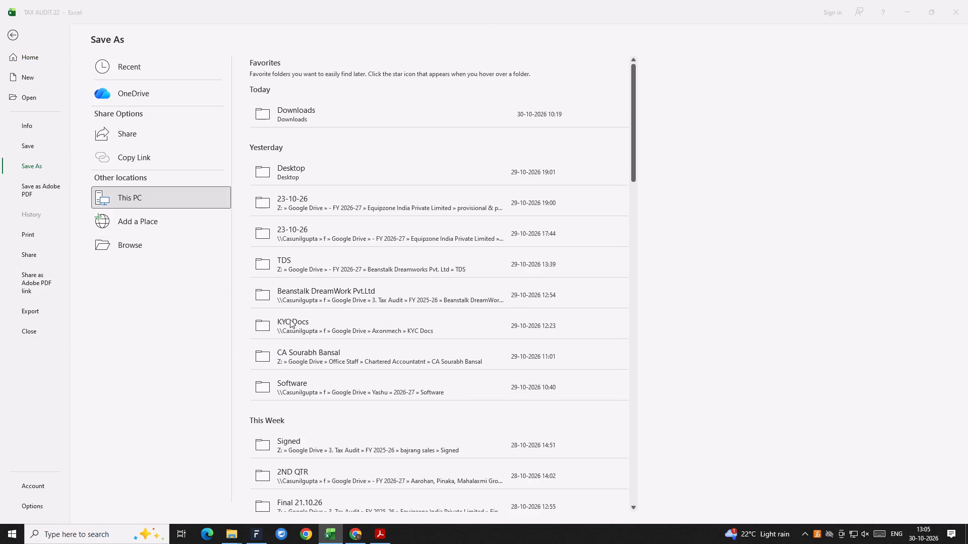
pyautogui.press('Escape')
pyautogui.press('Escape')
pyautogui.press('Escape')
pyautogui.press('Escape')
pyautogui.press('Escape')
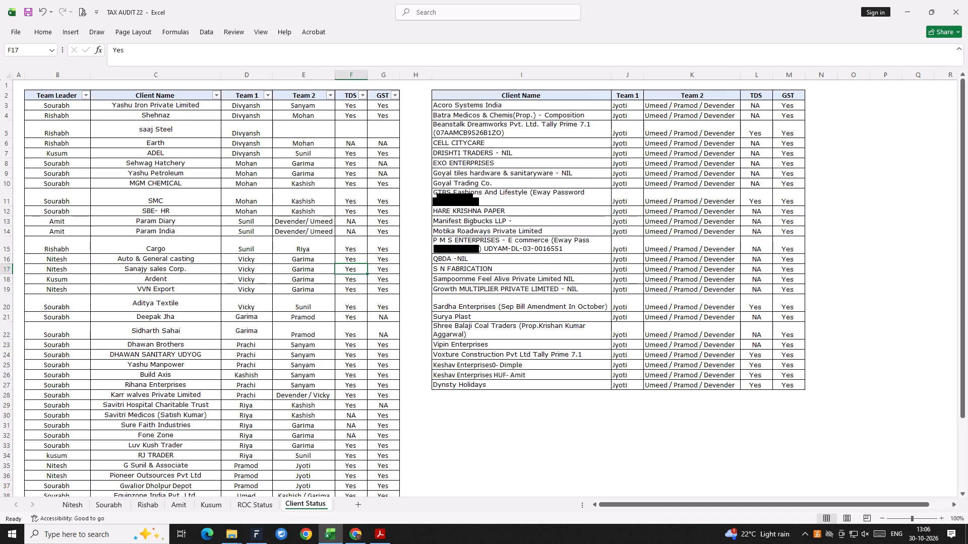
# Filter the main client table's Team 2 column to show only the Sanyam entries.
pyautogui.click(330, 96)
pyautogui.press('Down')
pyautogui.press('Down')
pyautogui.press('Down')
pyautogui.press('Down')
pyautogui.press('Down')
pyautogui.press('Down')
pyautogui.press('Down')
pyautogui.press('Down')
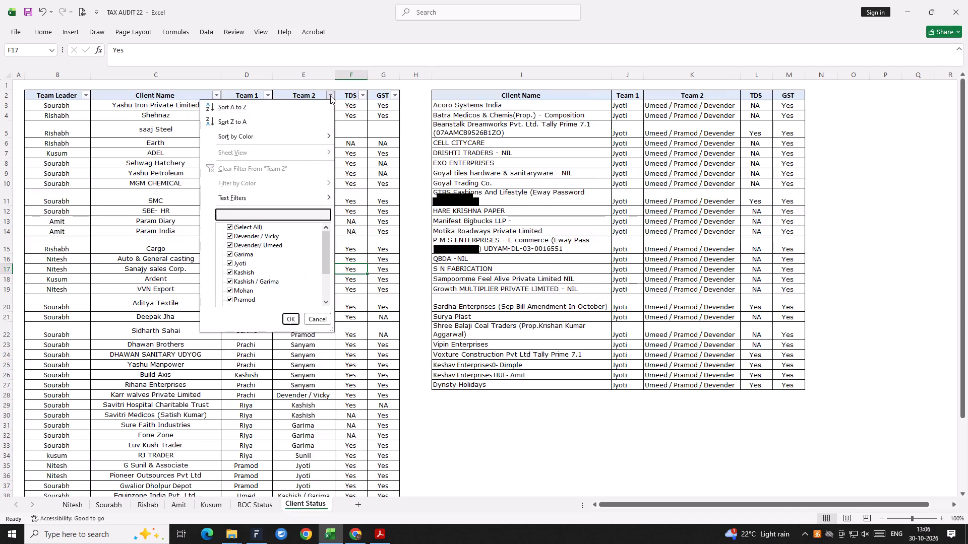
pyautogui.write('sanyam')
pyautogui.press('Return')
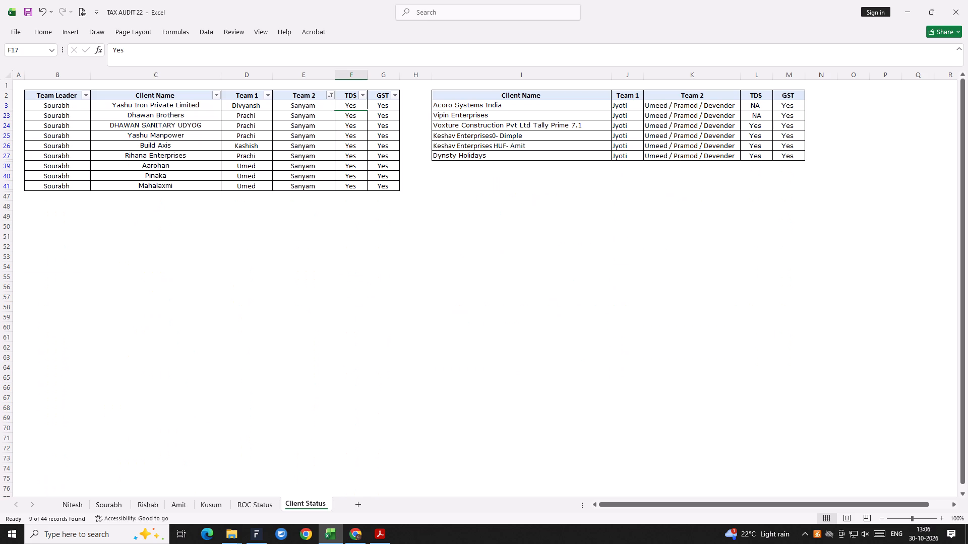
# Go through the filtered client names to check which clients and how many are assigned to Sanyam in Team 2.
pyautogui.click(164, 114)
pyautogui.press('Up')
pyautogui.hotkey('shift', 'Down')
pyautogui.hotkey('shift', 'Down')
pyautogui.press('Down')
pyautogui.press('Down')
pyautogui.press('Down')
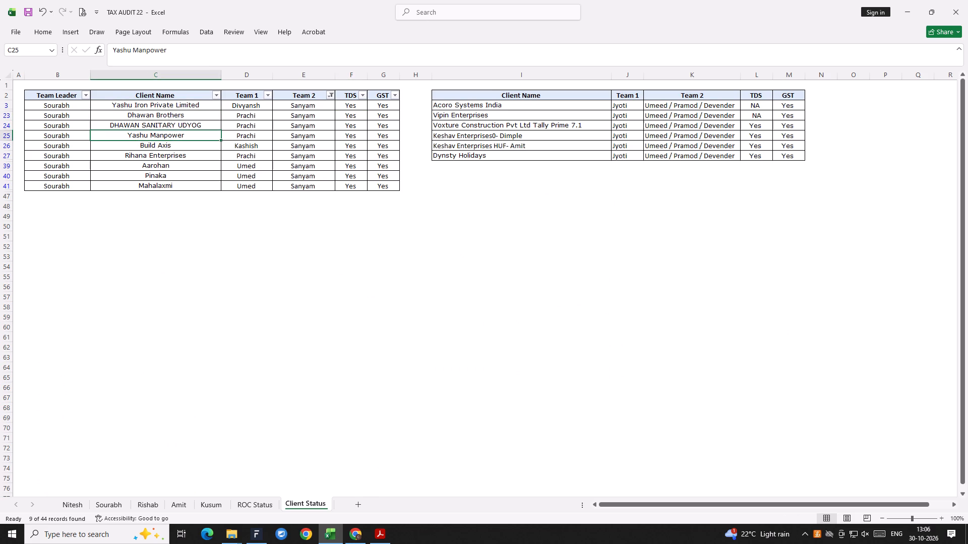
pyautogui.hotkey('shift', 'Down')
pyautogui.hotkey('shift', 'Down')
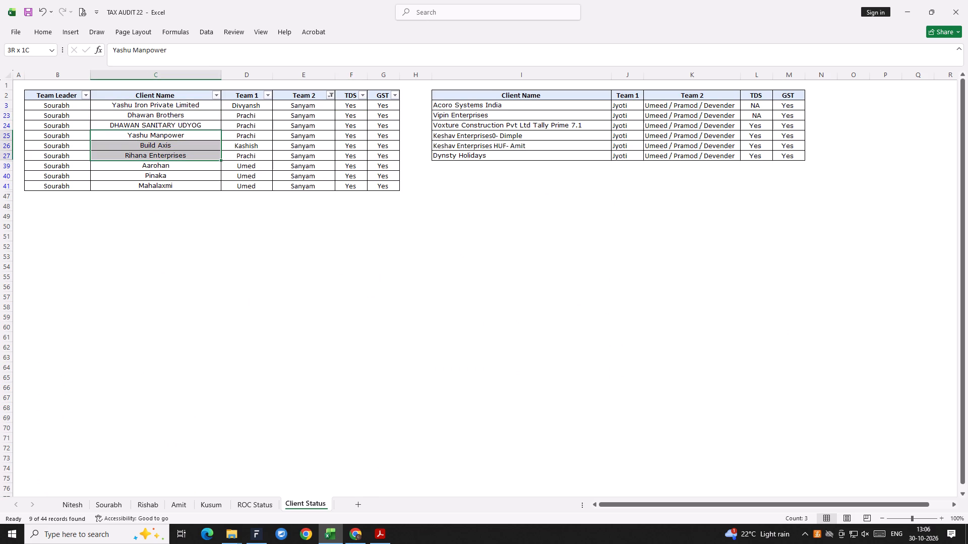
pyautogui.hotkey('shift', 'Down')
pyautogui.hotkey('shift', 'Down')
pyautogui.hotkey('shift', 'Down')
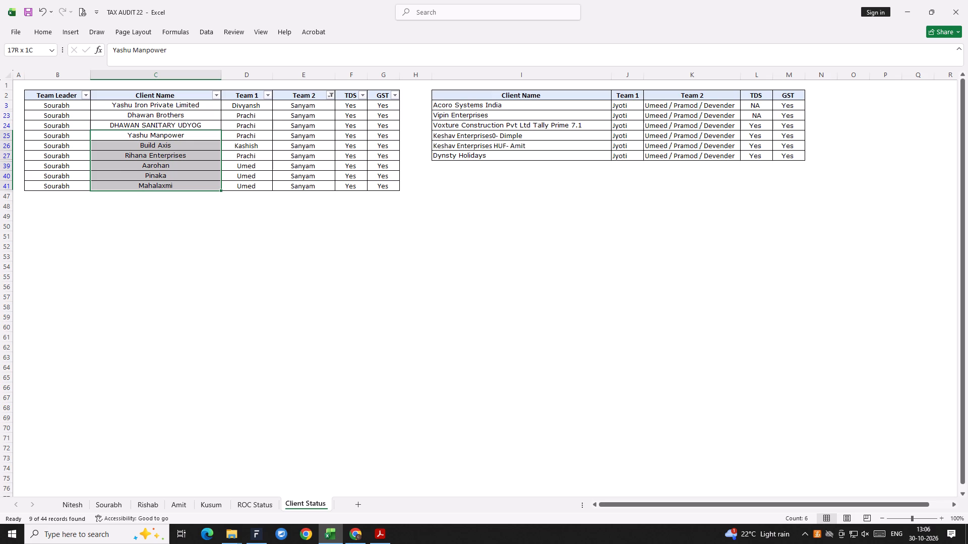
pyautogui.press('Up')
pyautogui.press('Down')
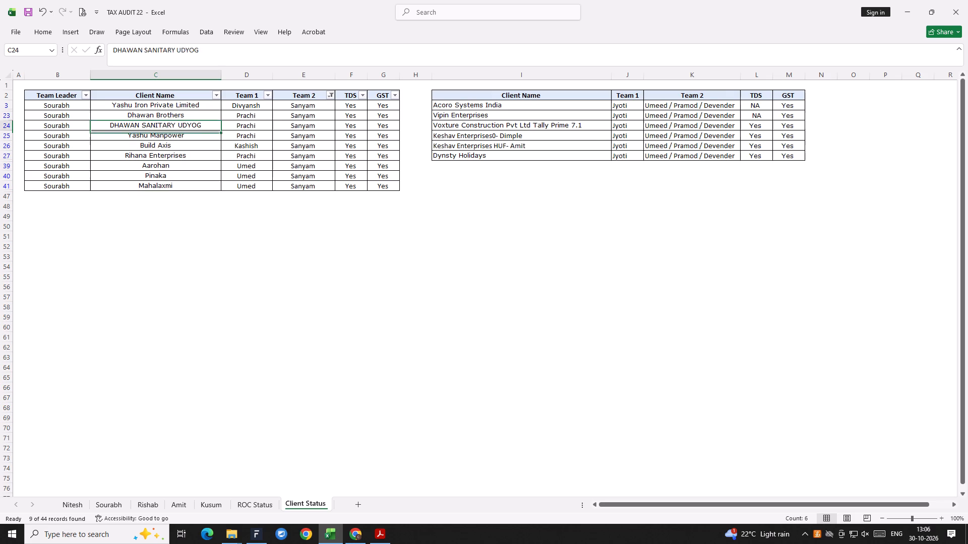
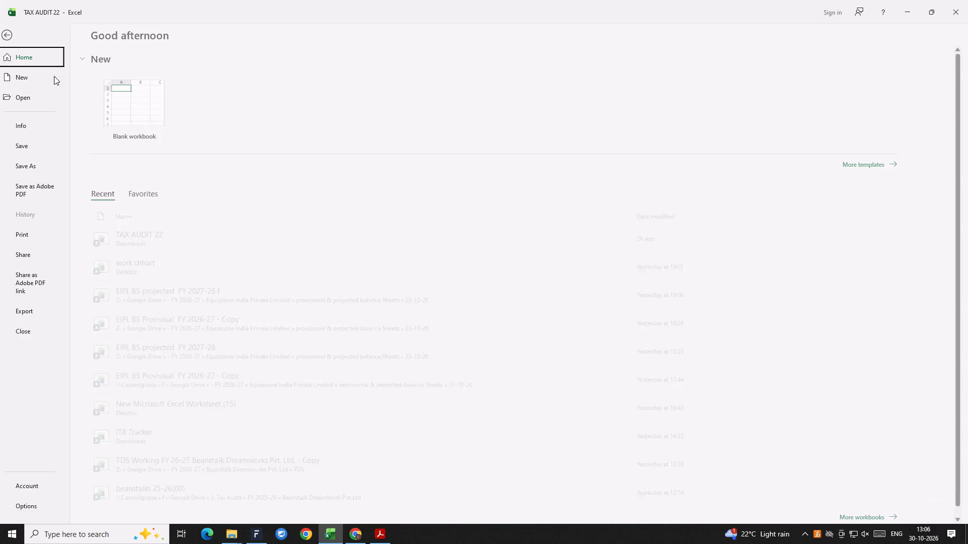
# Start saving the workbook as a new copy and browse to the Google Drive folder on the Z: network drive.
pyautogui.click(38, 164)
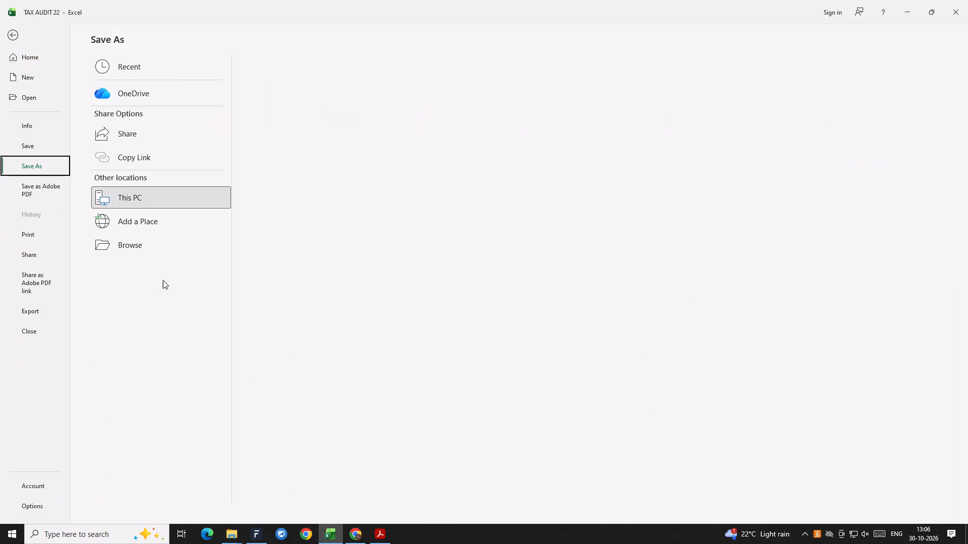
pyautogui.click(133, 247)
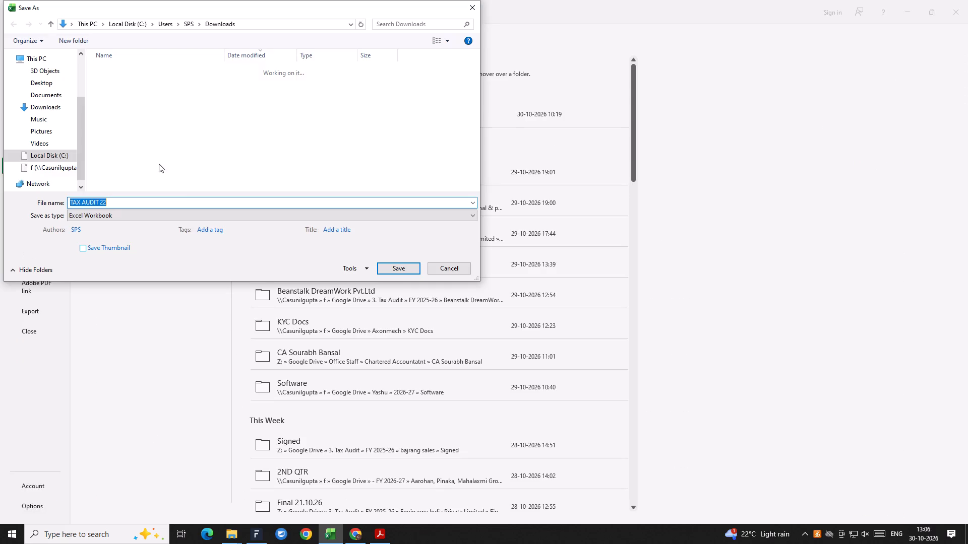
pyautogui.click(78, 155)
pyautogui.click(55, 170)
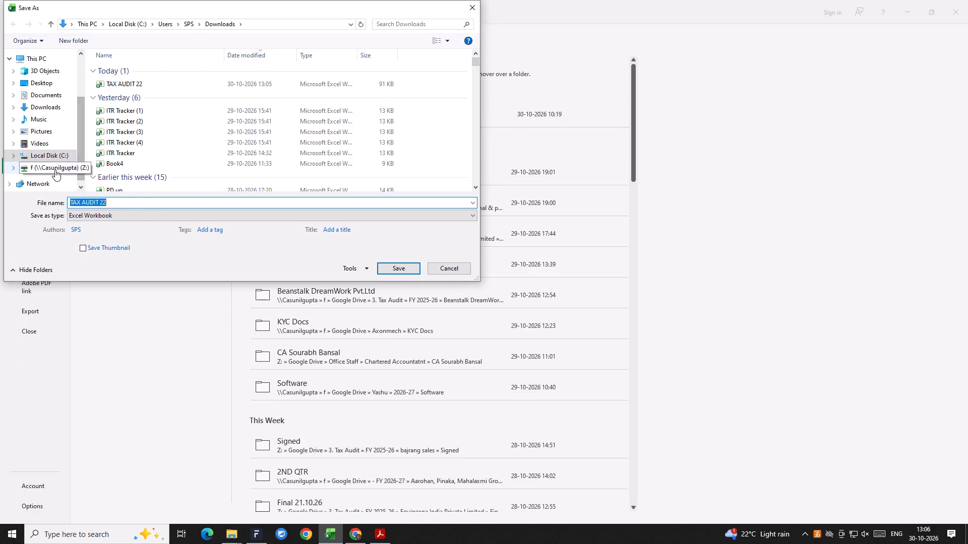
pyautogui.click(136, 98)
pyautogui.press('Up')
pyautogui.press('Down')
pyautogui.press('Down')
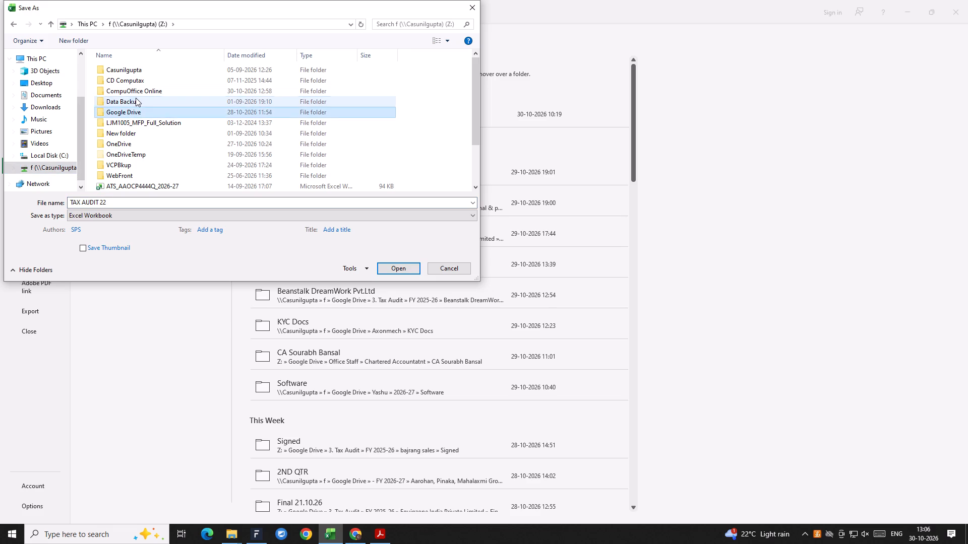
pyautogui.press('Return')
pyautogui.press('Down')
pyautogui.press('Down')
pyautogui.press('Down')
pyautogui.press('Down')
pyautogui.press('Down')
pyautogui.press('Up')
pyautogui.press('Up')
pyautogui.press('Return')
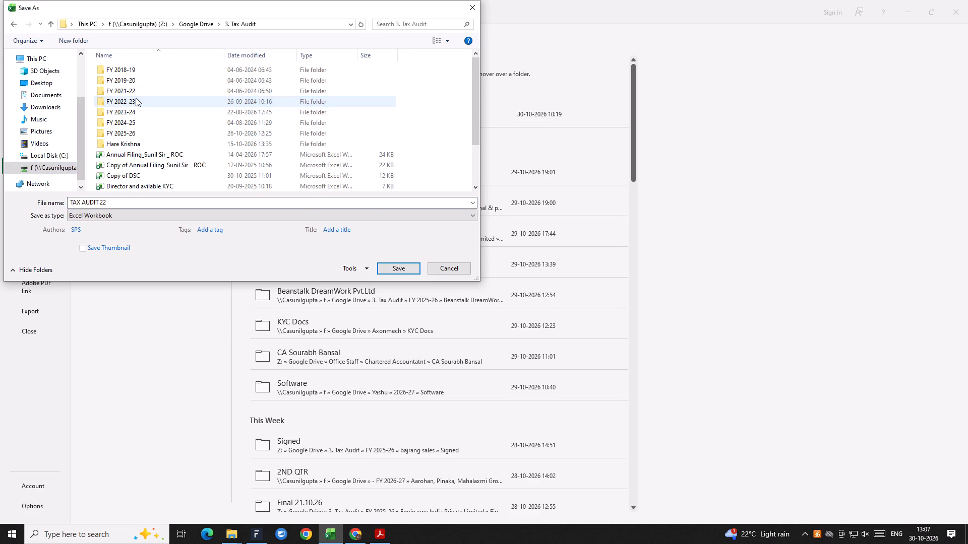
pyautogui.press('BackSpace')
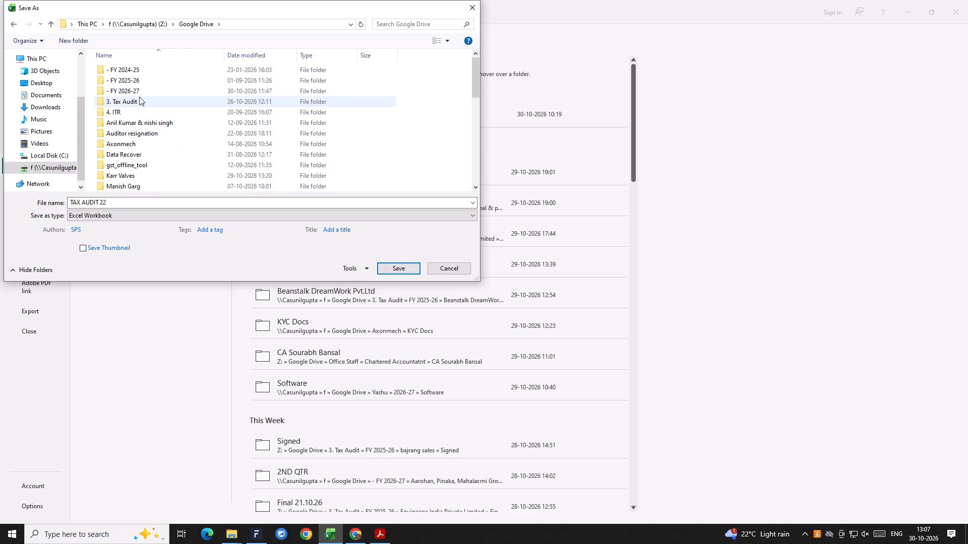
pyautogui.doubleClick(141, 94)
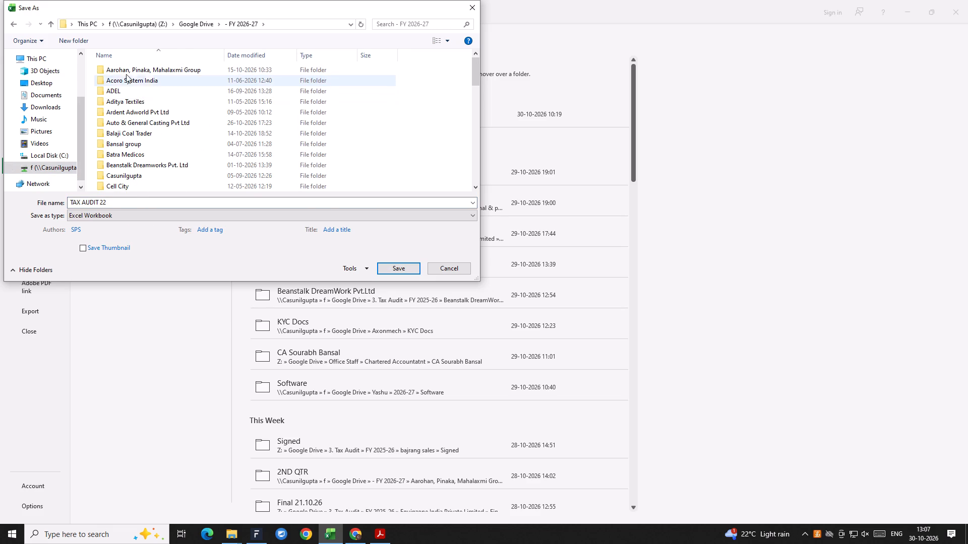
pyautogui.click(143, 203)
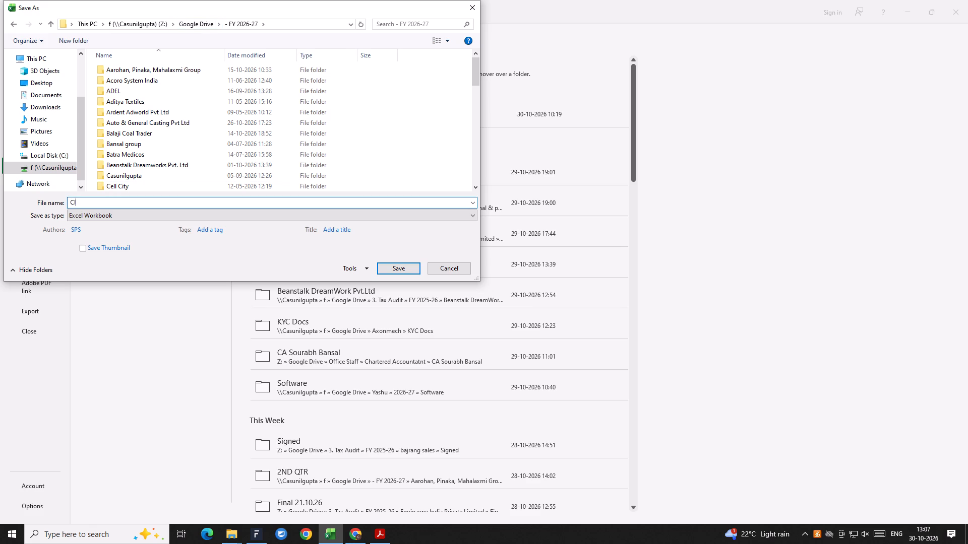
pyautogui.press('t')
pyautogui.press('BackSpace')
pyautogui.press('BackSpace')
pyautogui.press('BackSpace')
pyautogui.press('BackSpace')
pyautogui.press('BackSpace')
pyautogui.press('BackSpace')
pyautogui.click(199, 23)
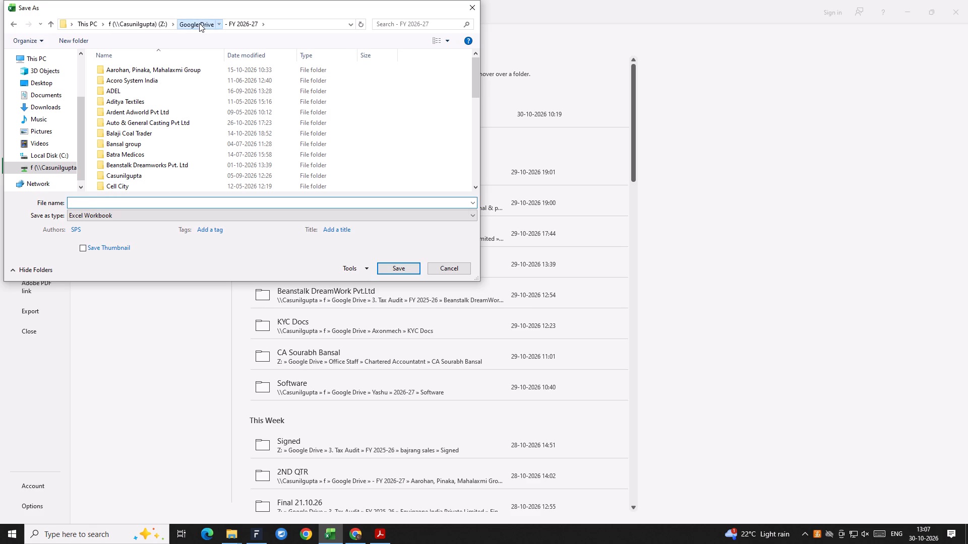
# Name the workbook copy Client List fy 26-27 and save it in the Google Drive folder.
pyautogui.click(175, 203)
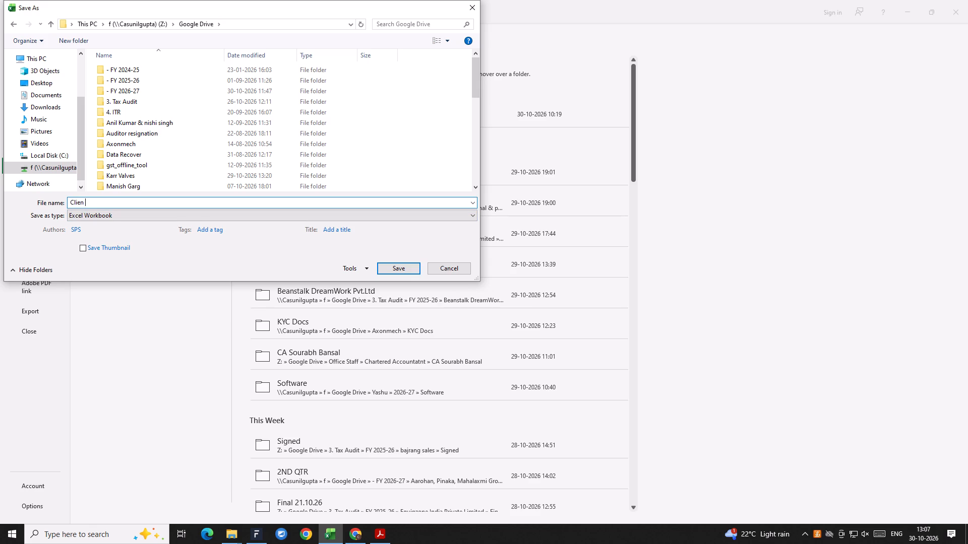
pyautogui.press('BackSpace')
pyautogui.write('fy 26-2')
pyautogui.press('7')
pyautogui.click(398, 262)
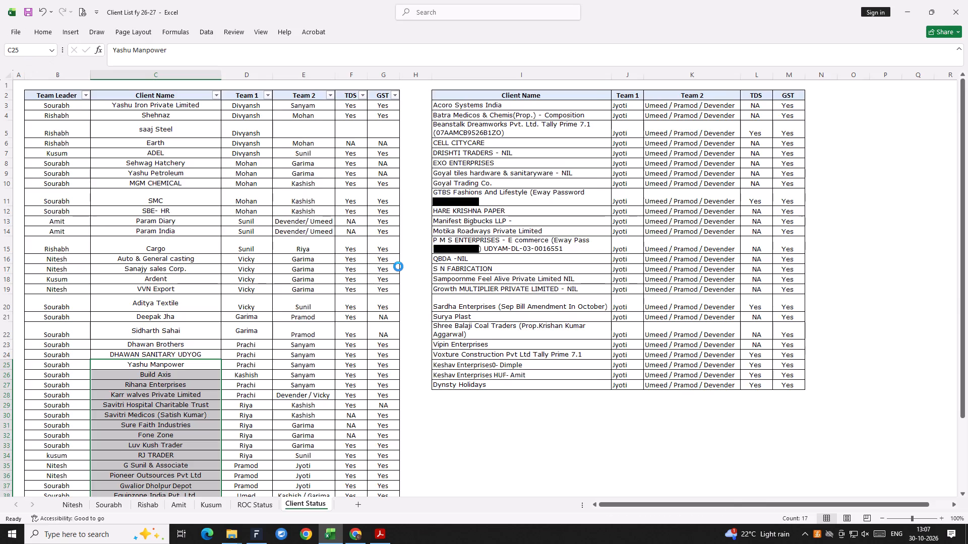
# Save the Client List fy 26-27 workbook again.
pyautogui.hotkey('ctrl', 's')
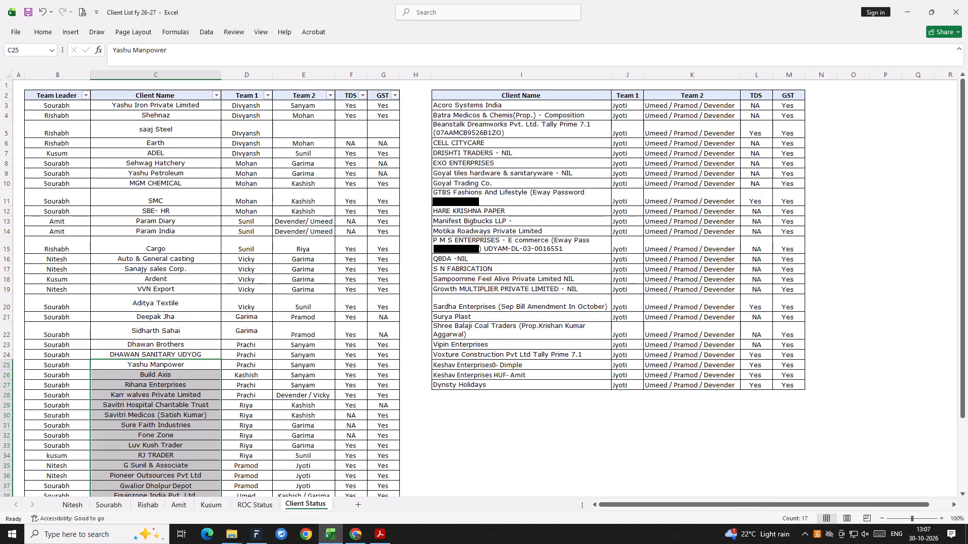
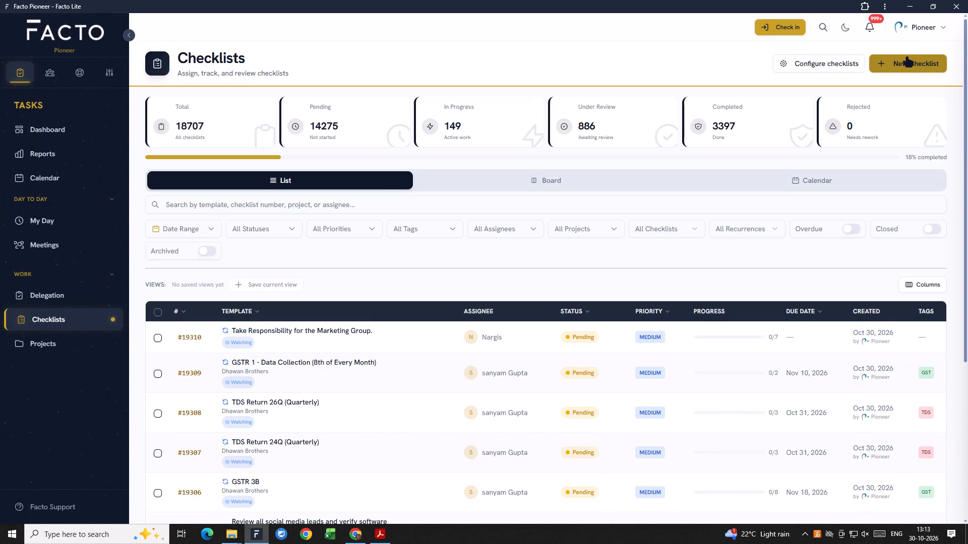
# Open the A D E L project from the Projects list, examine its custom fields, and return to the list.
pyautogui.click(60, 347)
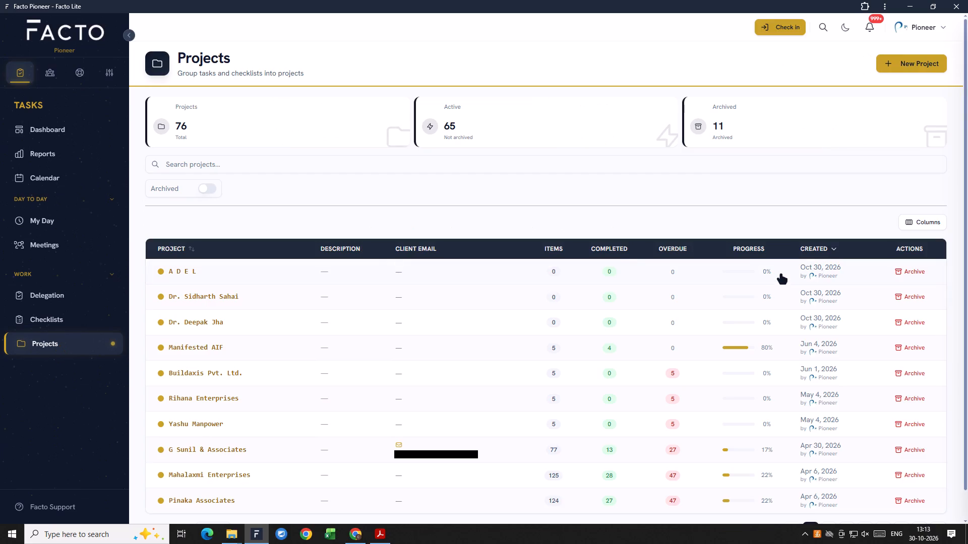
pyautogui.scroll(-5, 415, 317)
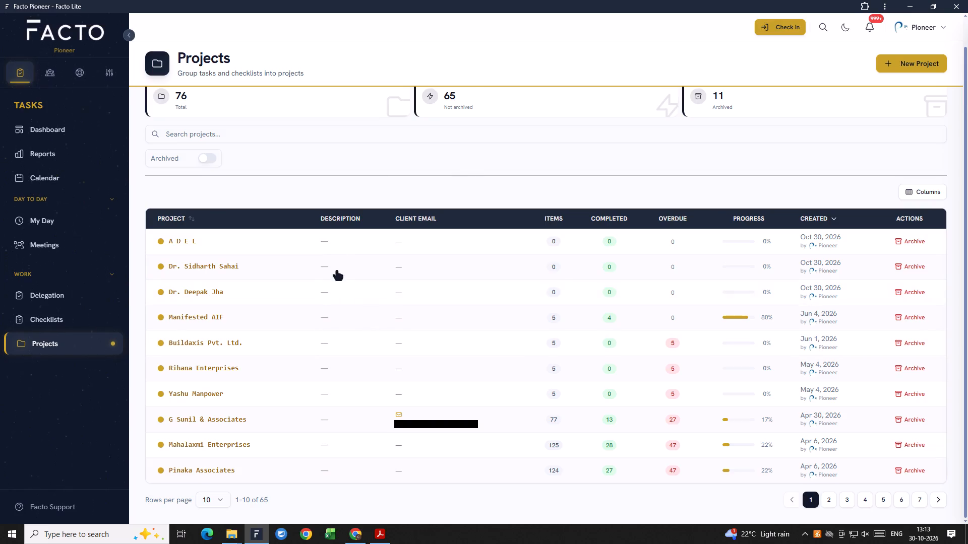
pyautogui.click(252, 243)
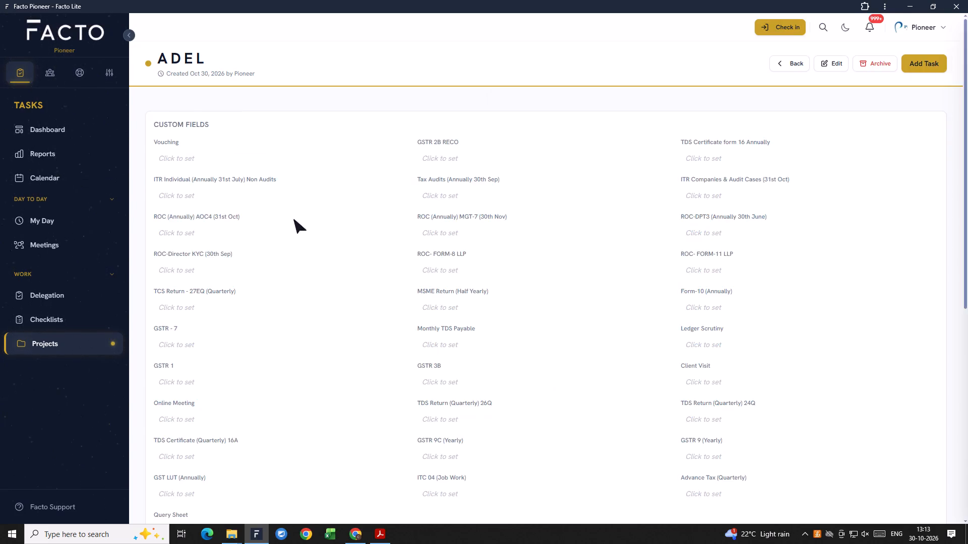
pyautogui.click(788, 73)
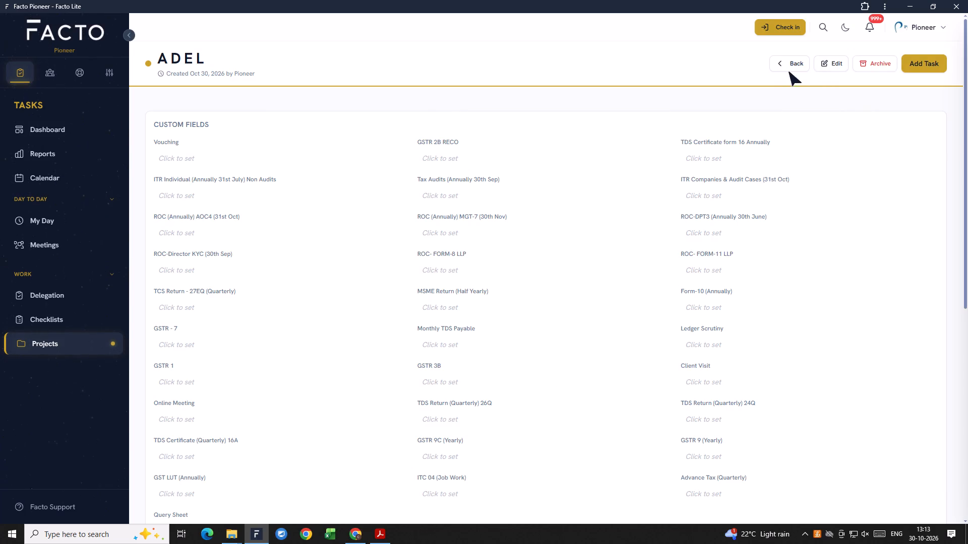
pyautogui.click(792, 70)
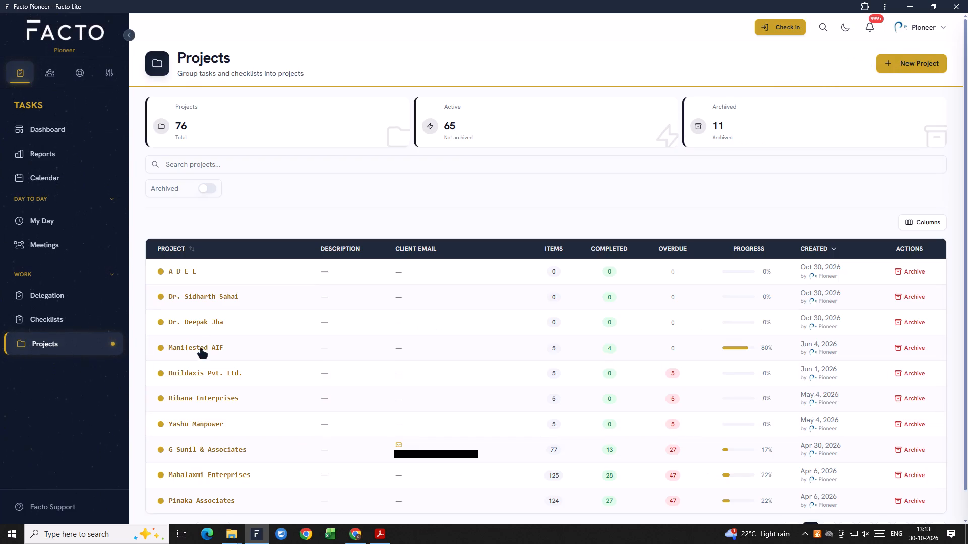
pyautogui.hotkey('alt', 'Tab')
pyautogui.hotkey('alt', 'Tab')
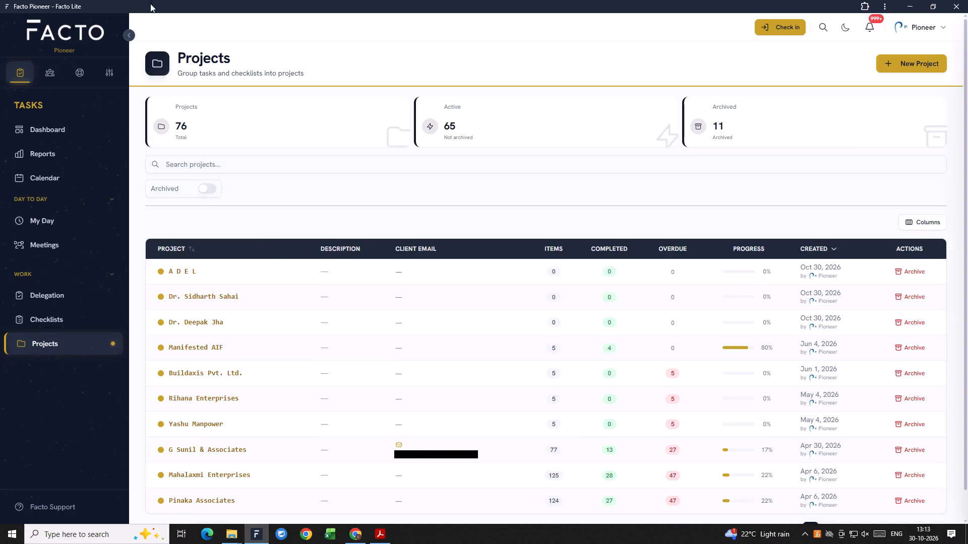